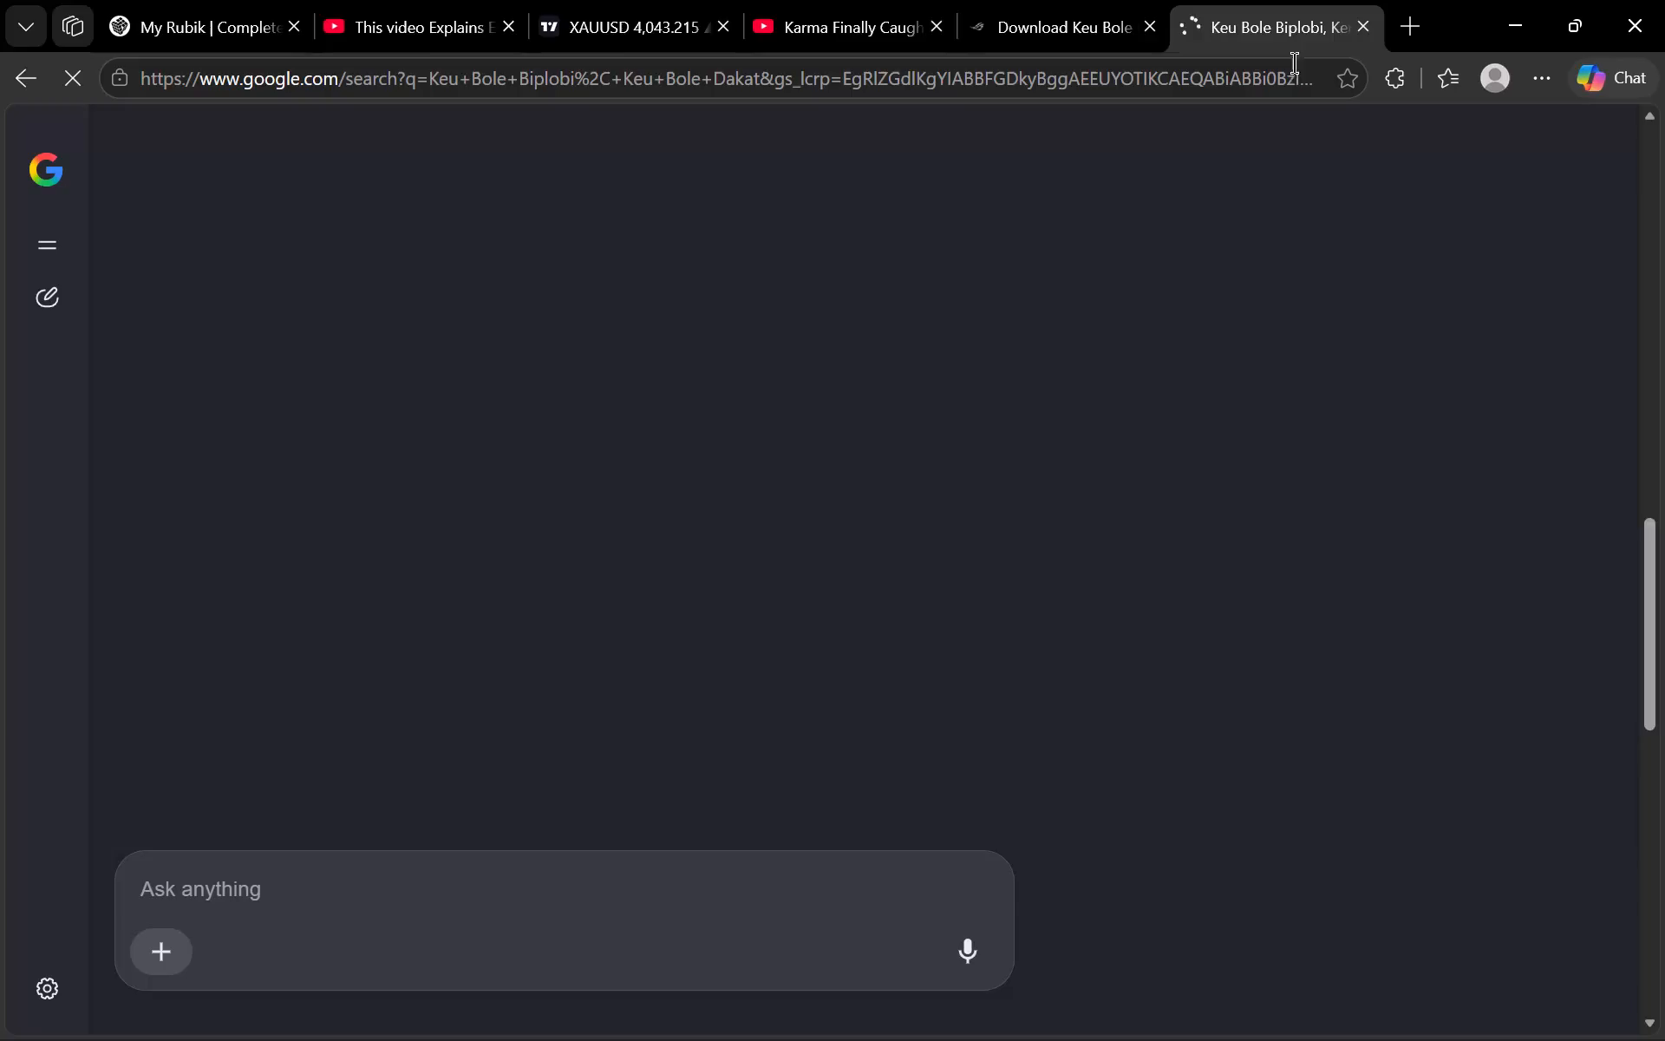
Open TradingView in a new browser tab, and go to the already open XAUUSD chart tab.
{"action": "left_click", "coordinate": [1400, 10]}
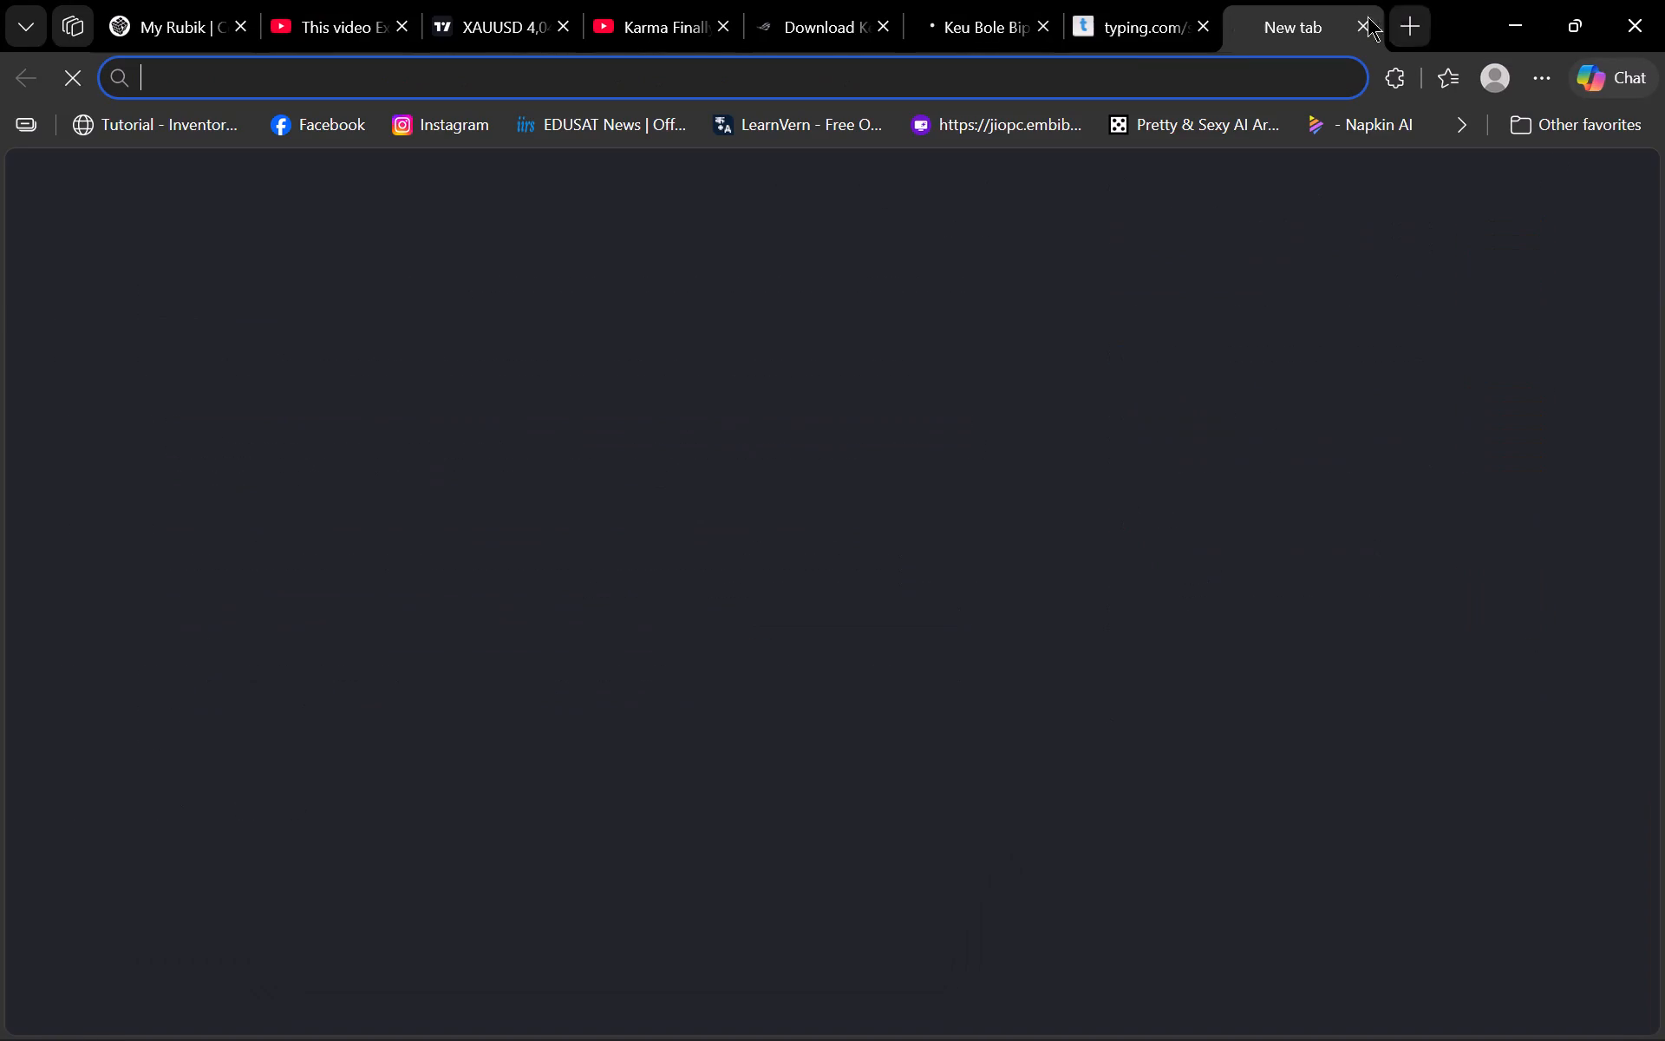
{"action": "left_click", "coordinate": [398, 428]}
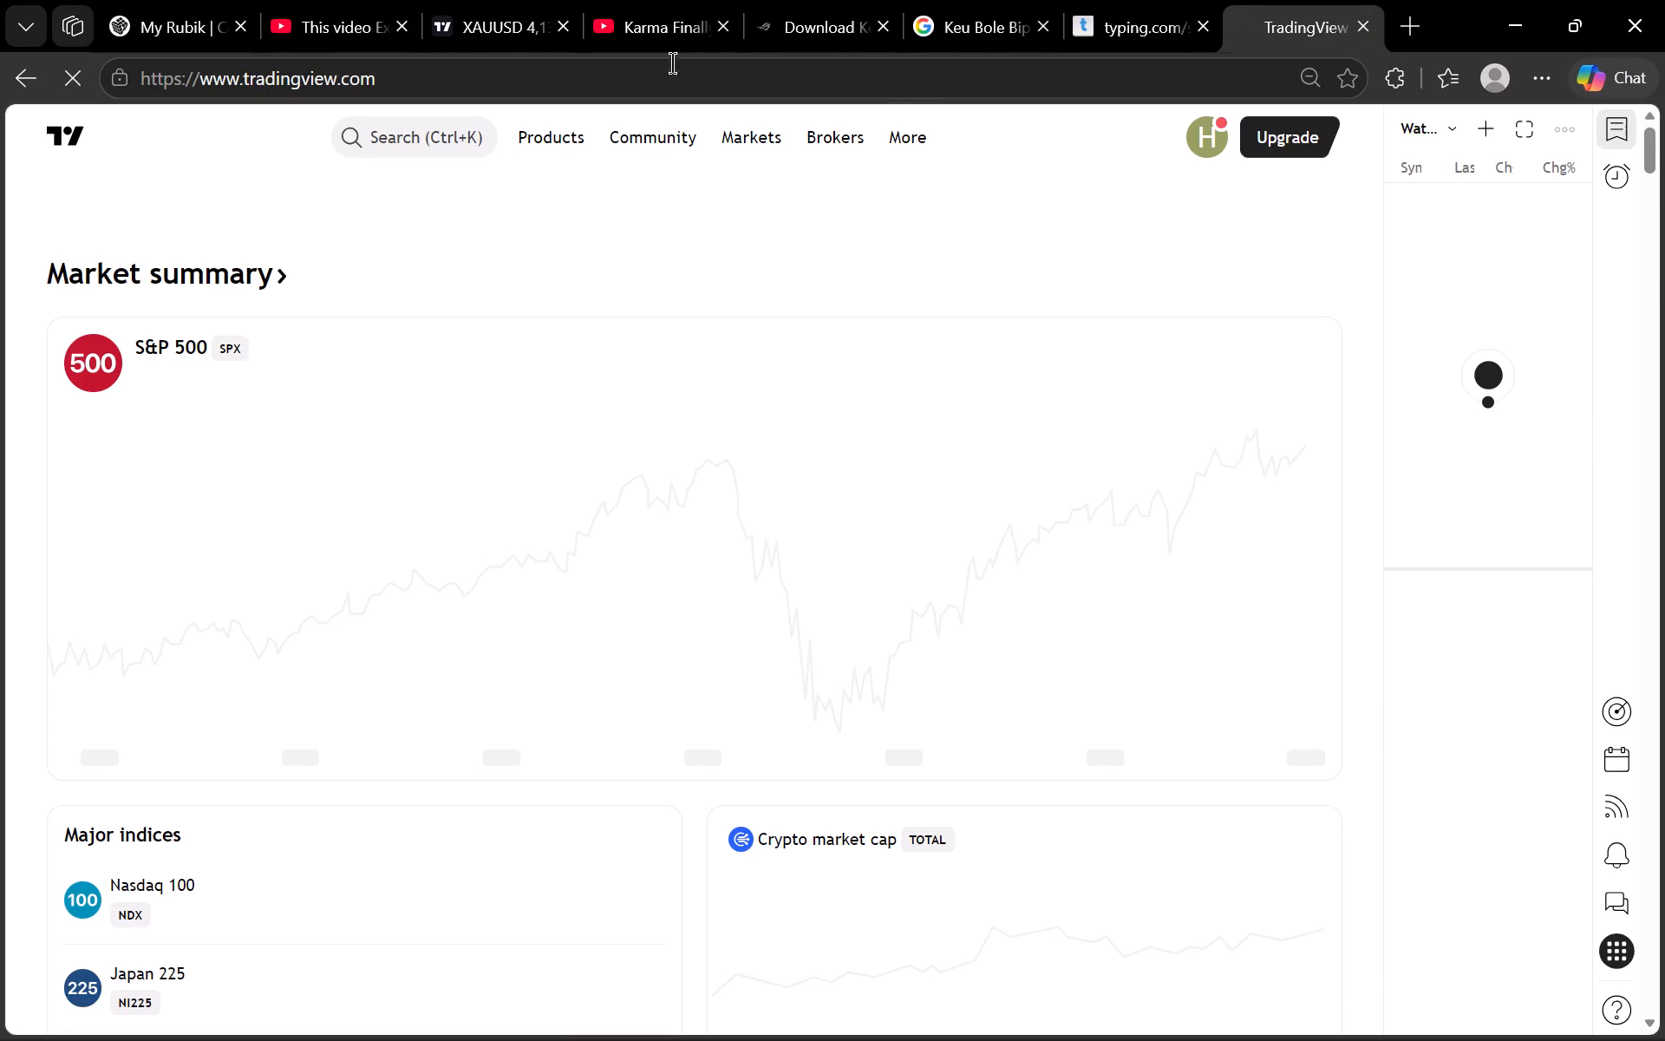
{"action": "left_click", "coordinate": [565, 10]}
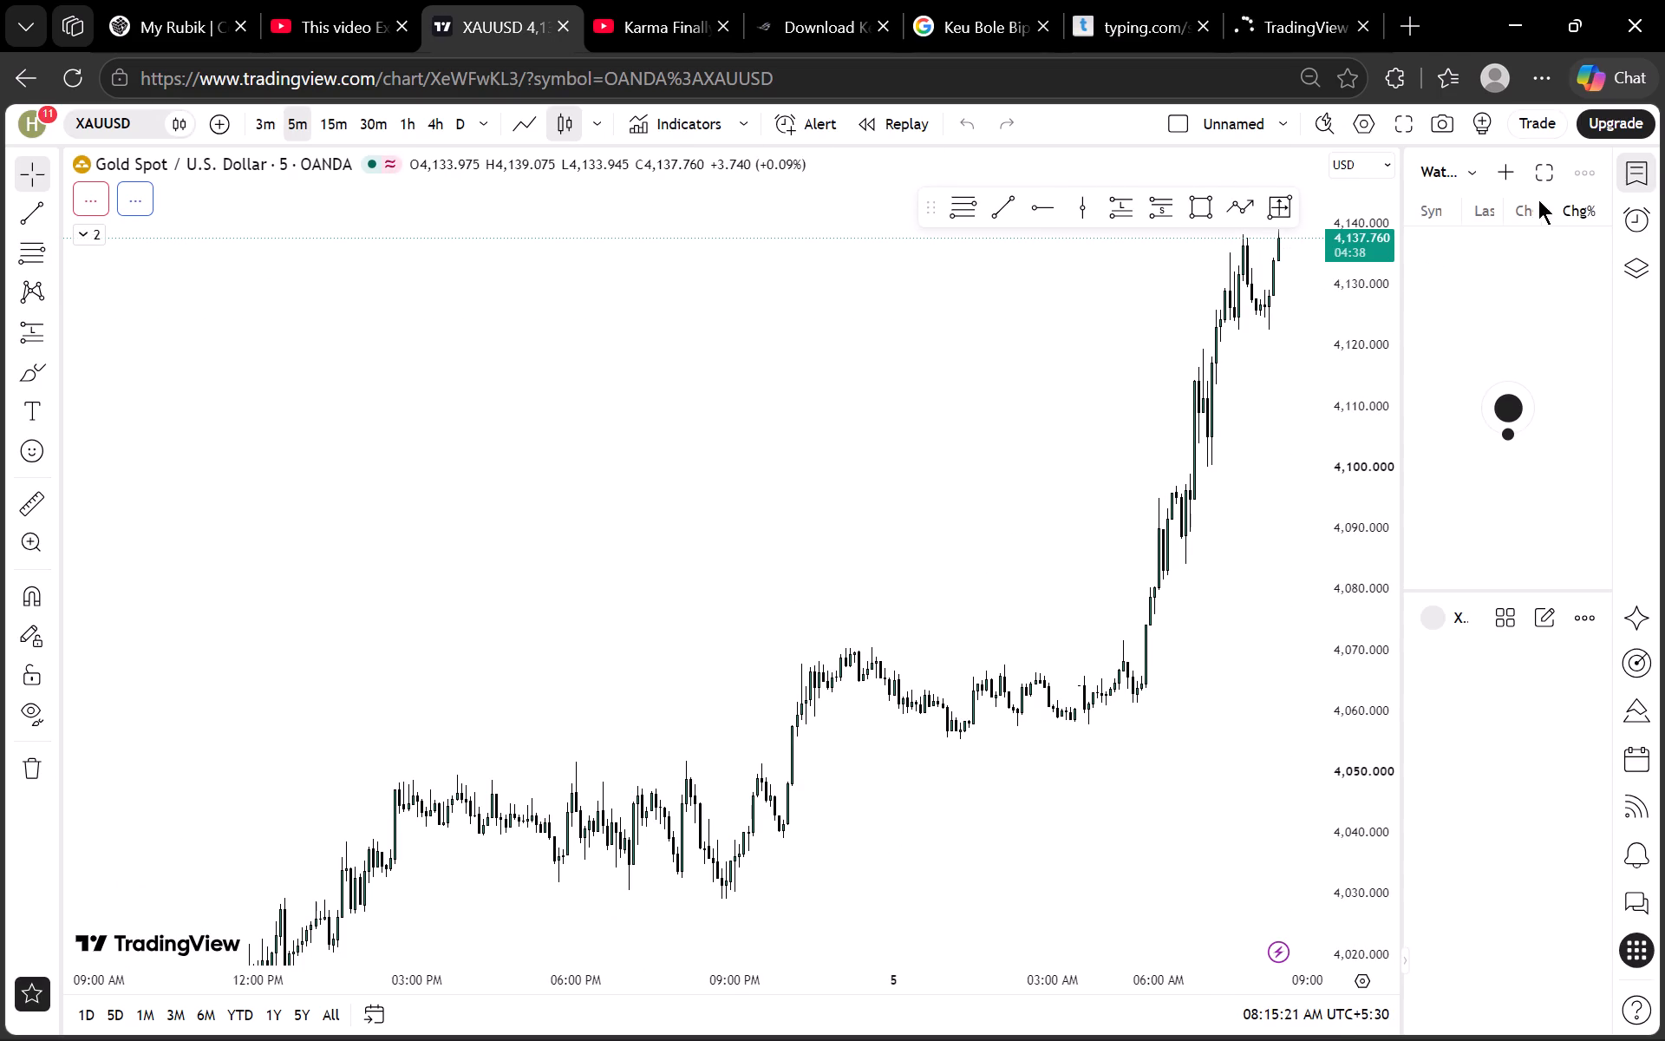
Set the XAUUSD chart to the 1-hour interval, hide the watchlist, and examine price around the PWH line.
{"action": "left_click", "coordinate": [413, 114]}
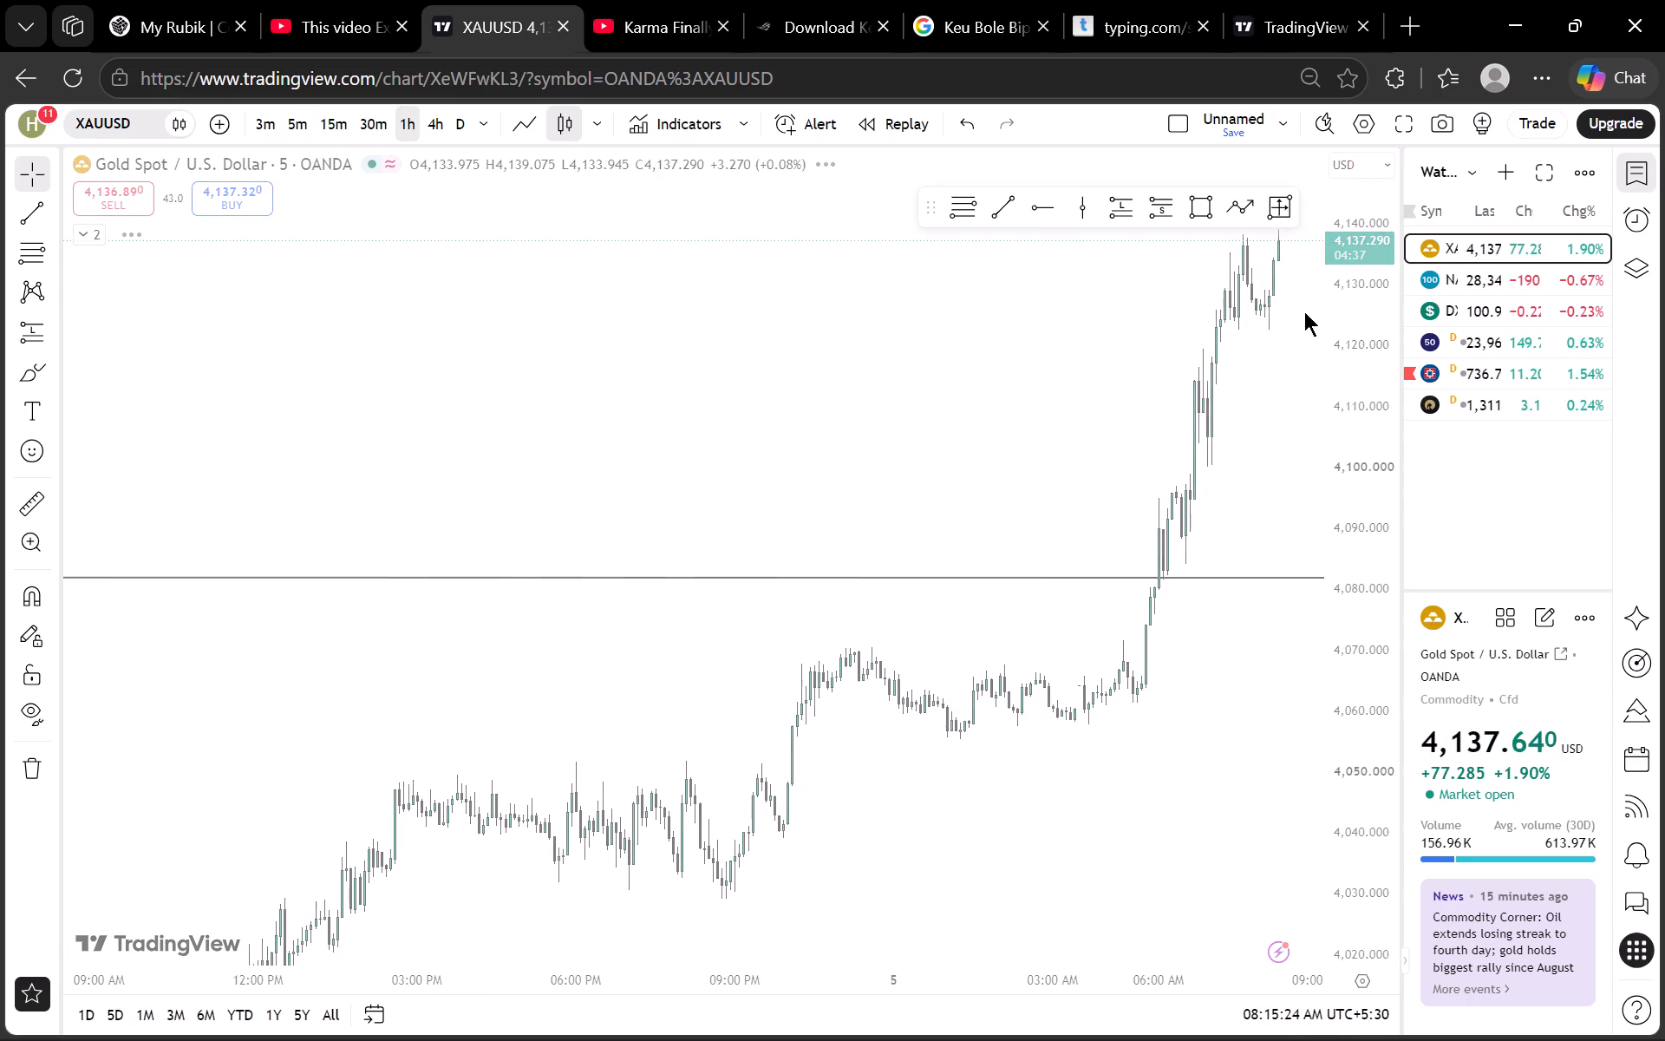
{"action": "left_click", "coordinate": [1635, 170]}
{"action": "scroll", "coordinate": [1639, 363], "scroll_direction": "down", "scroll_amount": 15}
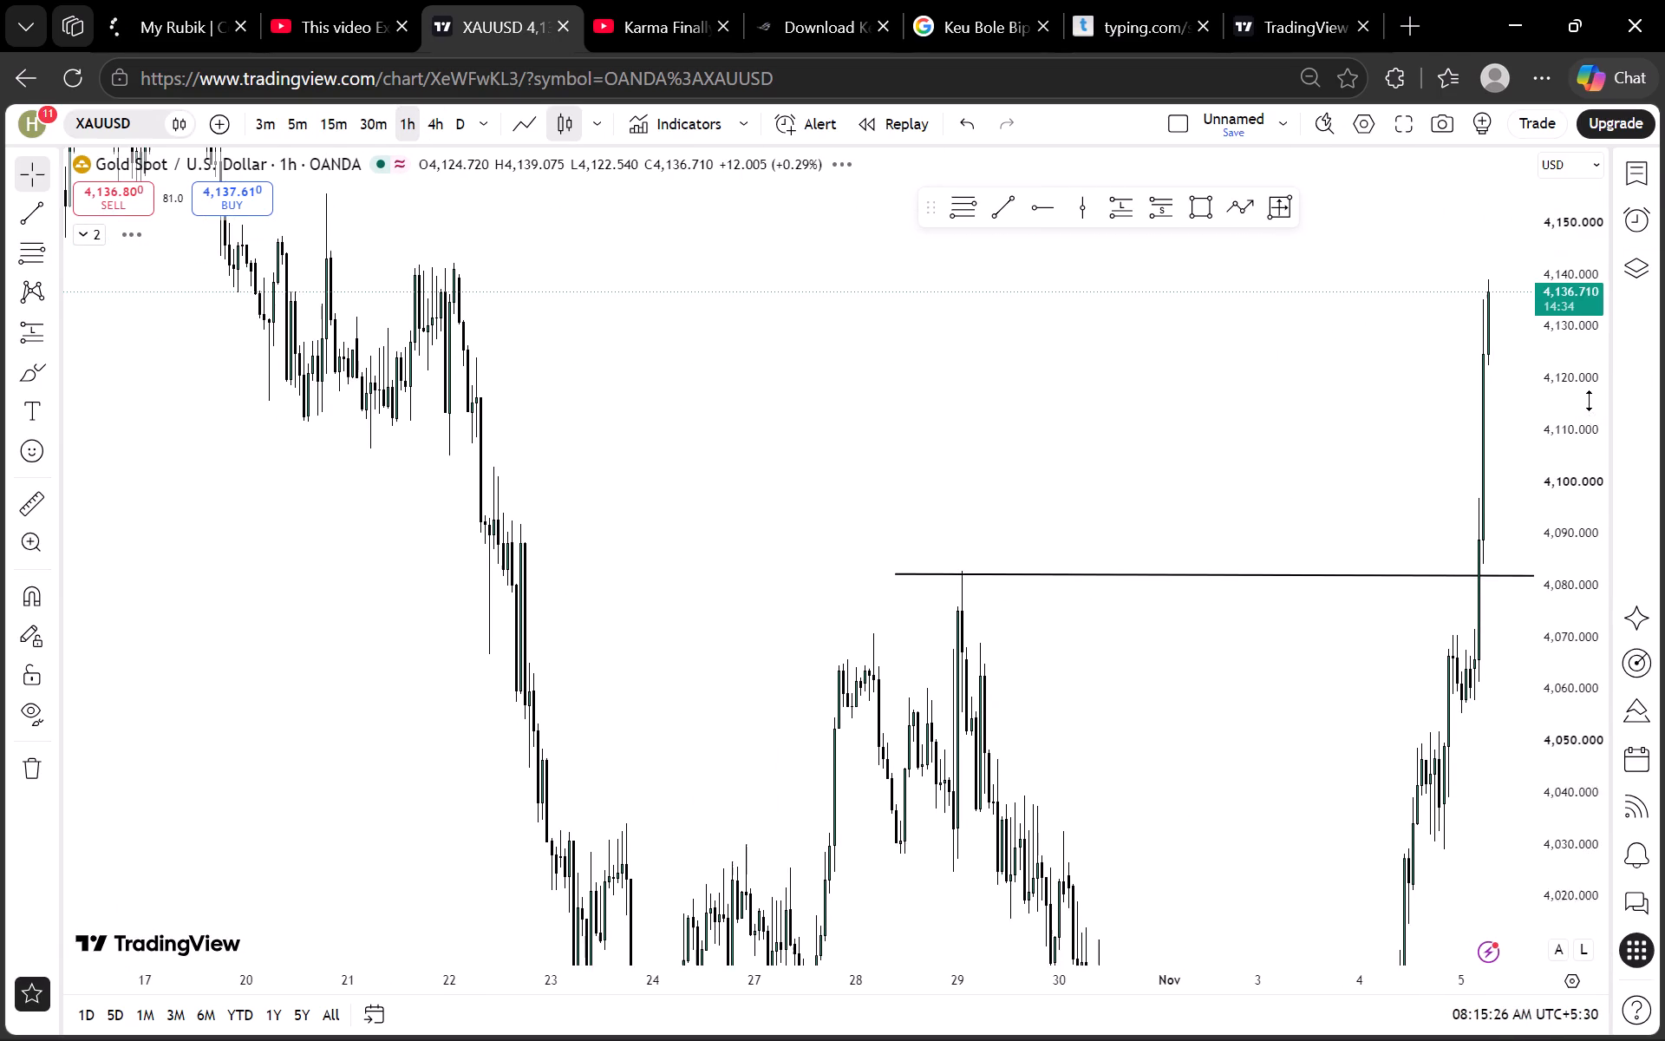
{"action": "scroll", "coordinate": [1590, 401], "scroll_direction": "down", "scroll_amount": 20}
{"action": "scroll", "coordinate": [1590, 401], "scroll_direction": "down", "scroll_amount": 3}
{"action": "left_click_drag", "start_coordinate": [1100, 436], "coordinate": [603, 324]}
{"action": "scroll", "coordinate": [1565, 428], "scroll_direction": "down", "scroll_amount": 2}
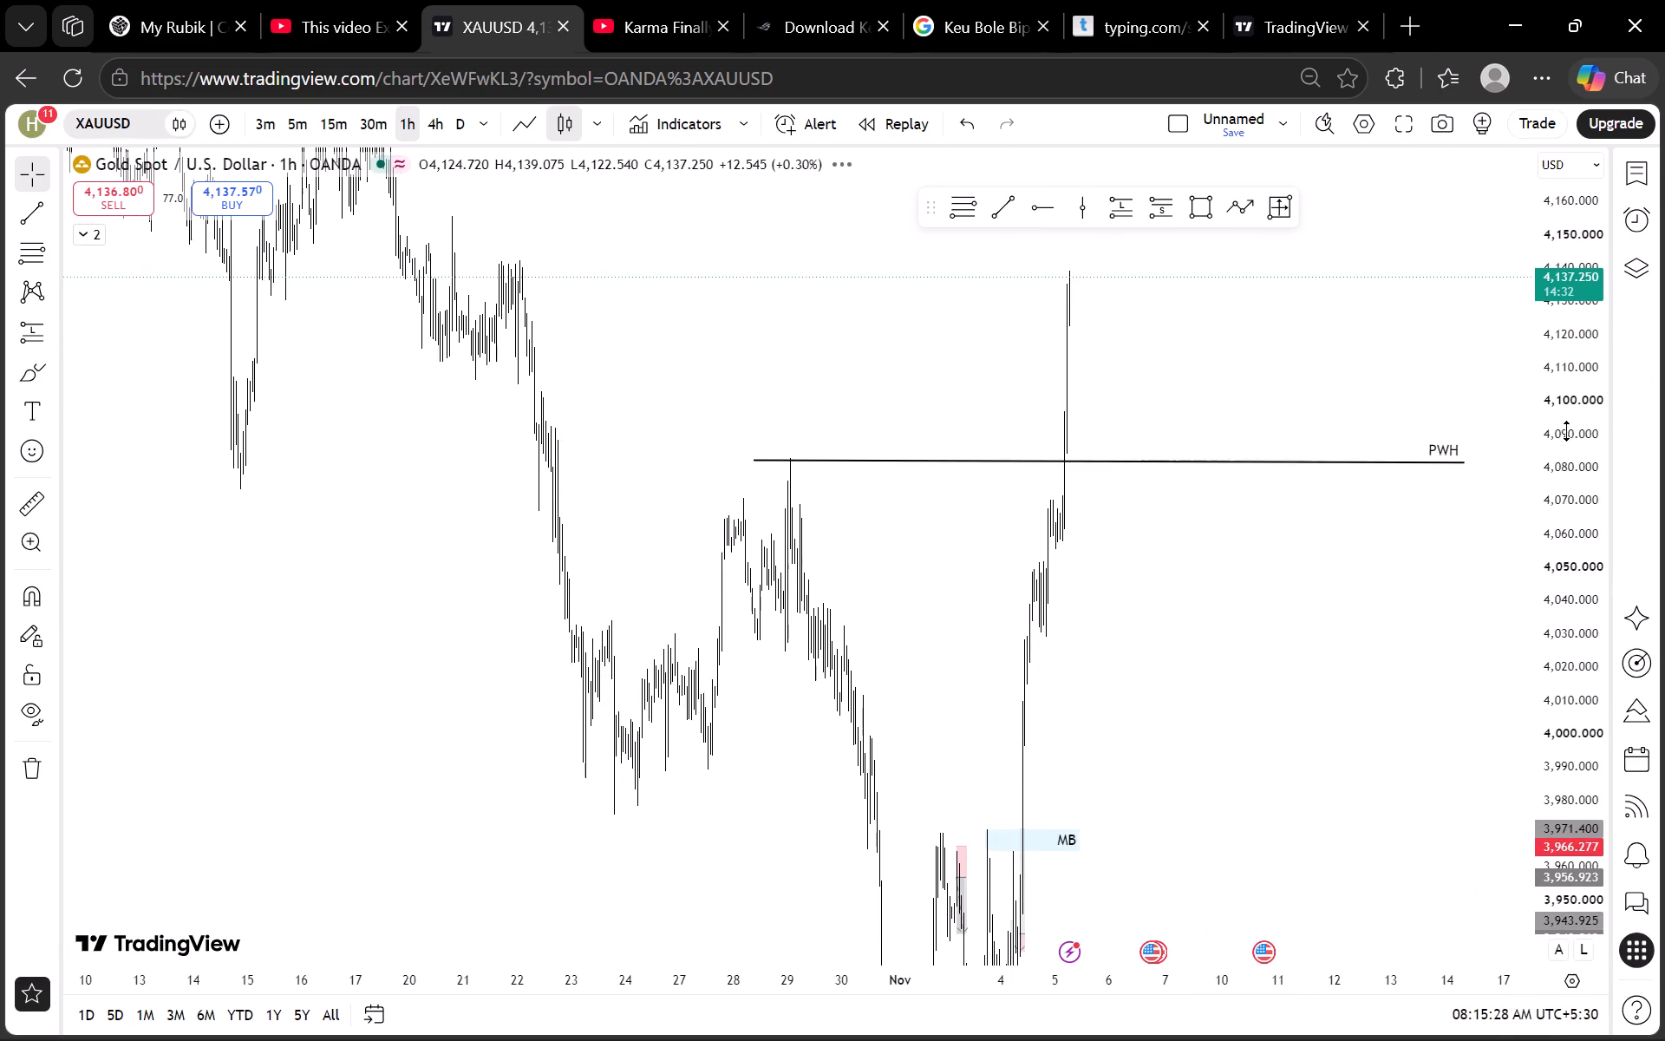
{"action": "scroll", "coordinate": [1567, 432], "scroll_direction": "down", "scroll_amount": 11}
{"action": "scroll", "coordinate": [1094, 467], "scroll_direction": "up", "scroll_amount": 3}
On the daily chart, draw a rectangle from 21 Oct to 11 Nov between about 4,144 and 4,106.
{"action": "left_click", "coordinate": [454, 123]}
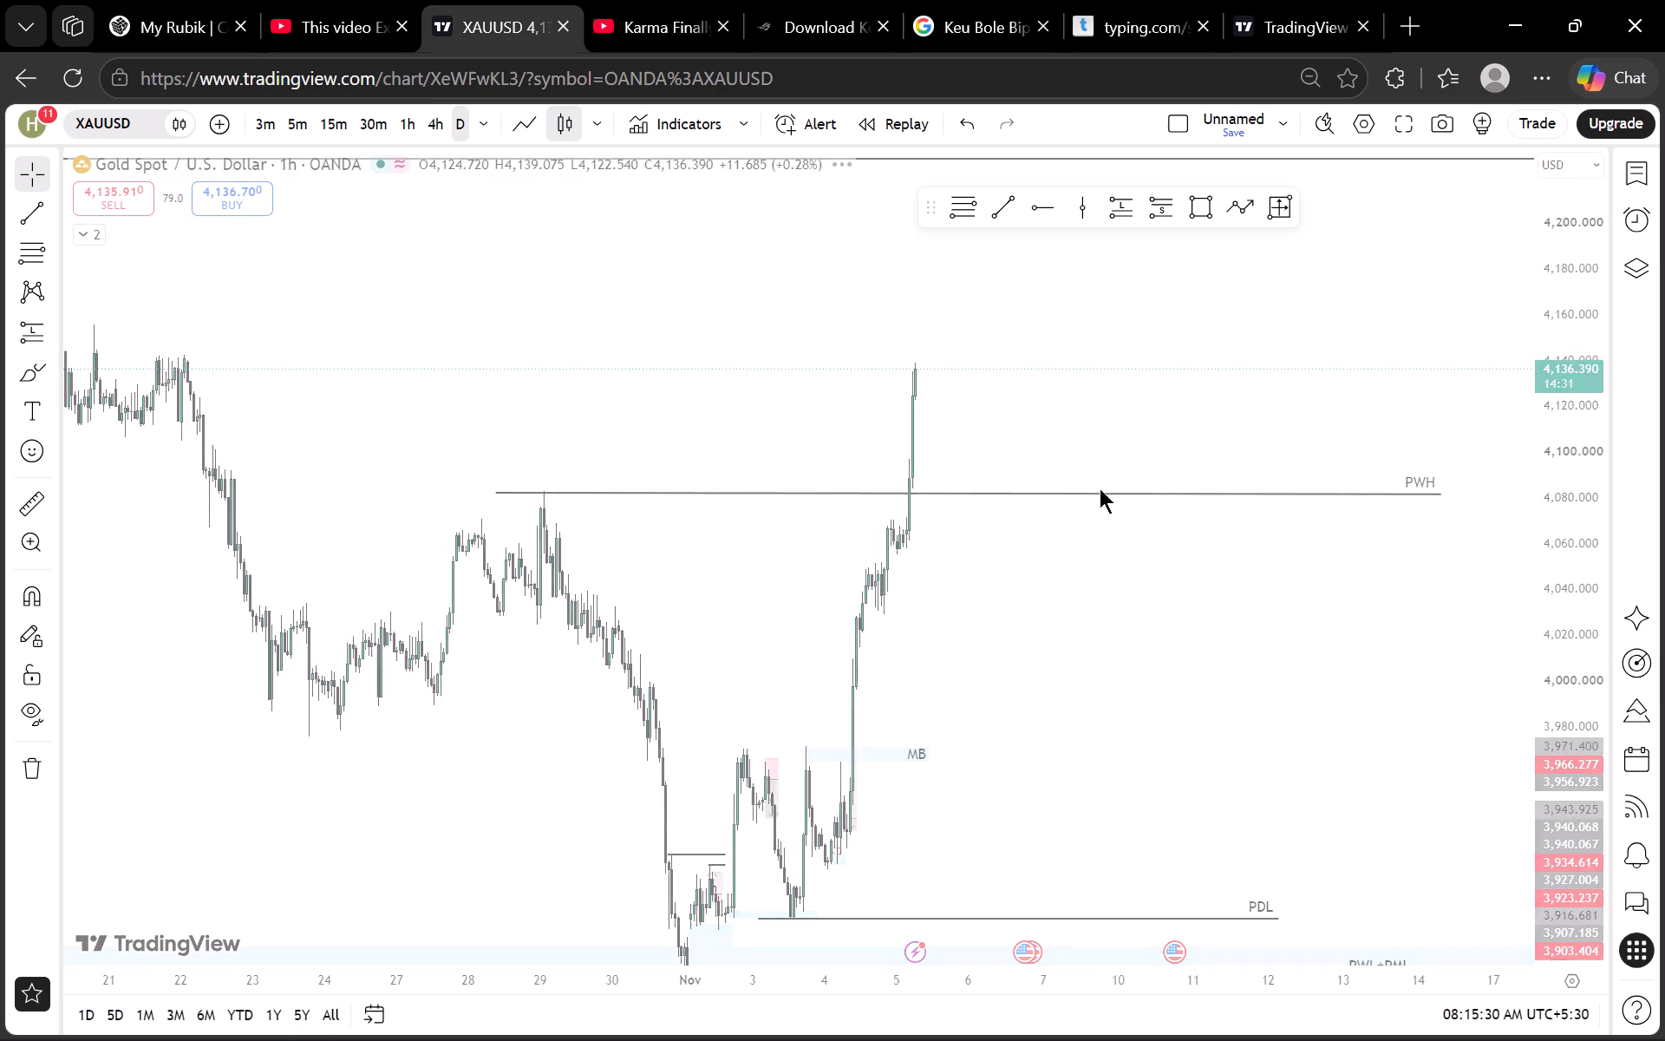
{"action": "scroll", "coordinate": [1103, 489], "scroll_direction": "up", "scroll_amount": 9}
{"action": "left_click_drag", "start_coordinate": [772, 579], "coordinate": [1113, 579]}
{"action": "left_click_drag", "start_coordinate": [848, 581], "coordinate": [1173, 557]}
{"action": "scroll", "coordinate": [1042, 582], "scroll_direction": "up", "scroll_amount": 3}
{"action": "left_click_drag", "start_coordinate": [1000, 587], "coordinate": [1216, 573]}
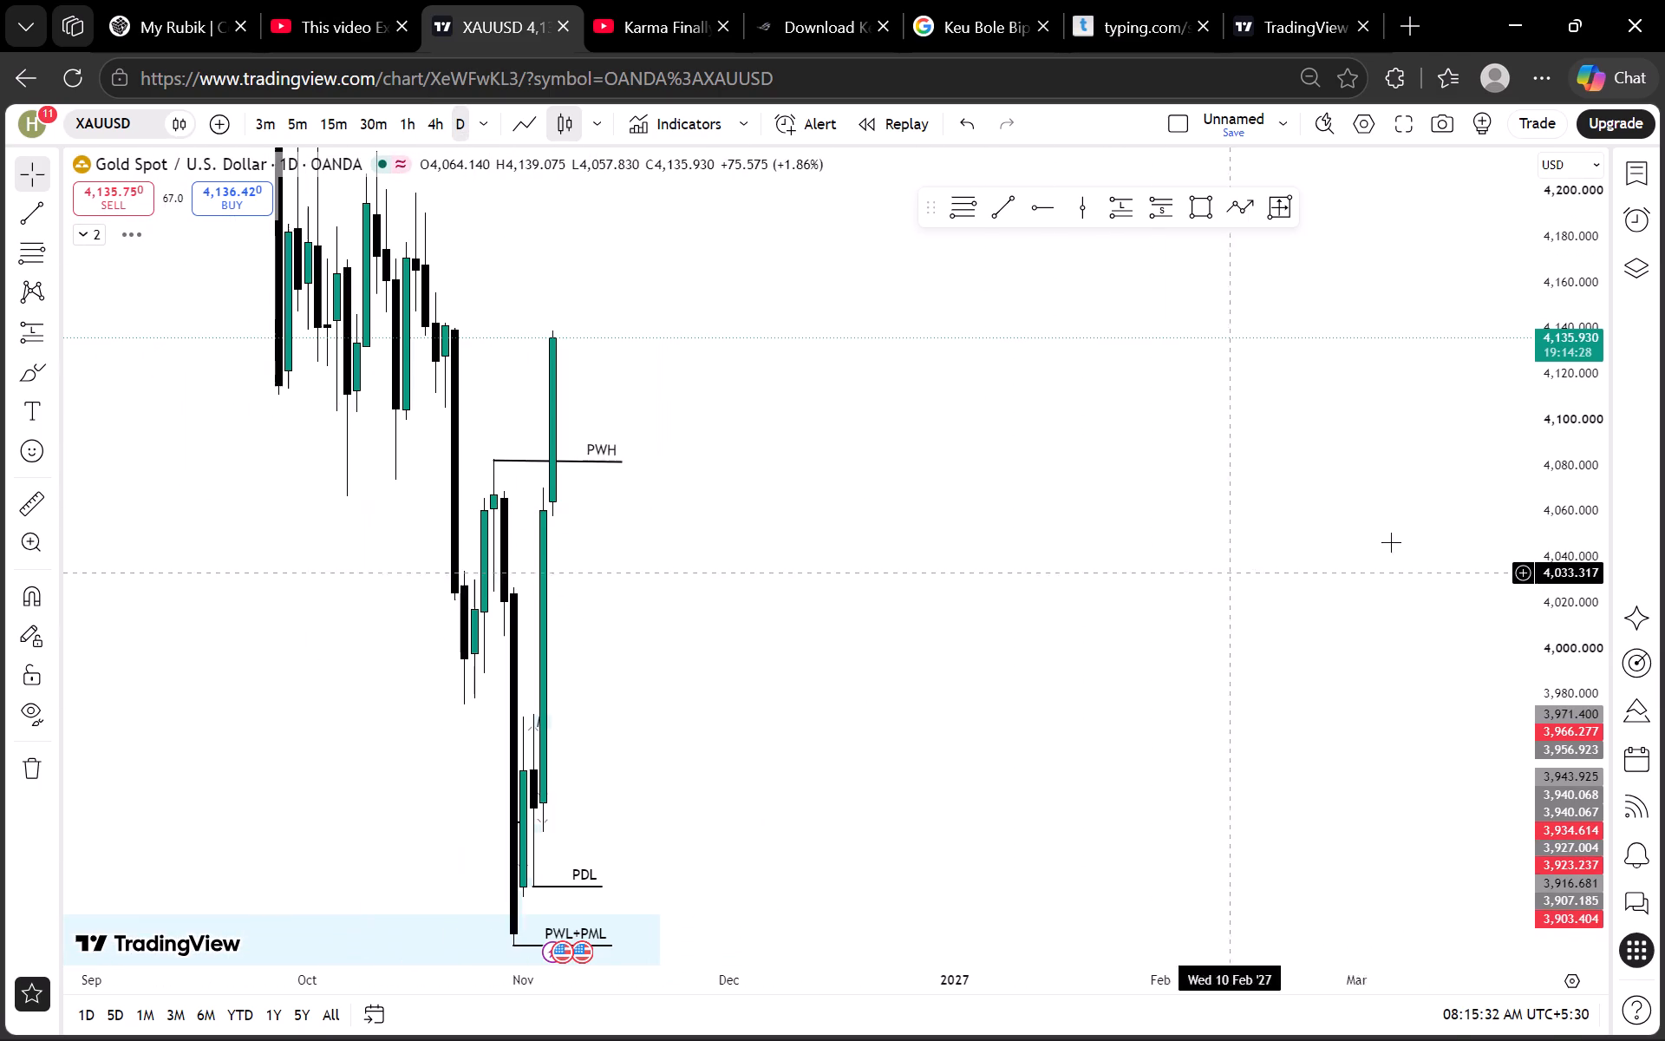
{"action": "scroll", "coordinate": [1635, 475], "scroll_direction": "down", "scroll_amount": 18}
{"action": "scroll", "coordinate": [968, 538], "scroll_direction": "up", "scroll_amount": 1}
{"action": "left_click_drag", "start_coordinate": [900, 534], "coordinate": [1241, 529]}
{"action": "scroll", "coordinate": [995, 522], "scroll_direction": "up", "scroll_amount": 3}
{"action": "left_click_drag", "start_coordinate": [922, 529], "coordinate": [1107, 488]}
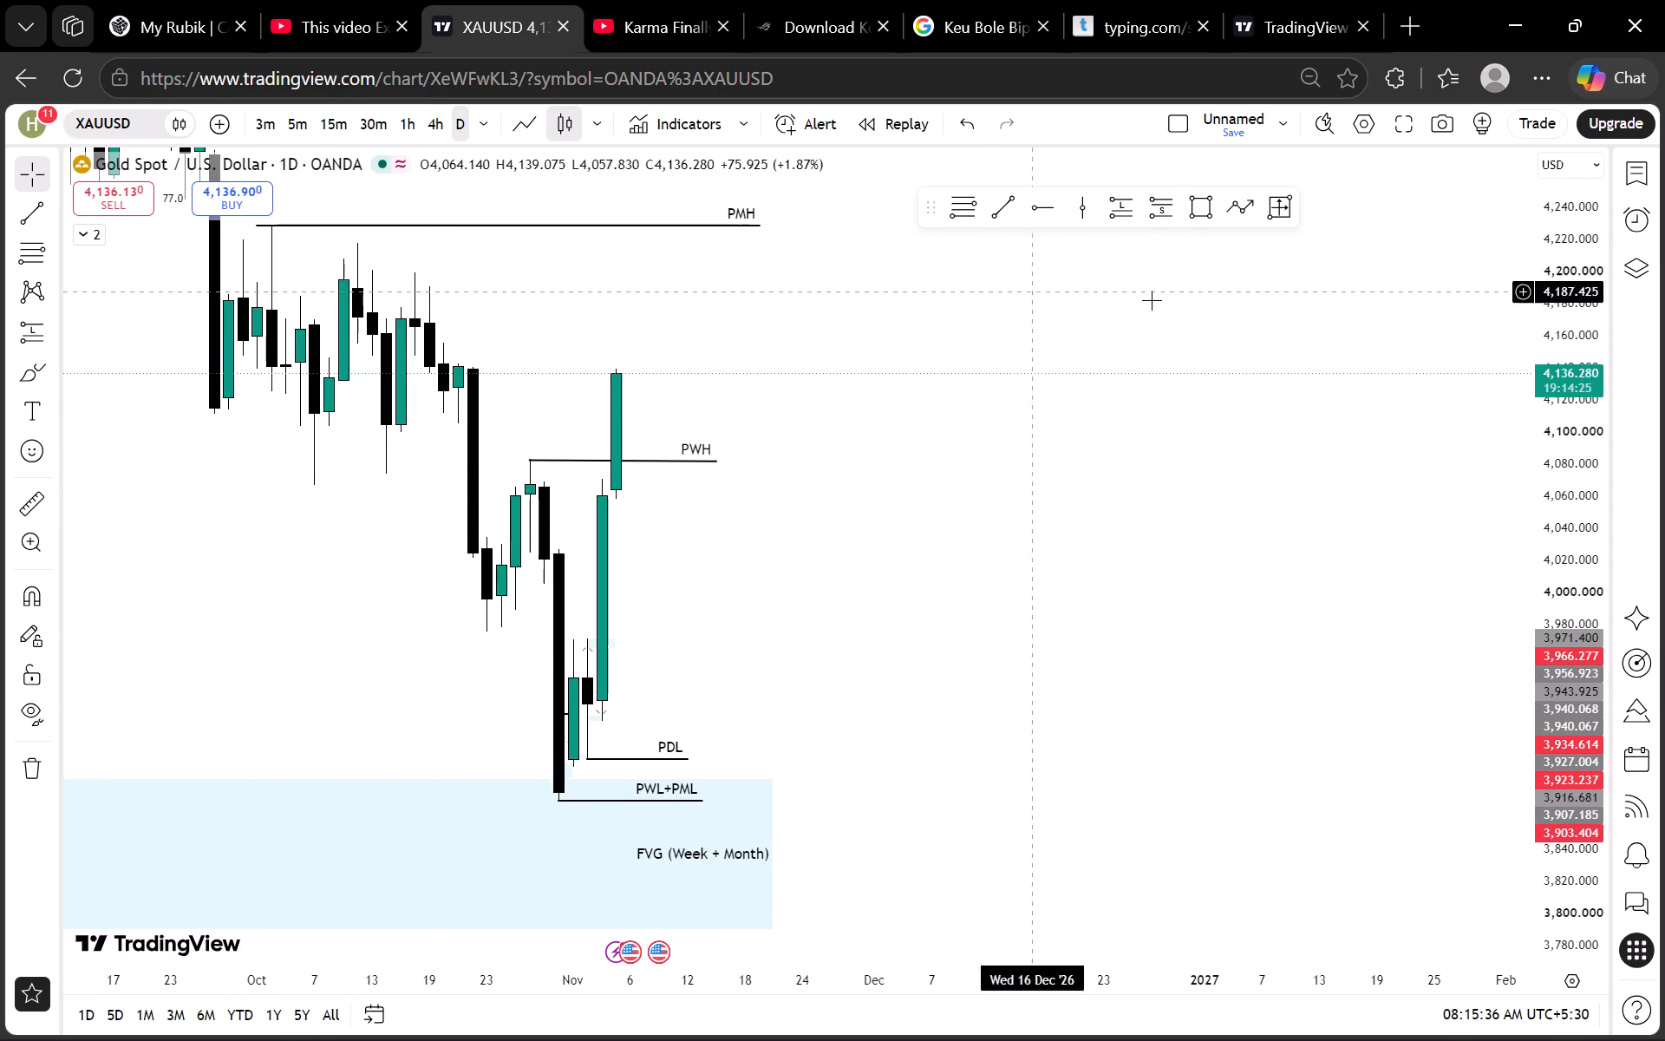
{"action": "left_click", "coordinate": [1205, 215]}
{"action": "left_click", "coordinate": [464, 362]}
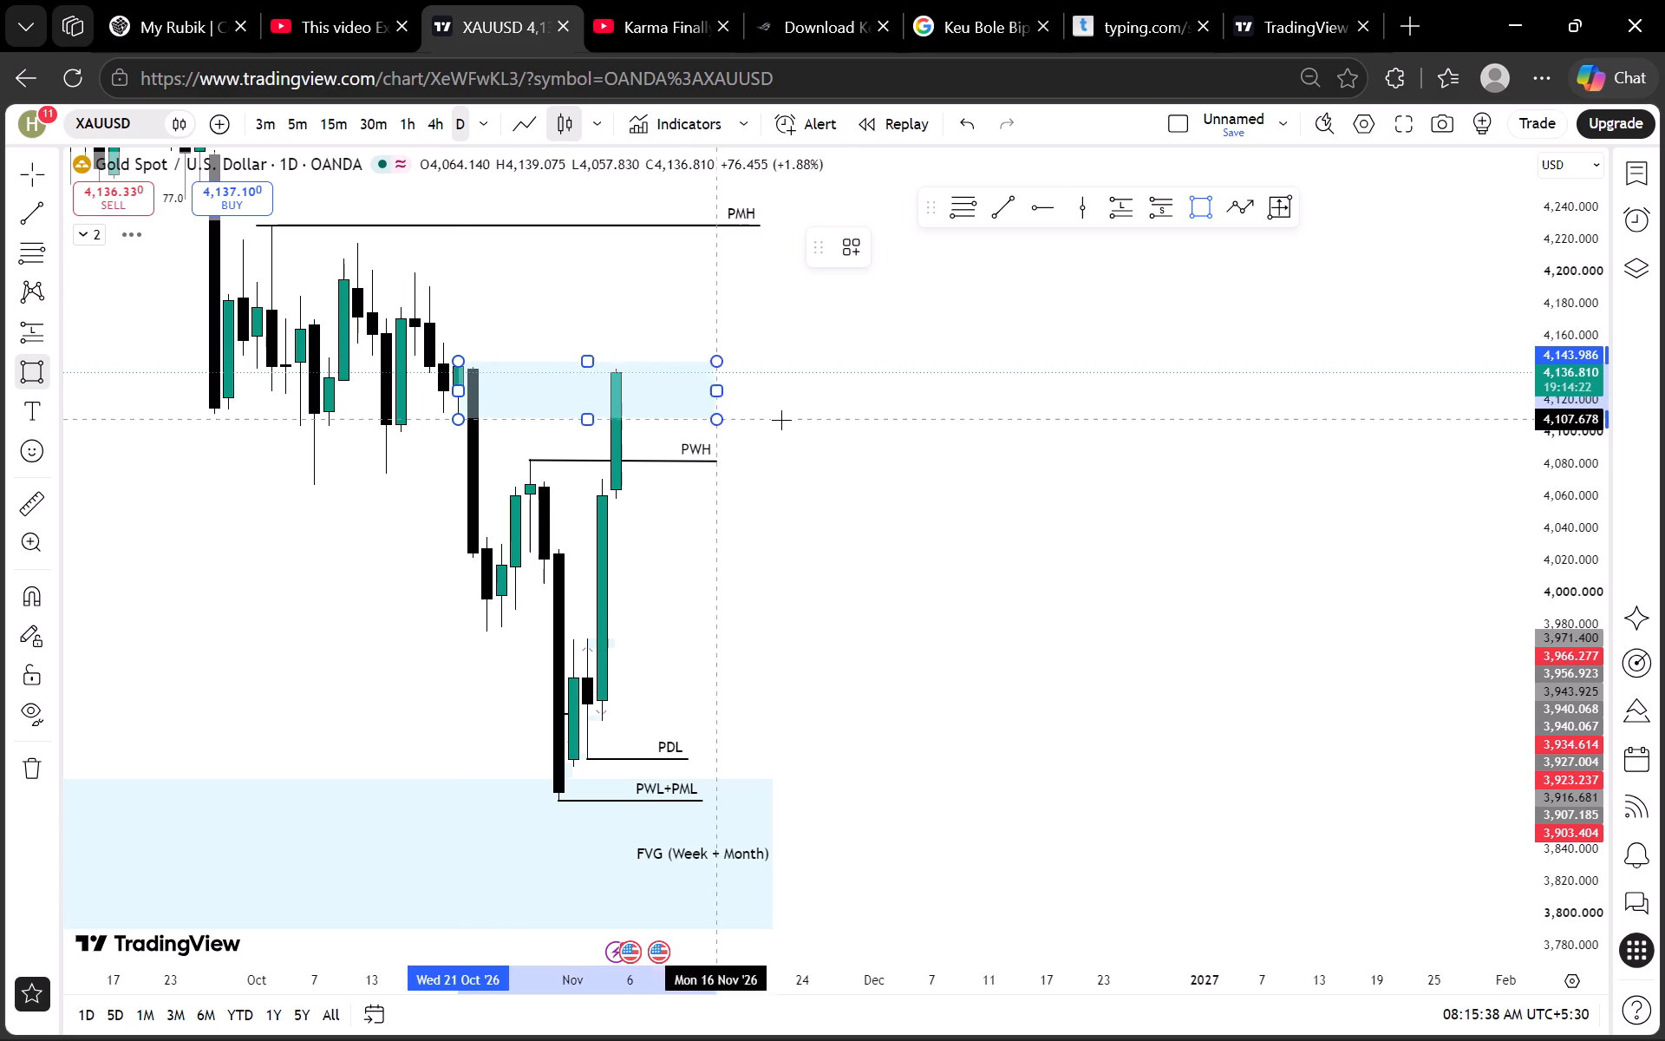
{"action": "left_click", "coordinate": [679, 422]}
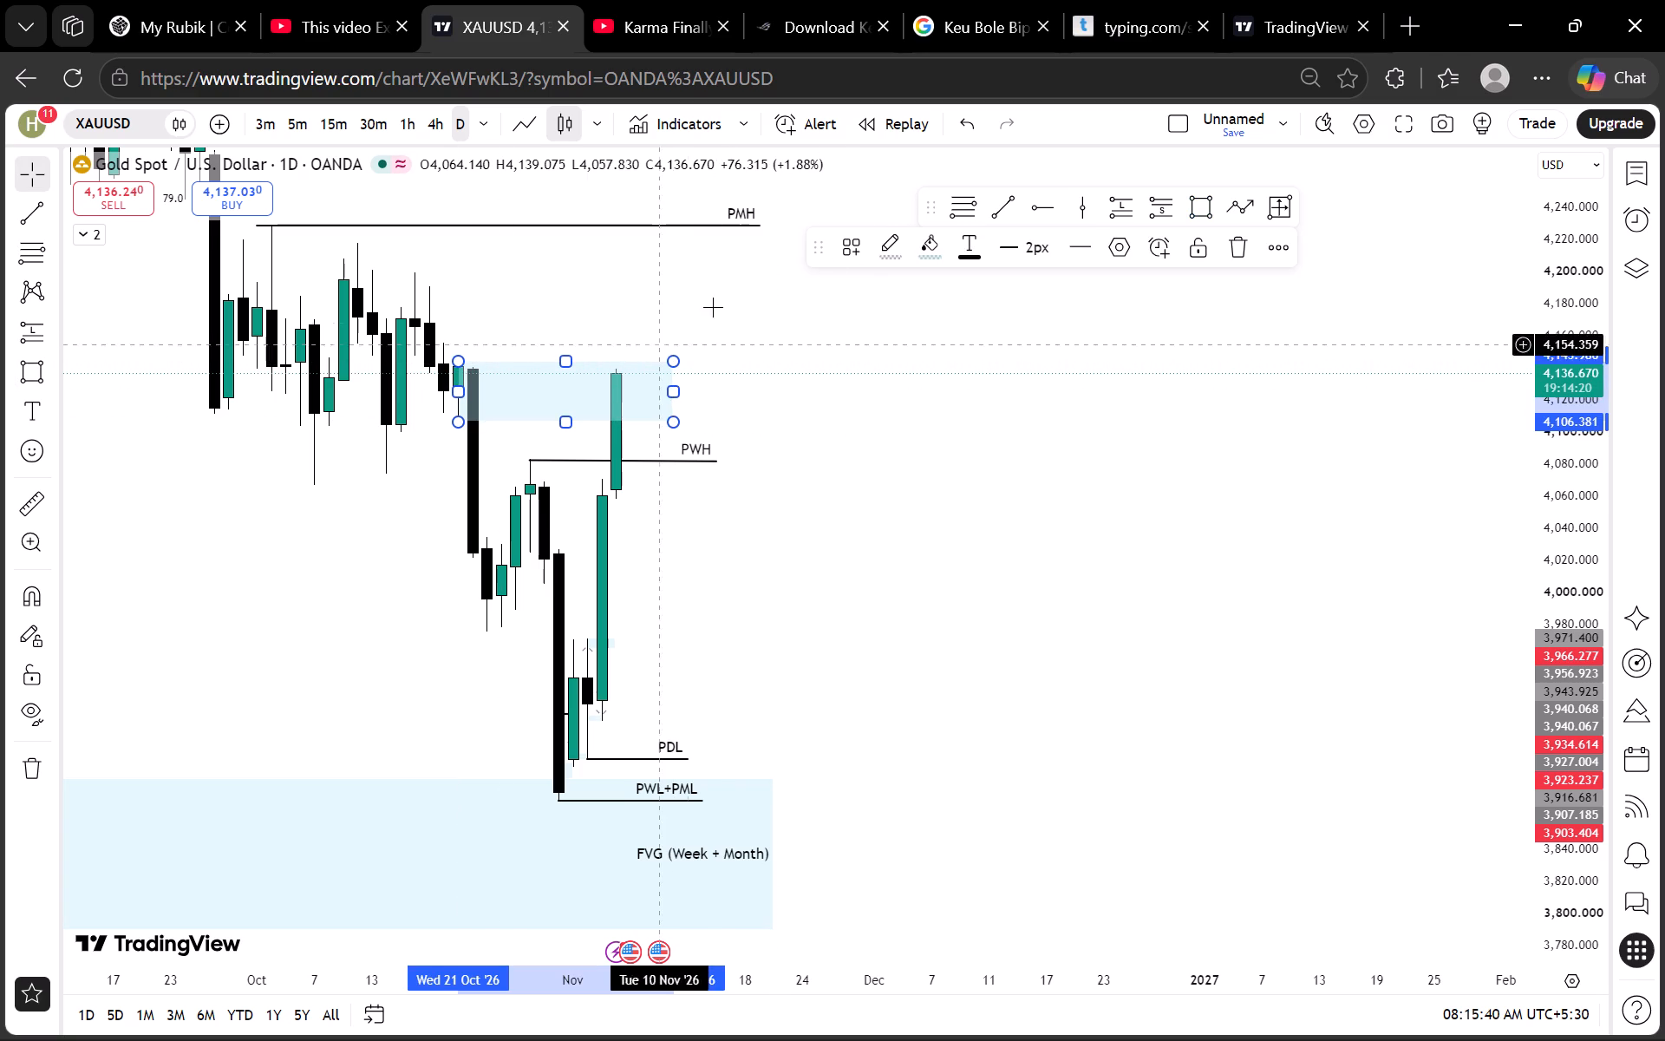
Apply the OB drawing template to the new rectangle.
{"action": "left_click", "coordinate": [849, 246]}
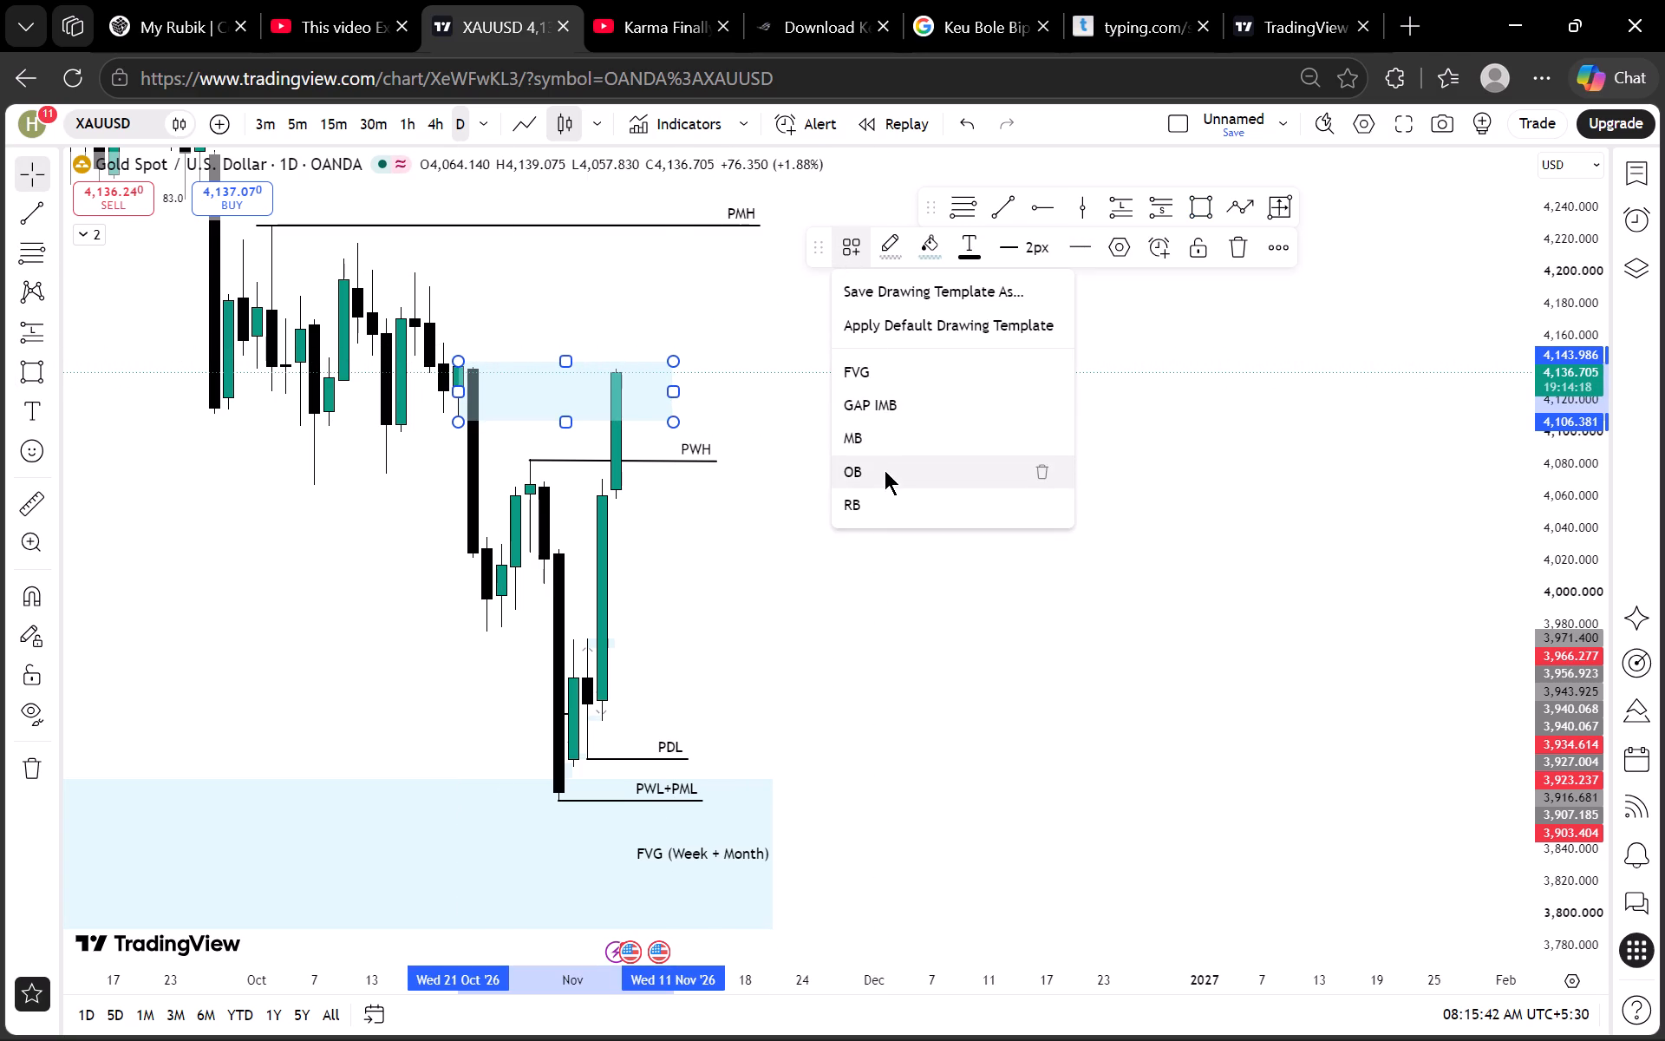
{"action": "left_click", "coordinate": [885, 470]}
{"action": "left_click", "coordinate": [849, 481]}
Examine the OB zone and the surrounding price action on the 4-hour and 1-hour charts.
{"action": "left_click_drag", "start_coordinate": [832, 501], "coordinate": [1113, 506]}
{"action": "scroll", "coordinate": [832, 328], "scroll_direction": "up", "scroll_amount": 2}
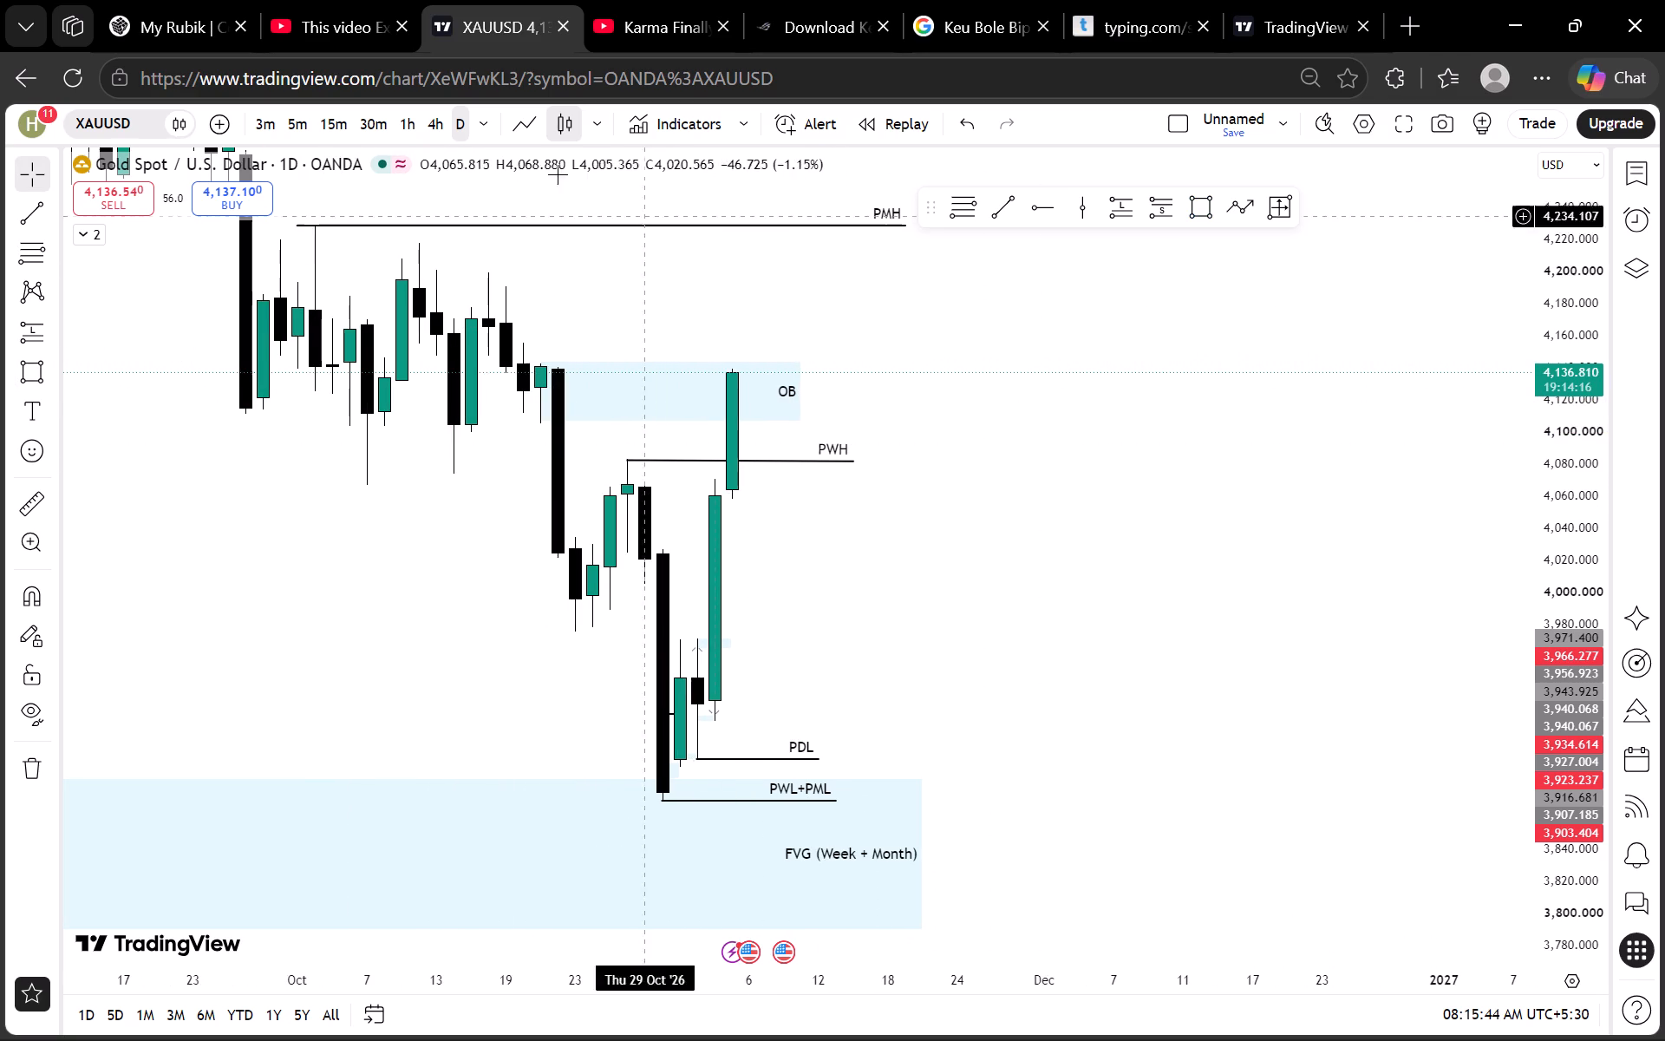
{"action": "left_click", "coordinate": [433, 118]}
{"action": "scroll", "coordinate": [590, 426], "scroll_direction": "down", "scroll_amount": 4}
{"action": "scroll", "coordinate": [1551, 506], "scroll_direction": "up", "scroll_amount": 9}
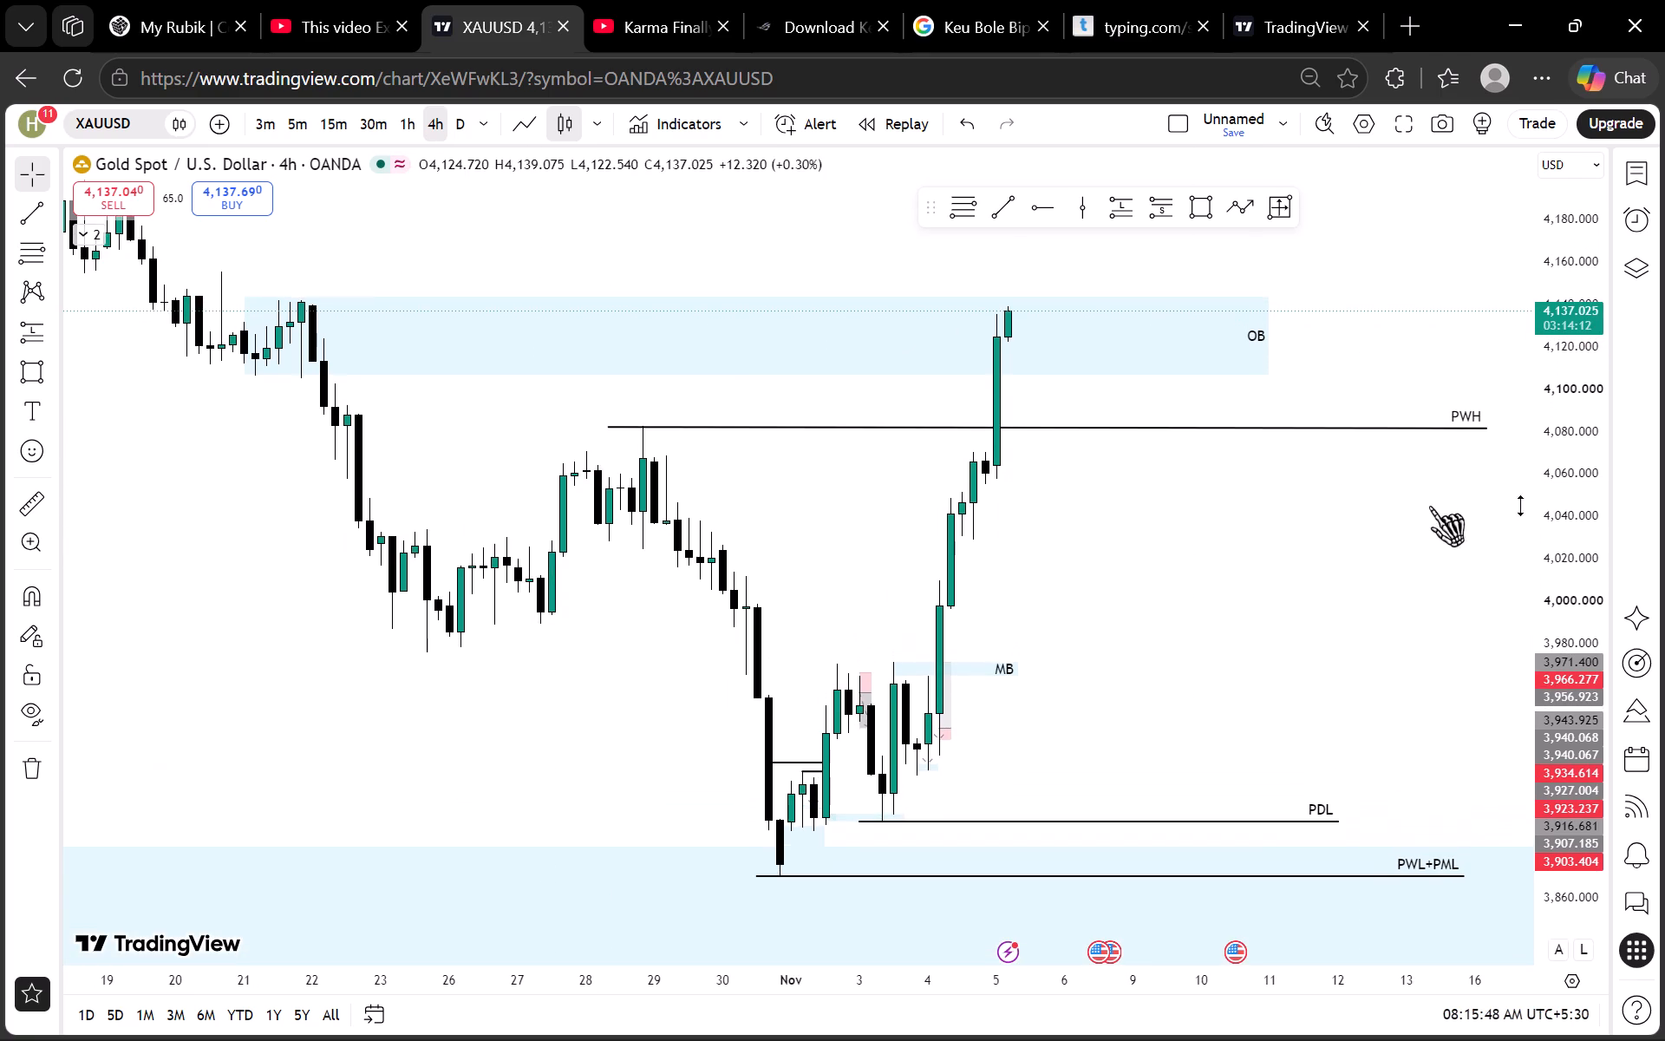
{"action": "scroll", "coordinate": [458, 507], "scroll_direction": "down", "scroll_amount": 1}
{"action": "left_click_drag", "start_coordinate": [533, 413], "coordinate": [597, 529]}
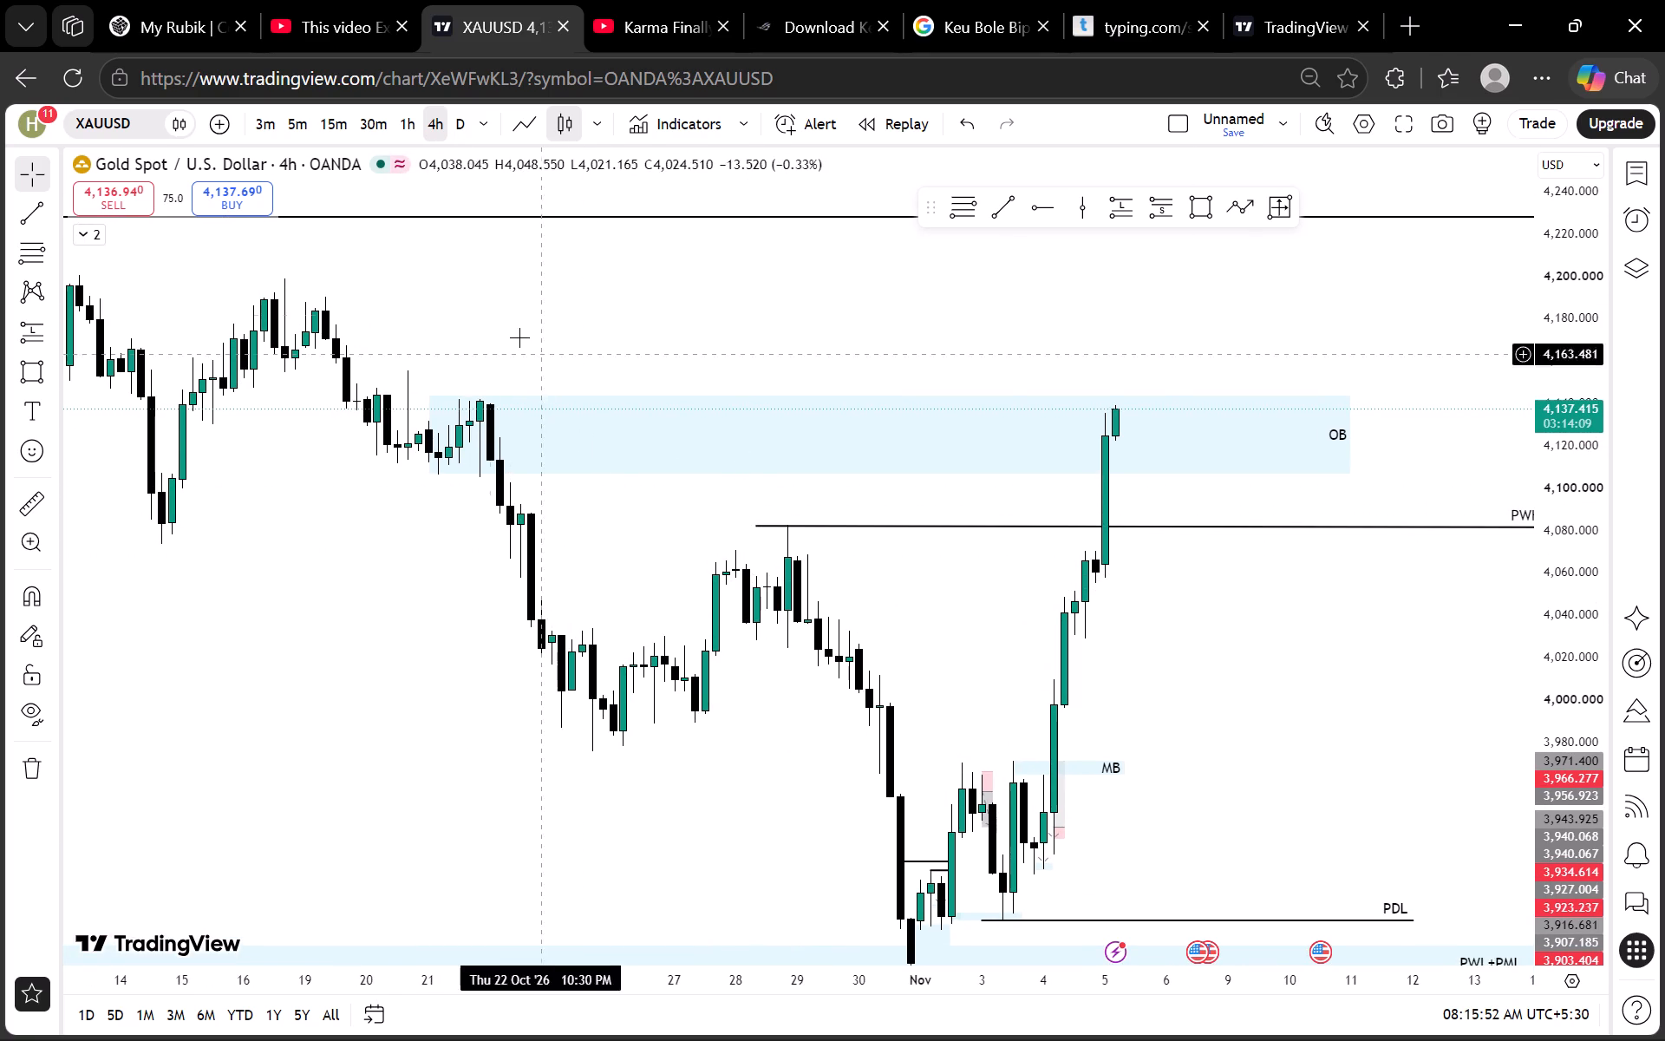
{"action": "left_click", "coordinate": [403, 127]}
{"action": "scroll", "coordinate": [594, 413], "scroll_direction": "down", "scroll_amount": 3}
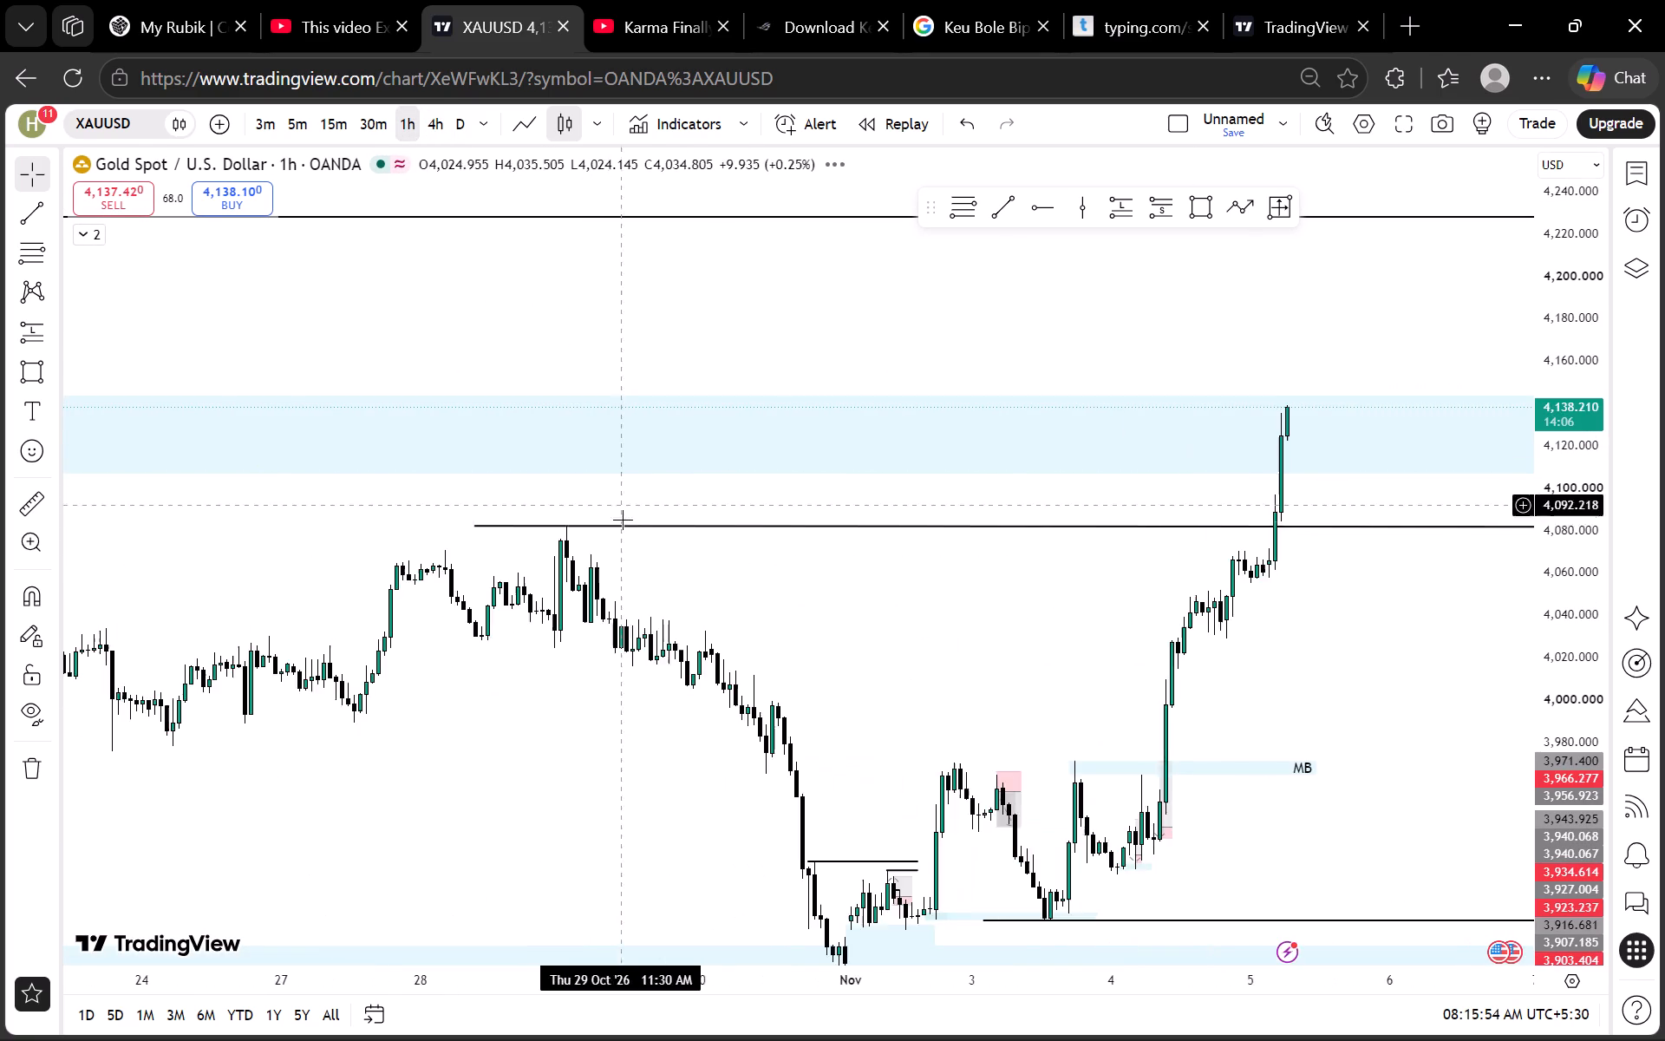
{"action": "scroll", "coordinate": [623, 520], "scroll_direction": "down", "scroll_amount": 5}
{"action": "left_click_drag", "start_coordinate": [291, 579], "coordinate": [900, 658]}
{"action": "scroll", "coordinate": [856, 651], "scroll_direction": "up", "scroll_amount": 2}
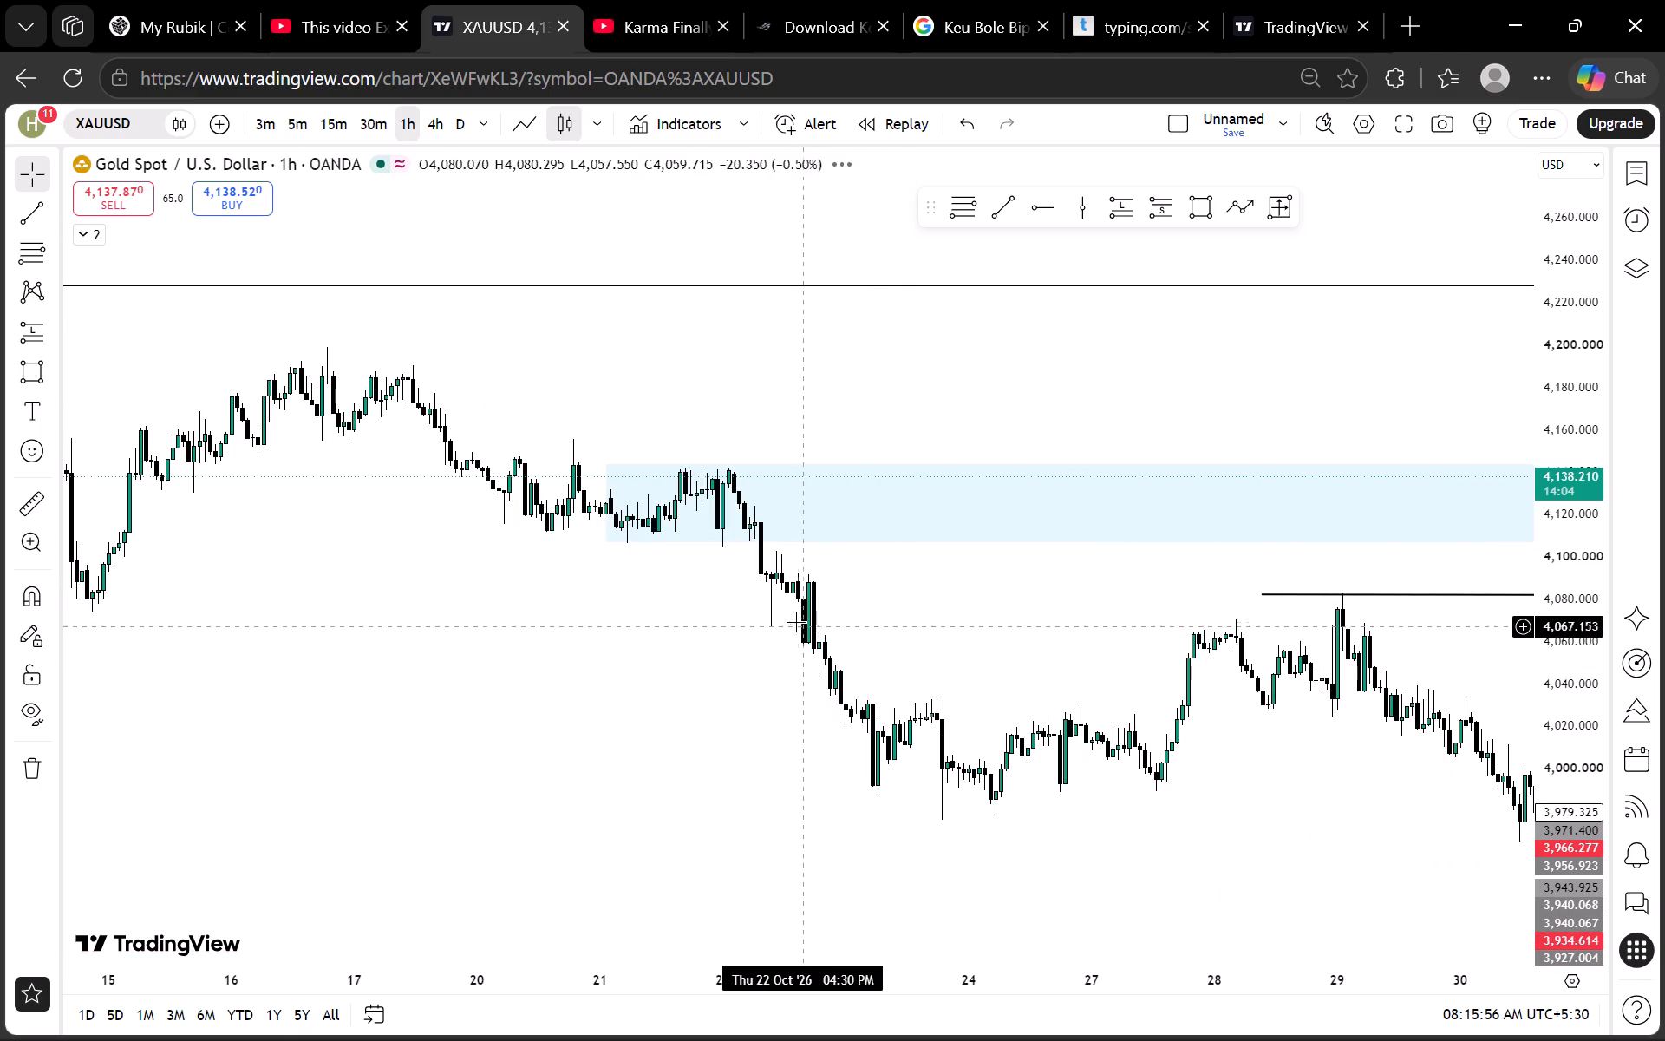
{"action": "scroll", "coordinate": [761, 553], "scroll_direction": "down", "scroll_amount": 2}
{"action": "left_click_drag", "start_coordinate": [1003, 371], "coordinate": [604, 370]}
{"action": "scroll", "coordinate": [660, 380], "scroll_direction": "down", "scroll_amount": 2}
{"action": "left_click_drag", "start_coordinate": [976, 398], "coordinate": [534, 398]}
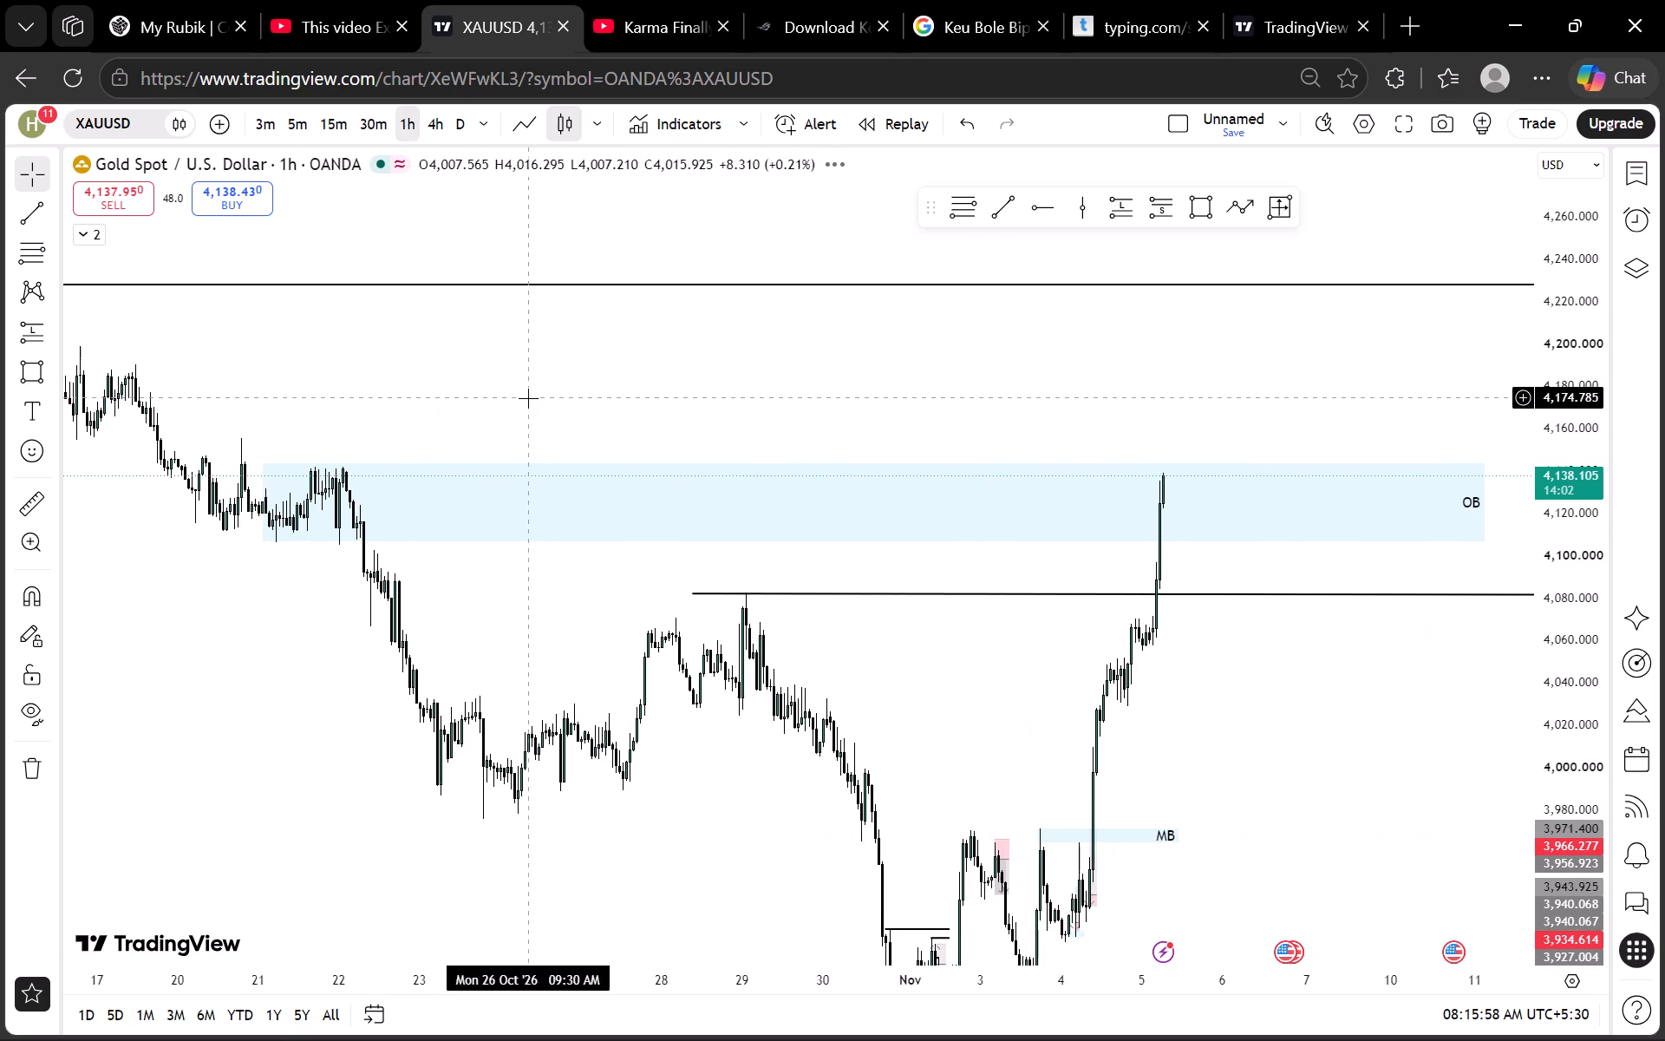
{"action": "left_click_drag", "start_coordinate": [582, 402], "coordinate": [686, 402]}
On the 4-hour chart, narrow the OB zone by raising its lower edge to about 4,137, just below its top.
{"action": "left_click", "coordinate": [433, 119]}
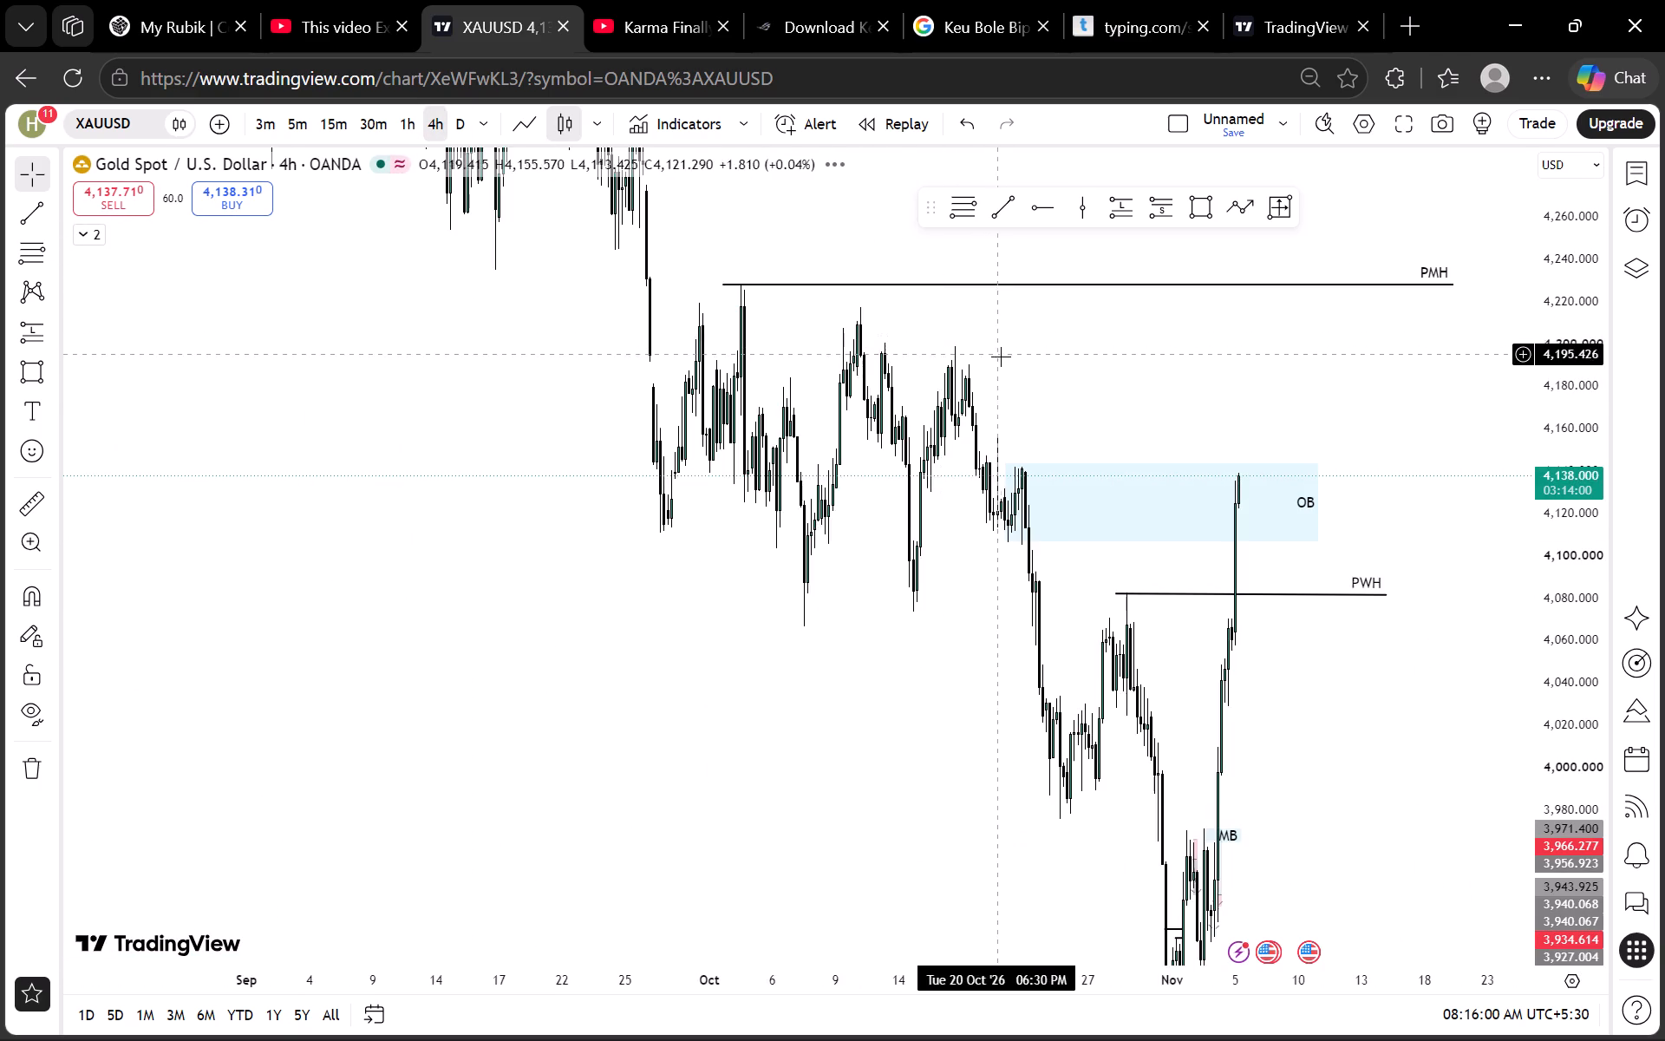
{"action": "scroll", "coordinate": [1001, 357], "scroll_direction": "up", "scroll_amount": 3}
{"action": "scroll", "coordinate": [869, 382], "scroll_direction": "up", "scroll_amount": 3}
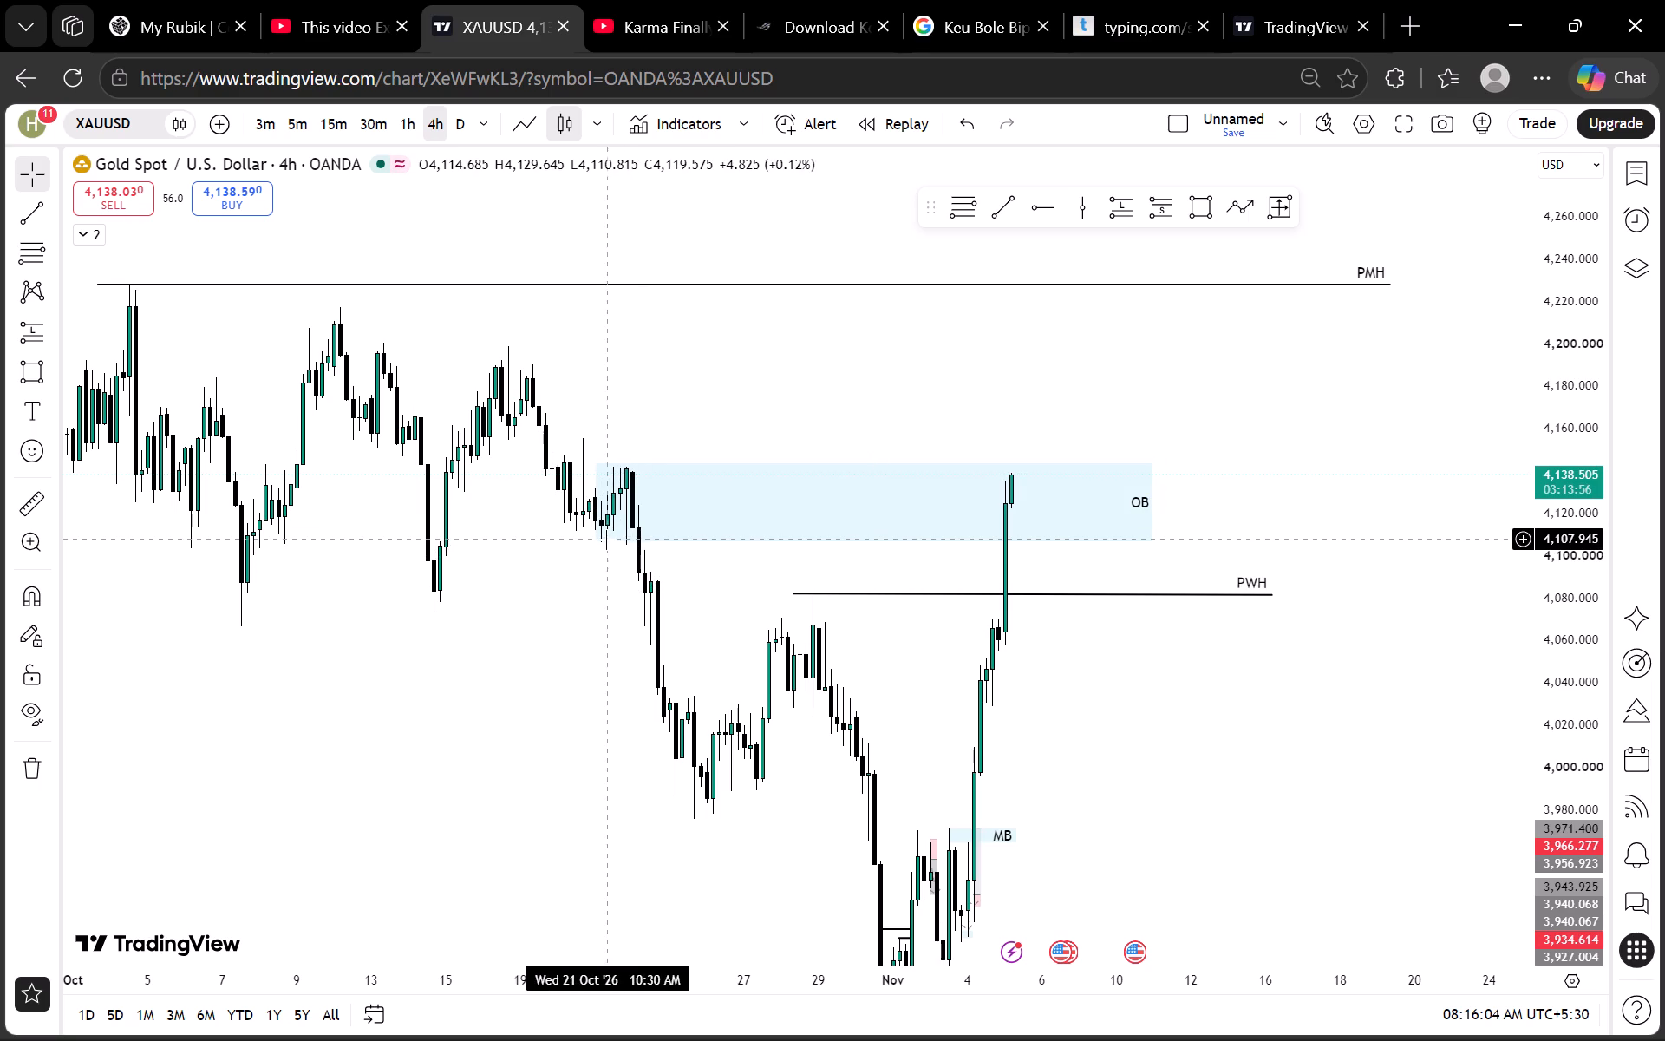
{"action": "left_click_drag", "start_coordinate": [601, 540], "coordinate": [609, 463]}
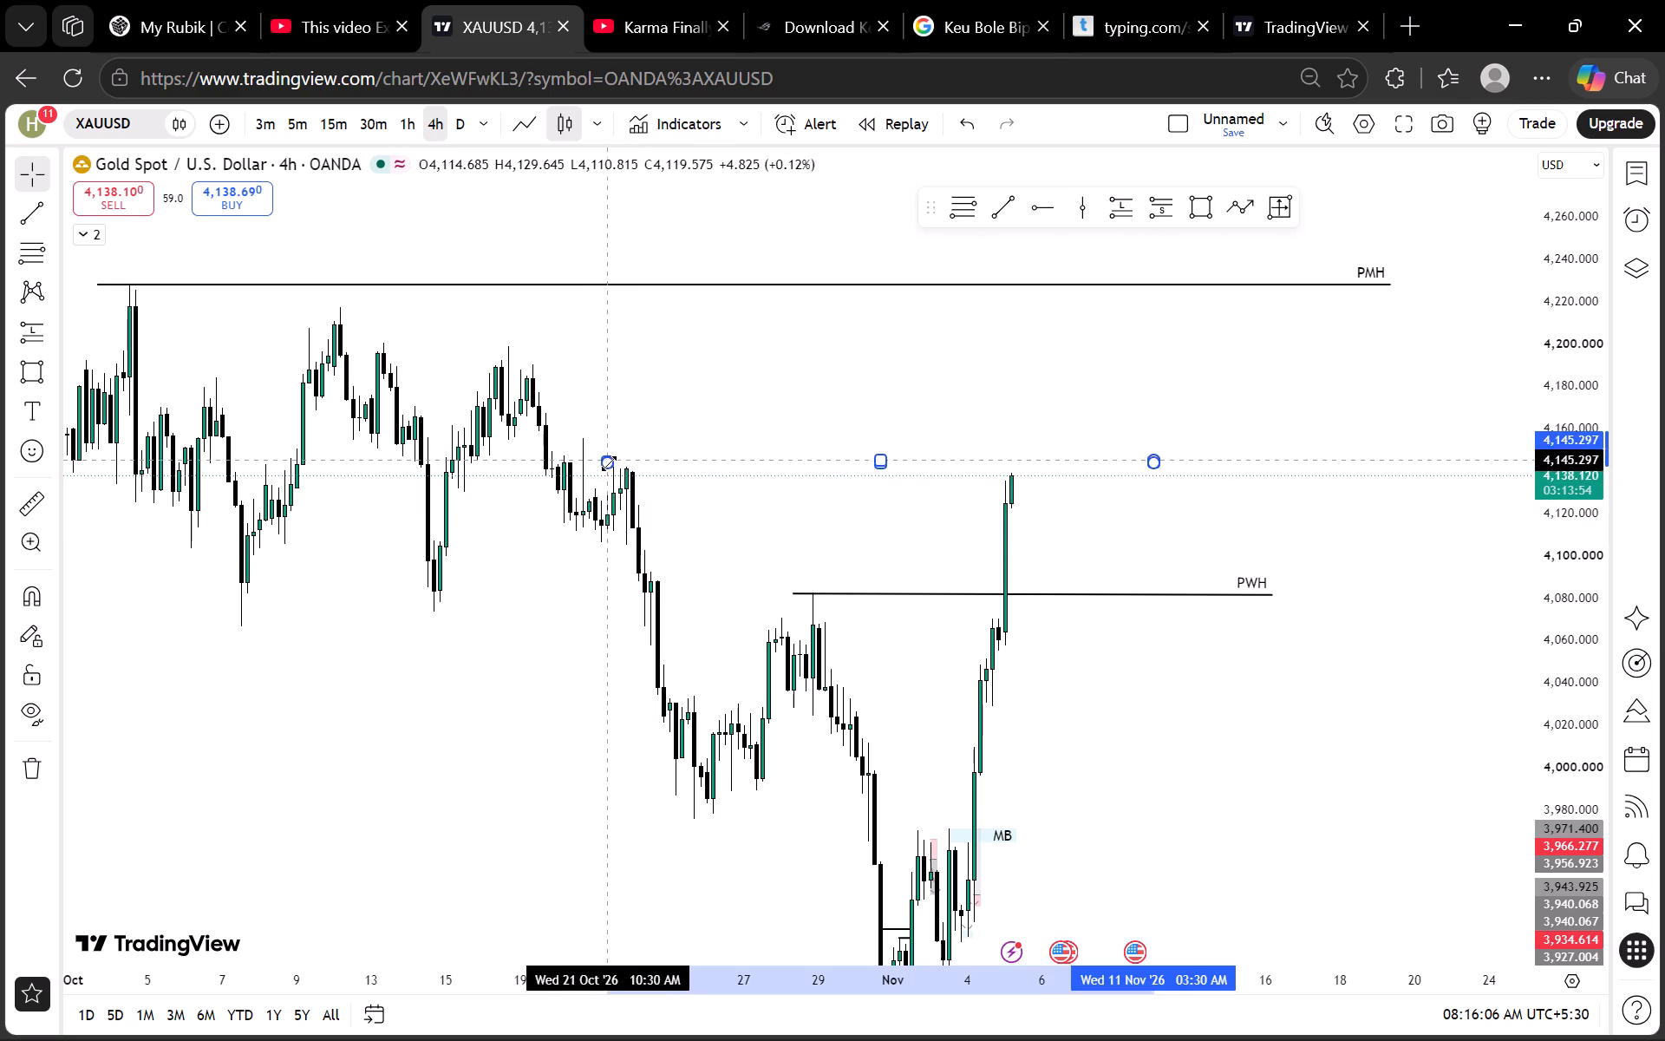
{"action": "left_click_drag", "start_coordinate": [609, 463], "coordinate": [608, 481]}
{"action": "left_click", "coordinate": [657, 408]}
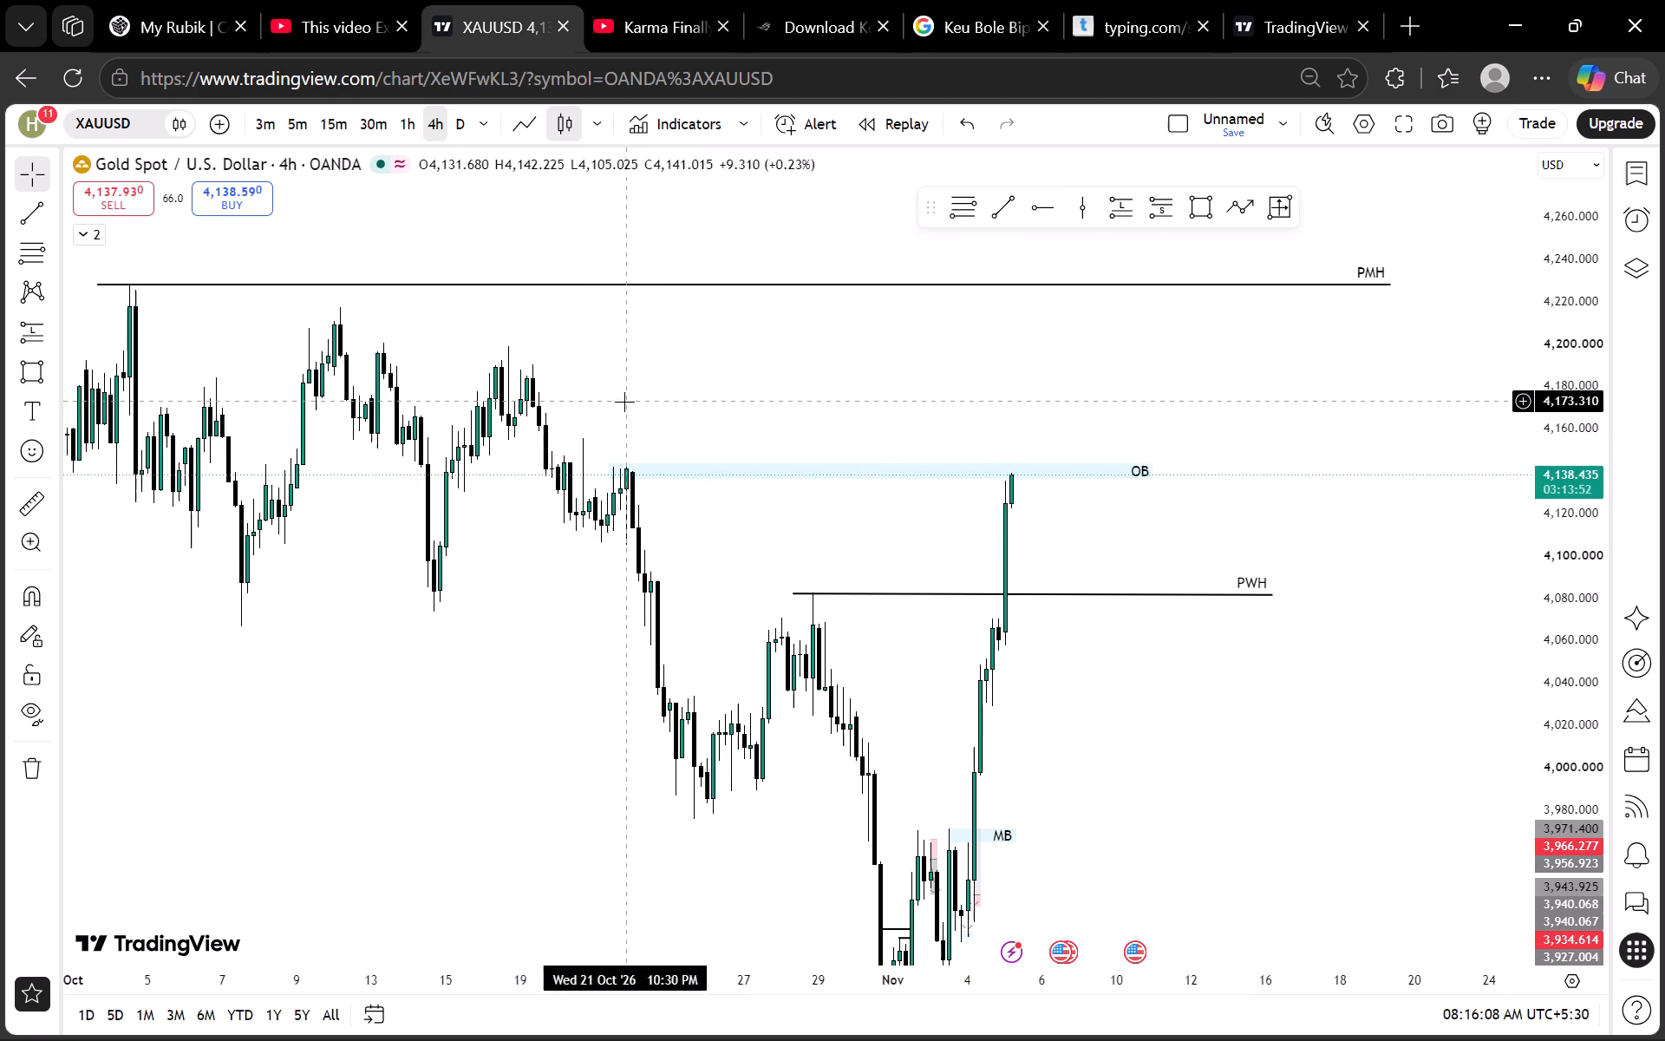
On the daily chart, move the PDL line to the low of the 4 Nov candle at about 3,920.
{"action": "left_click", "coordinate": [454, 121]}
{"action": "scroll", "coordinate": [1141, 494], "scroll_direction": "up", "scroll_amount": 6}
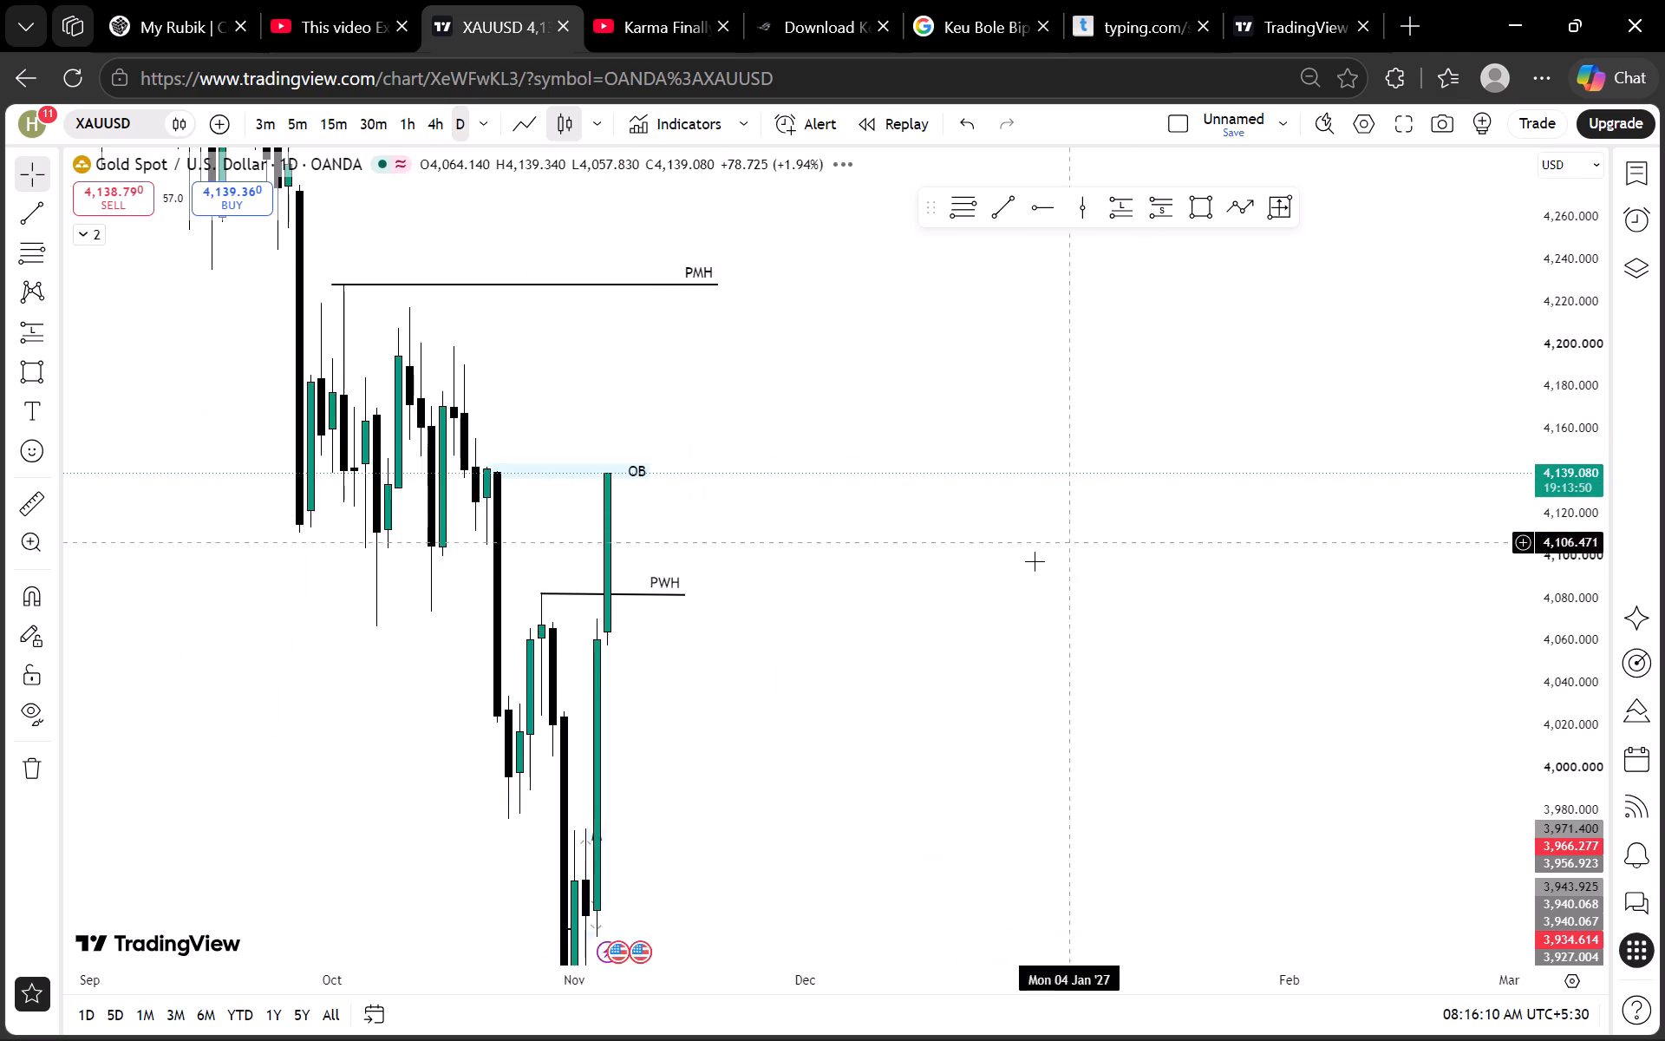
{"action": "scroll", "coordinate": [1030, 564], "scroll_direction": "up", "scroll_amount": 3}
{"action": "left_click_drag", "start_coordinate": [774, 652], "coordinate": [1255, 527]}
{"action": "scroll", "coordinate": [1576, 498], "scroll_direction": "down", "scroll_amount": 11}
{"action": "scroll", "coordinate": [1073, 586], "scroll_direction": "up", "scroll_amount": 3}
{"action": "left_click_drag", "start_coordinate": [878, 606], "coordinate": [1061, 555]}
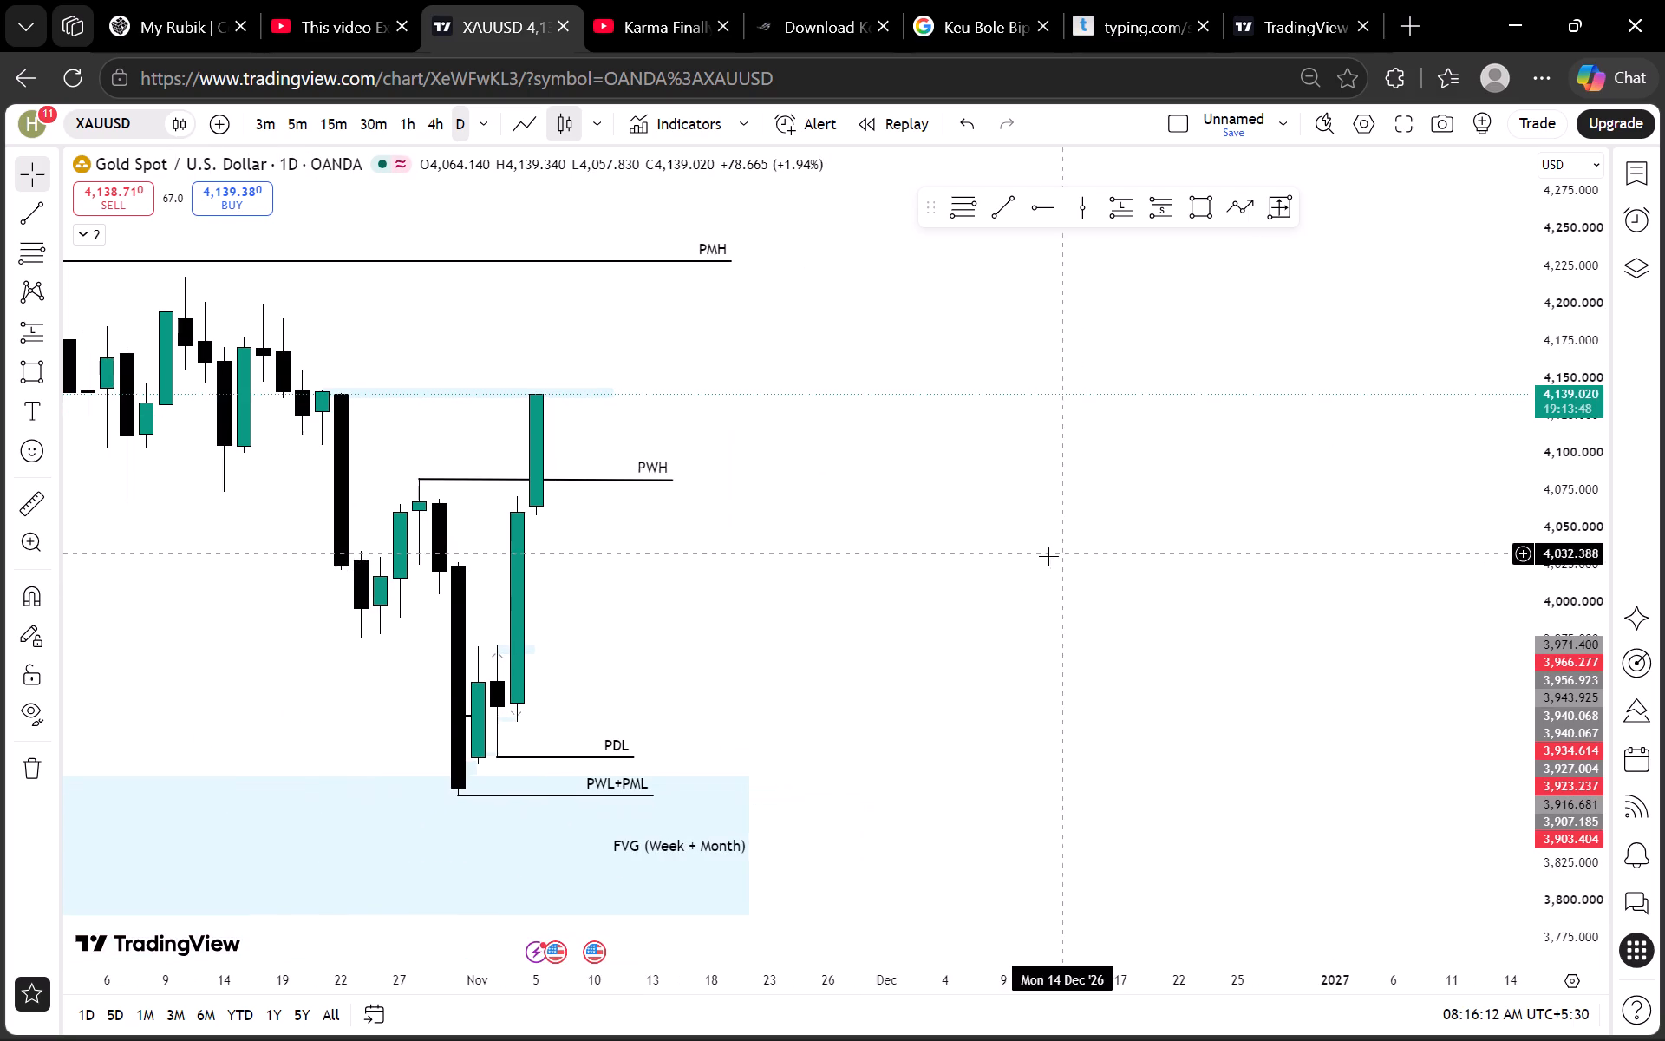
{"action": "left_click_drag", "start_coordinate": [878, 556], "coordinate": [1013, 564]}
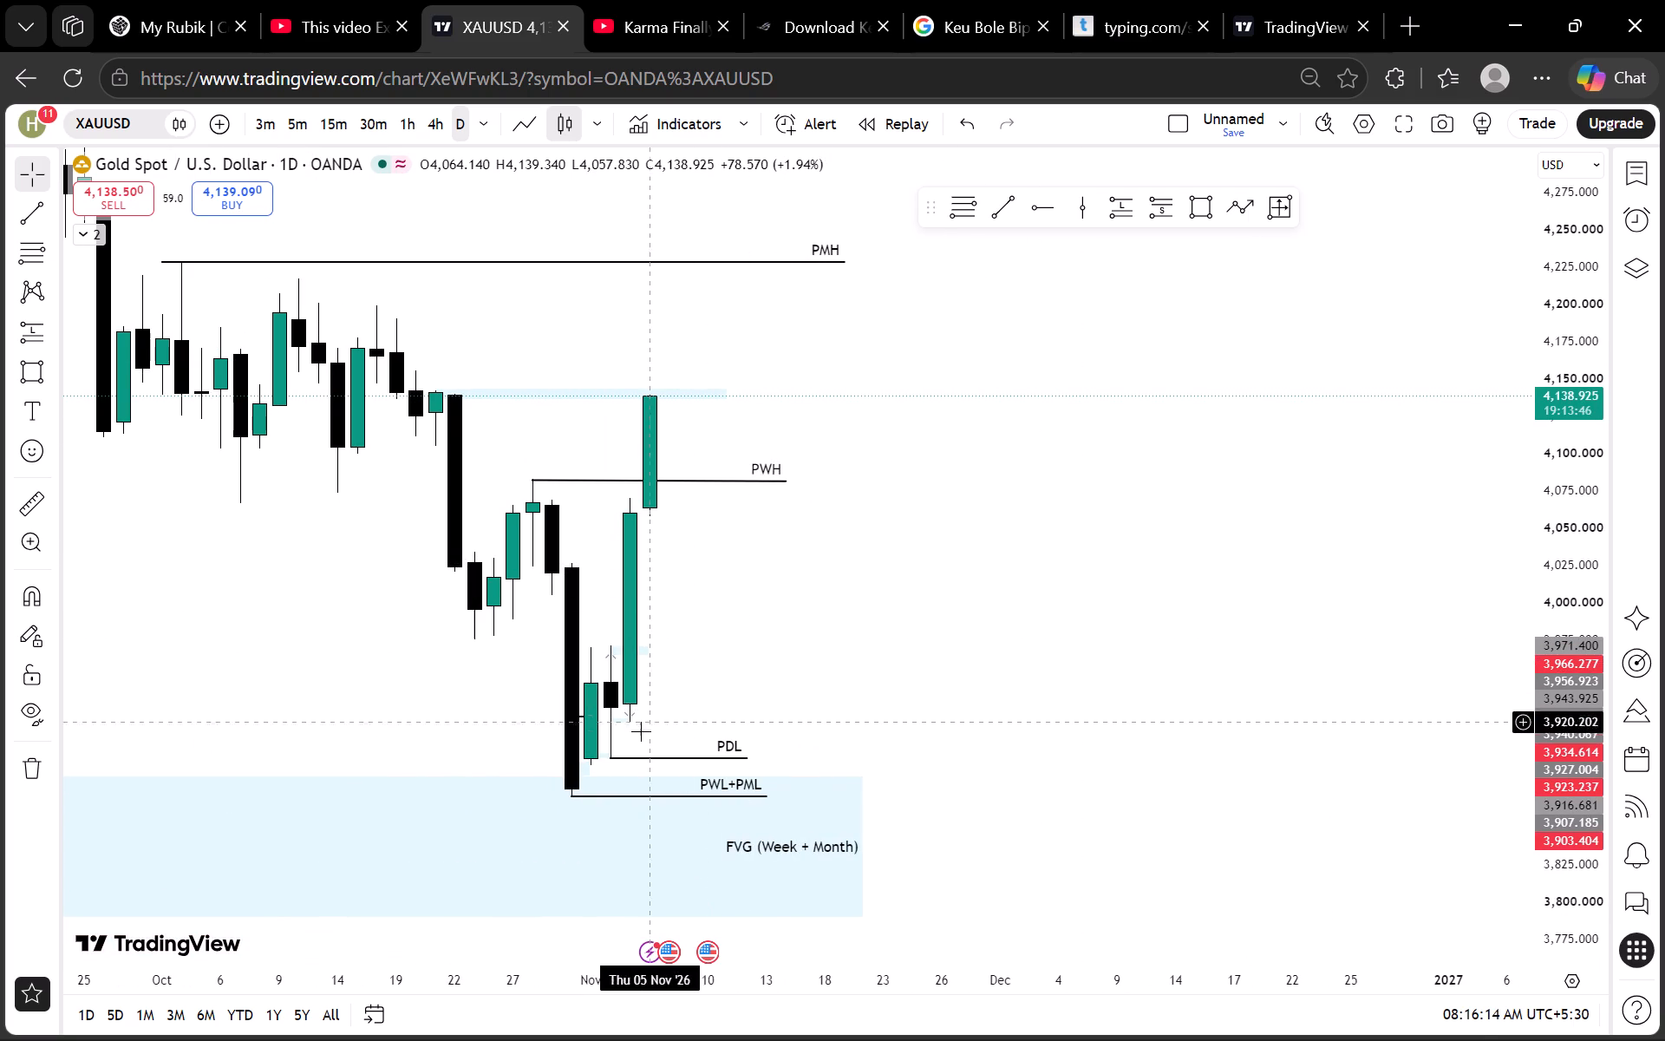
{"action": "left_click_drag", "start_coordinate": [655, 756], "coordinate": [667, 722]}
{"action": "left_click", "coordinate": [655, 656]}
Level the PWH line by adjusting its 16 Nov end to about 4,082.
{"action": "left_click_drag", "start_coordinate": [721, 566], "coordinate": [772, 611]}
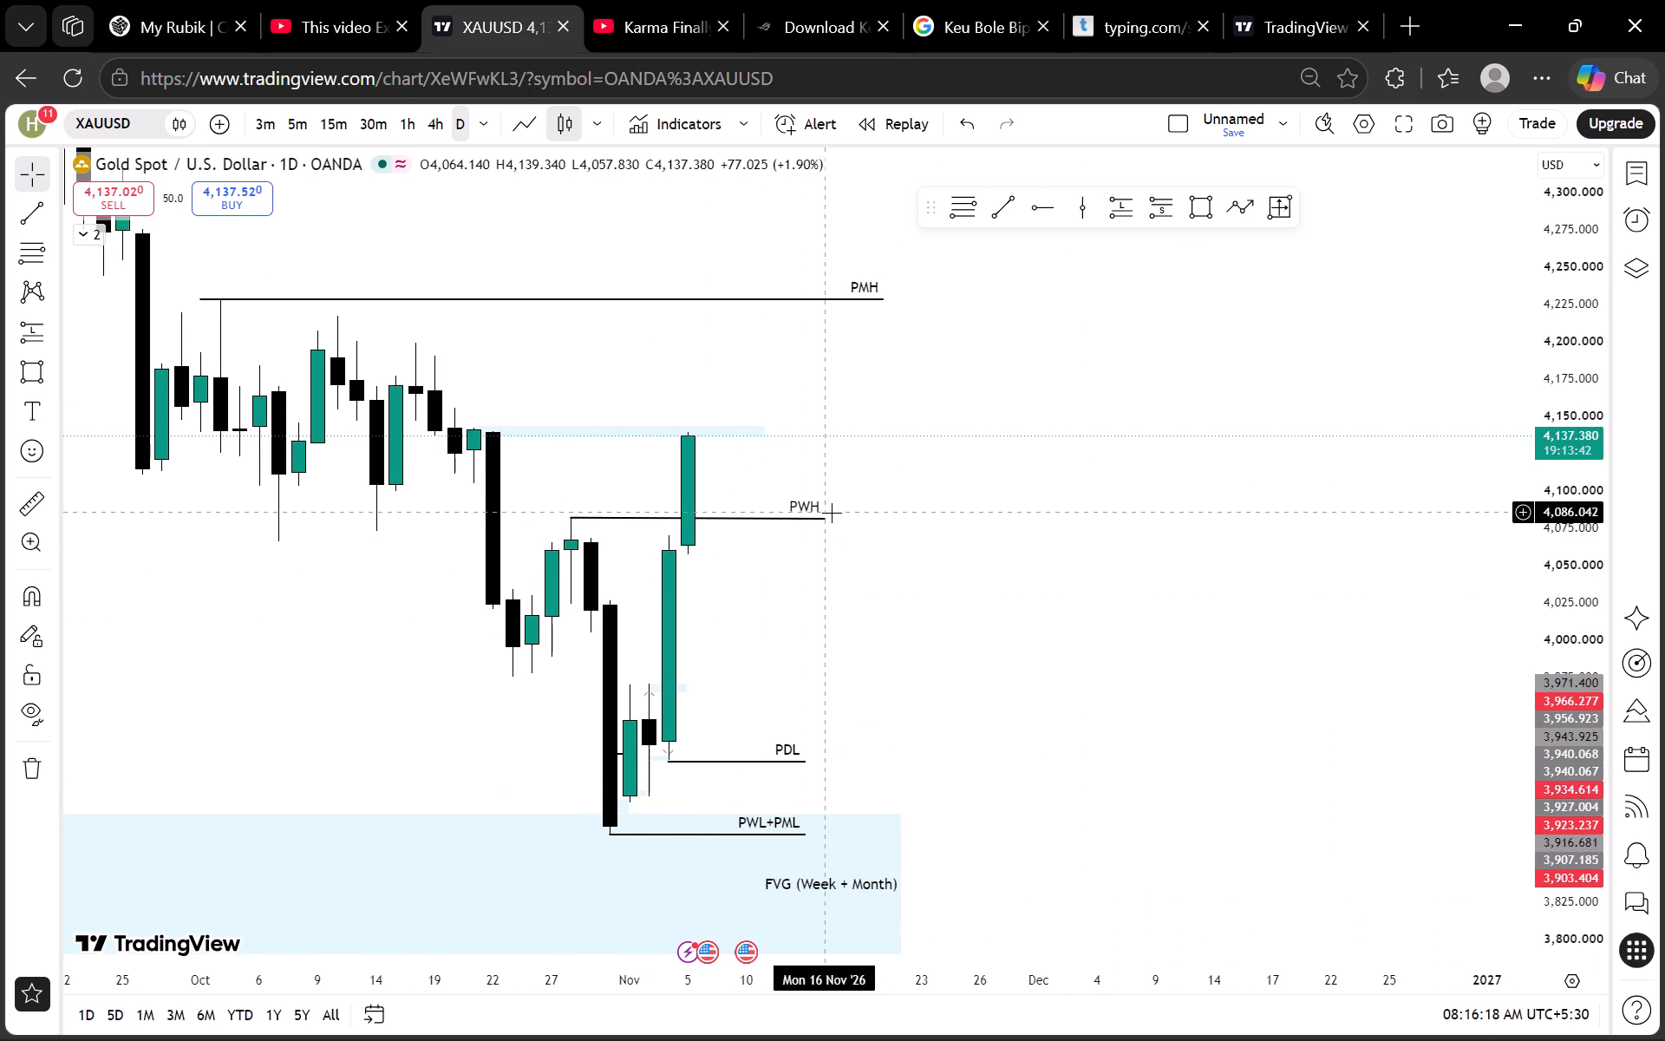
{"action": "left_click_drag", "start_coordinate": [823, 521], "coordinate": [832, 520]}
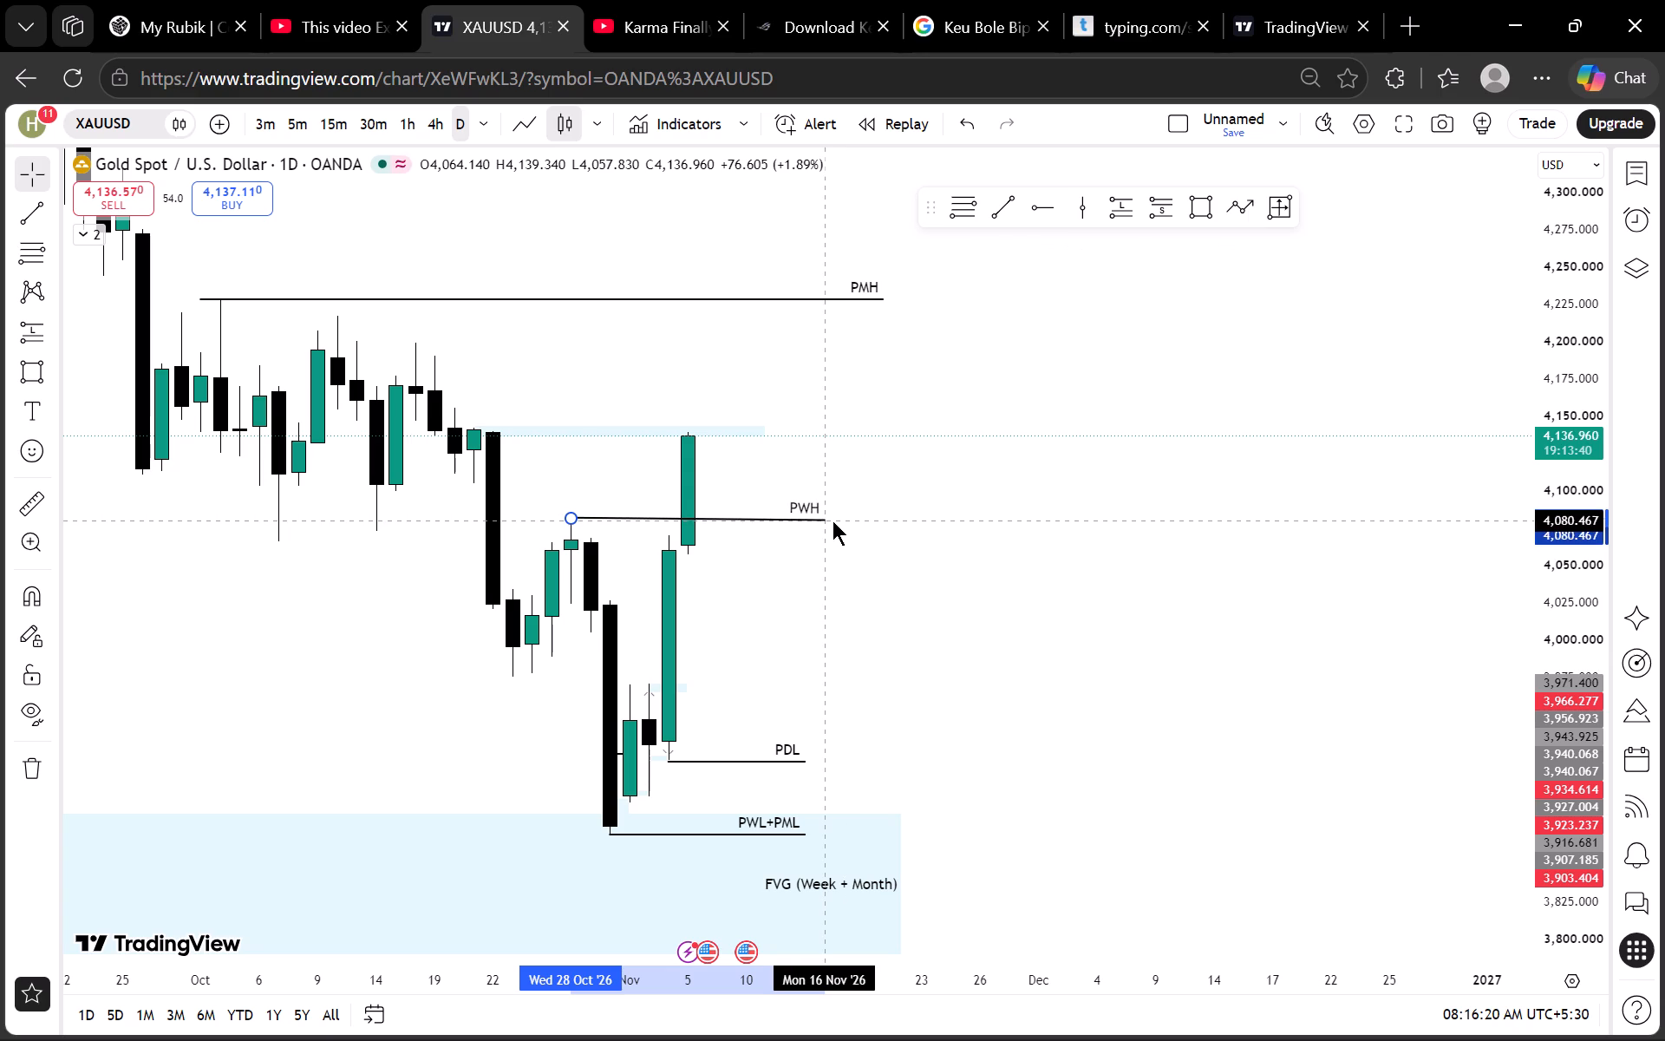
{"action": "left_click_drag", "start_coordinate": [832, 520], "coordinate": [832, 516]}
{"action": "left_click", "coordinate": [832, 516]}
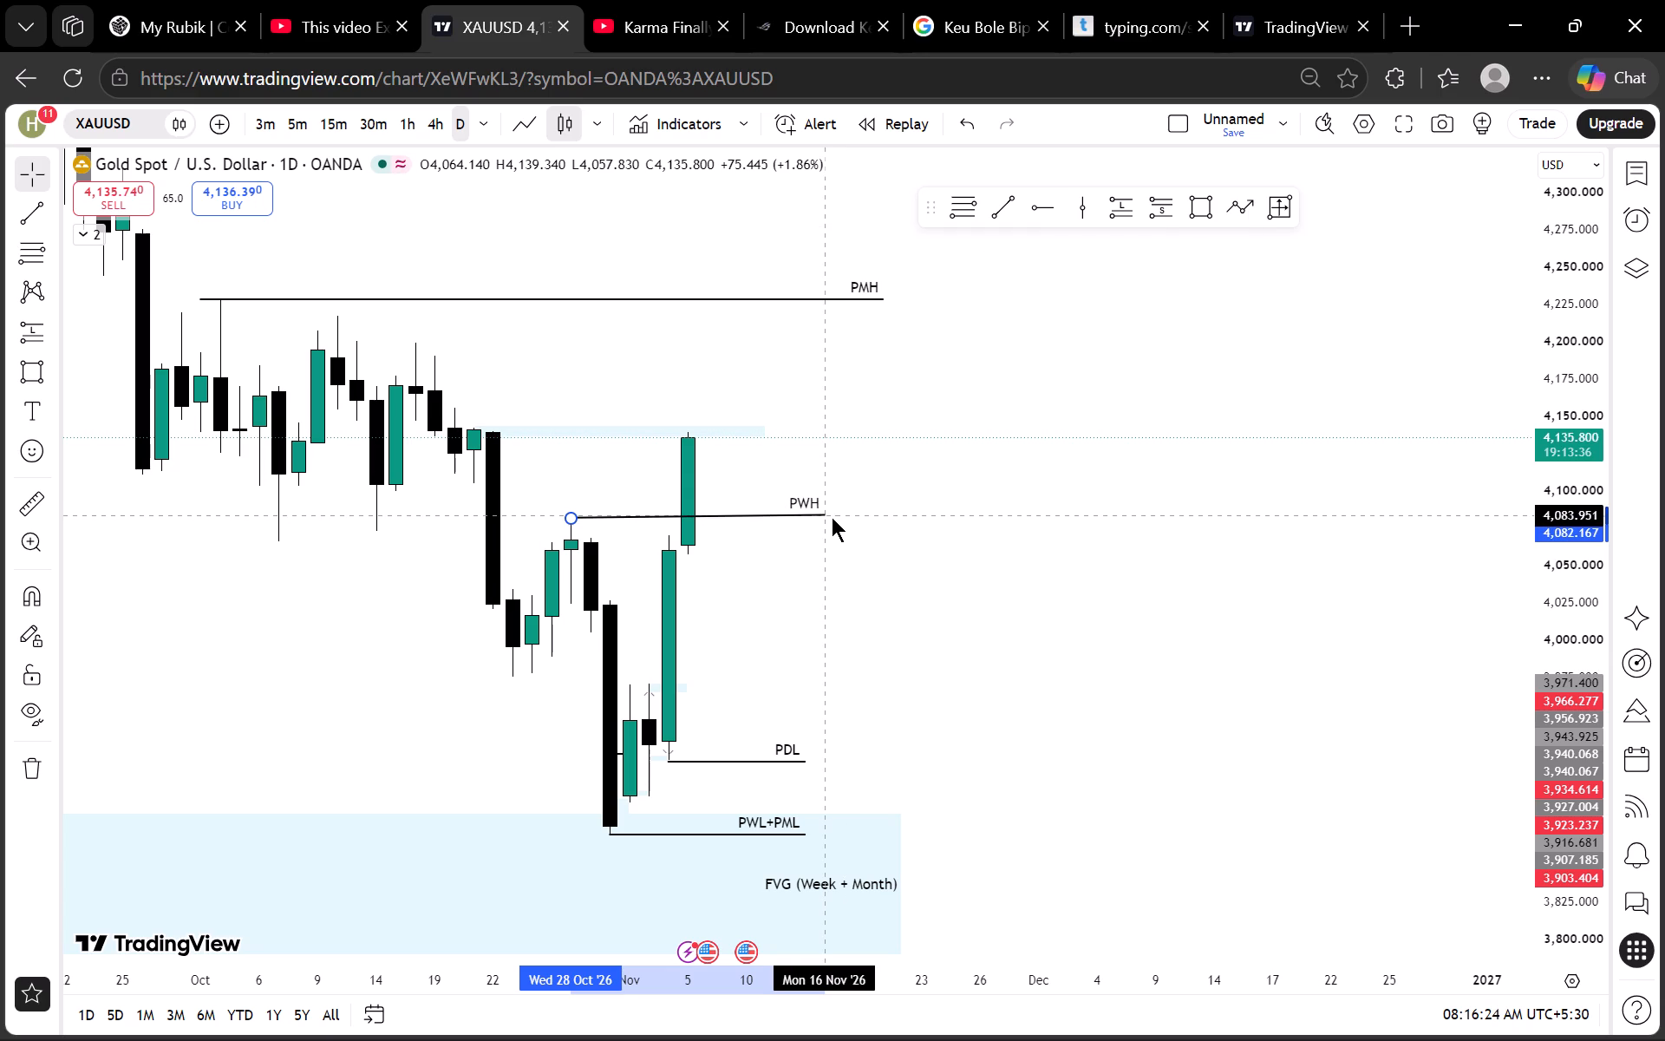
{"action": "left_click", "coordinate": [829, 534]}
Draw a horizontal trend line at about 4,070 from 3 Nov to 19 Nov and apply the PDH template.
{"action": "left_click_drag", "start_coordinate": [813, 602], "coordinate": [889, 553]}
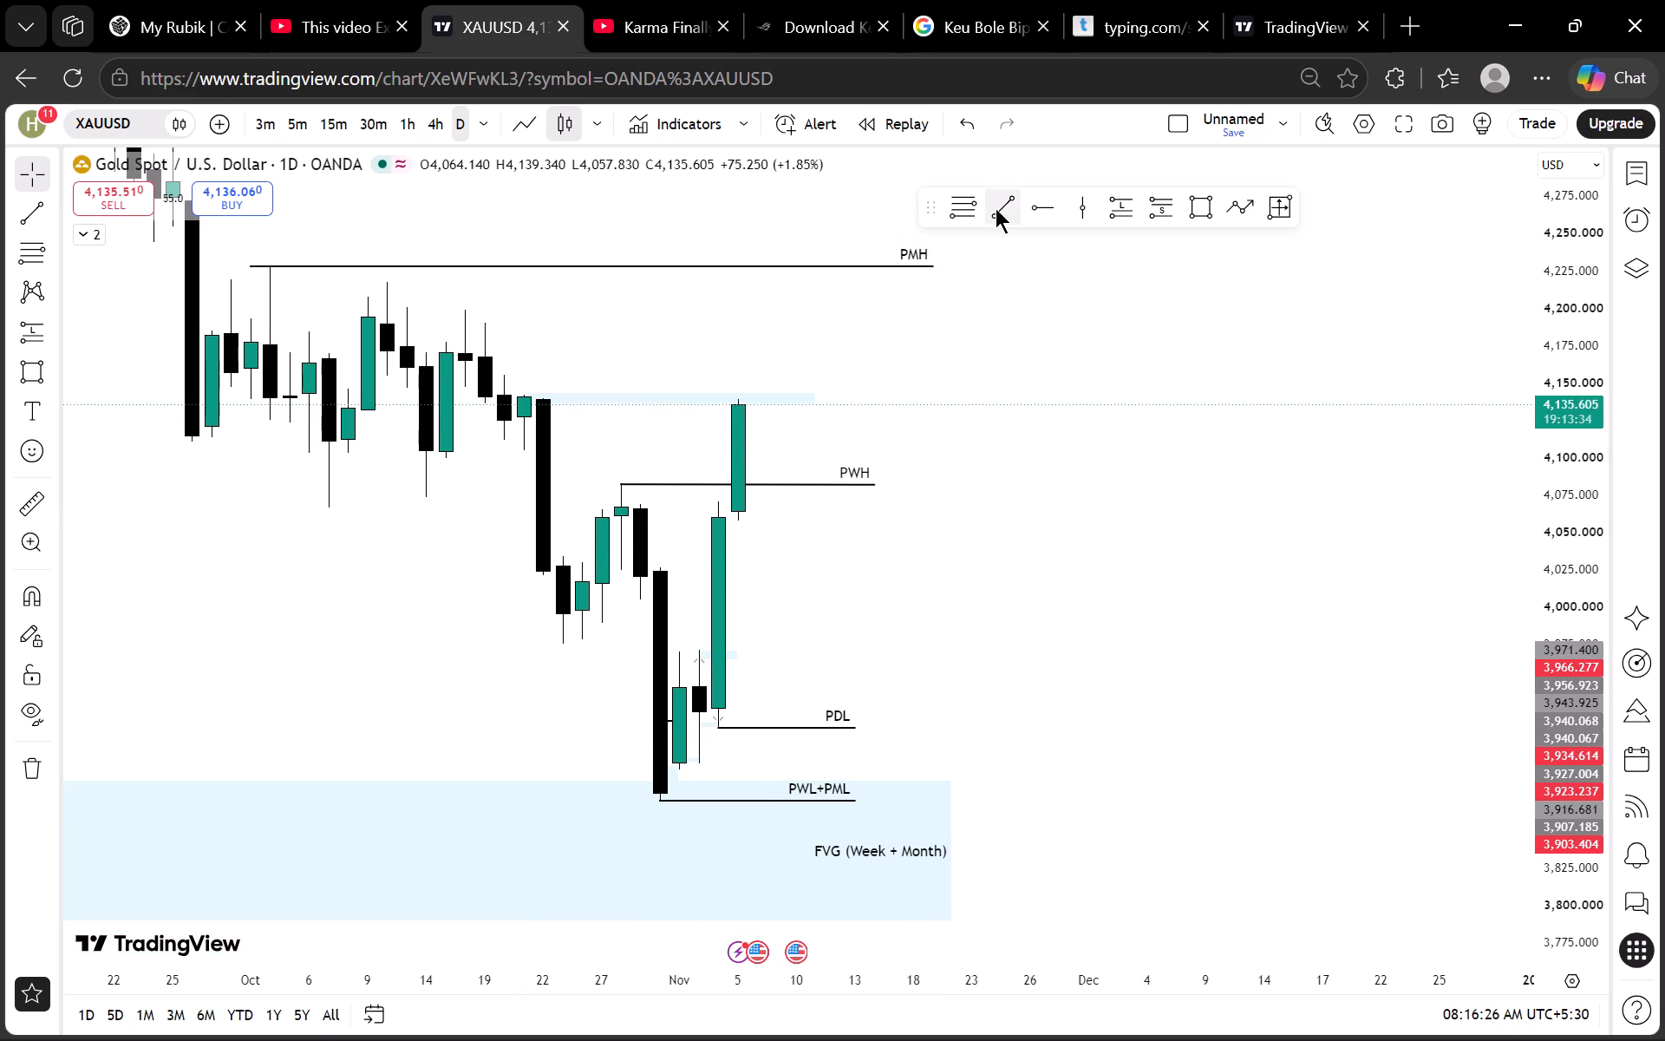
{"action": "left_click", "coordinate": [991, 208]}
{"action": "left_click", "coordinate": [702, 503]}
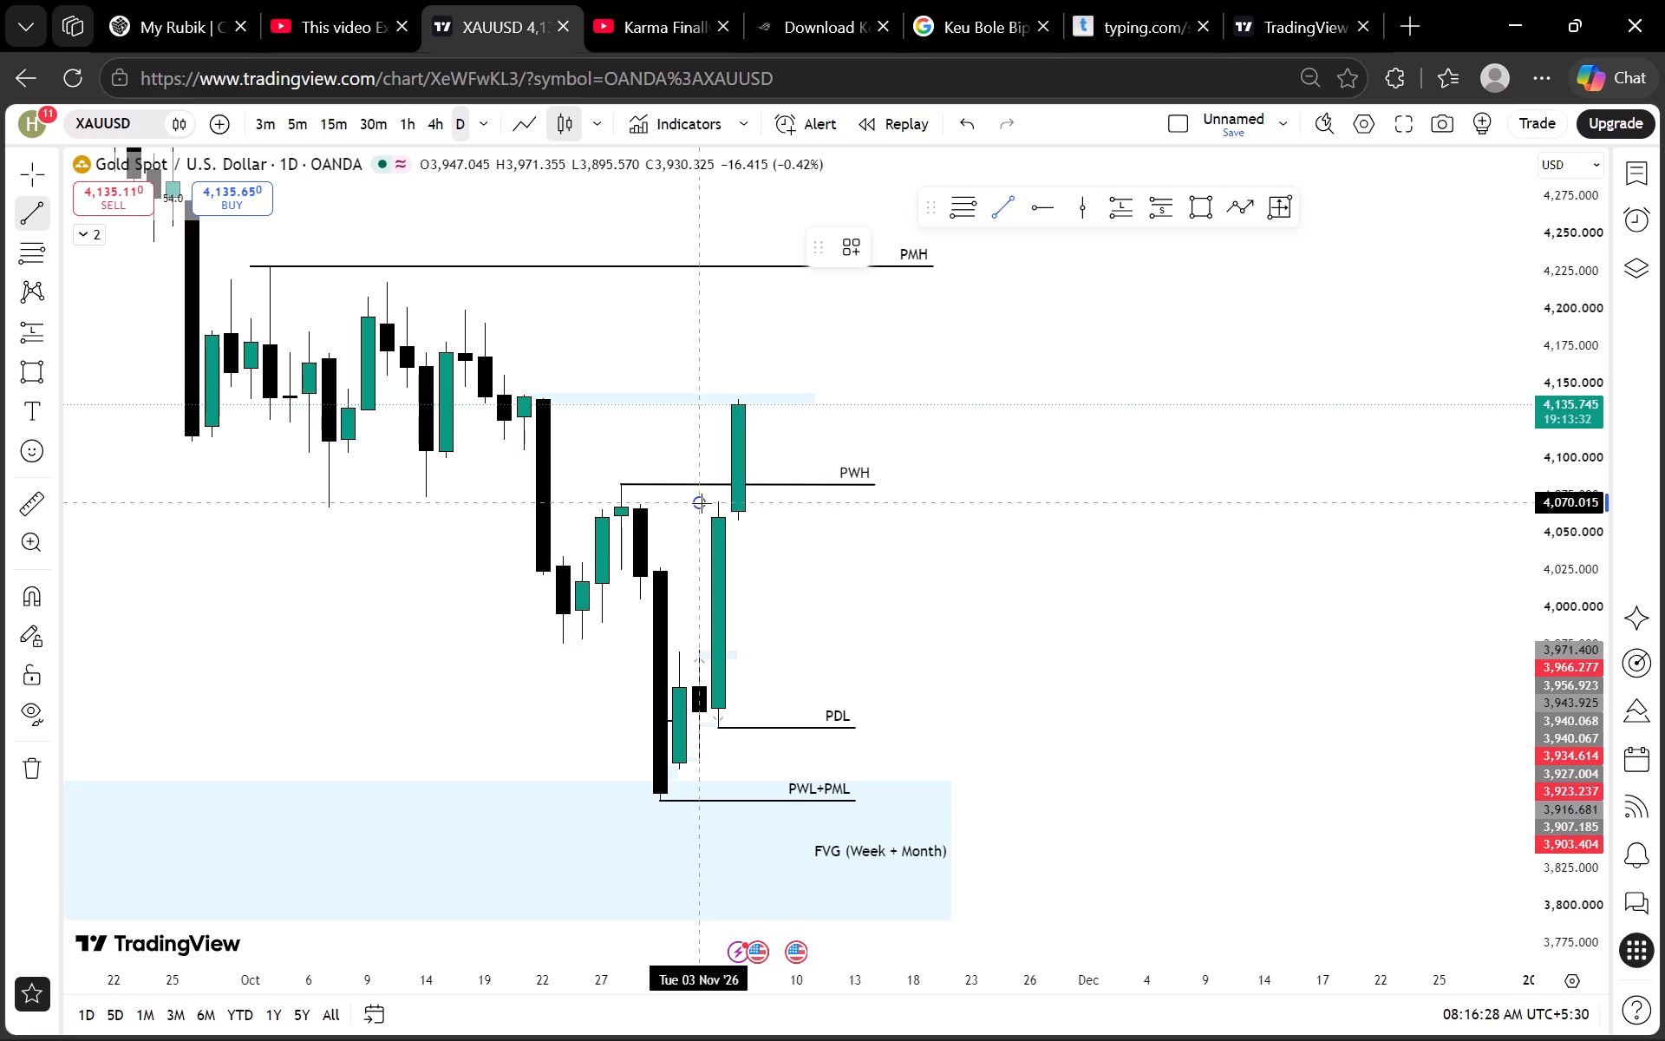
{"action": "left_click", "coordinate": [930, 503]}
{"action": "left_click", "coordinate": [856, 227]}
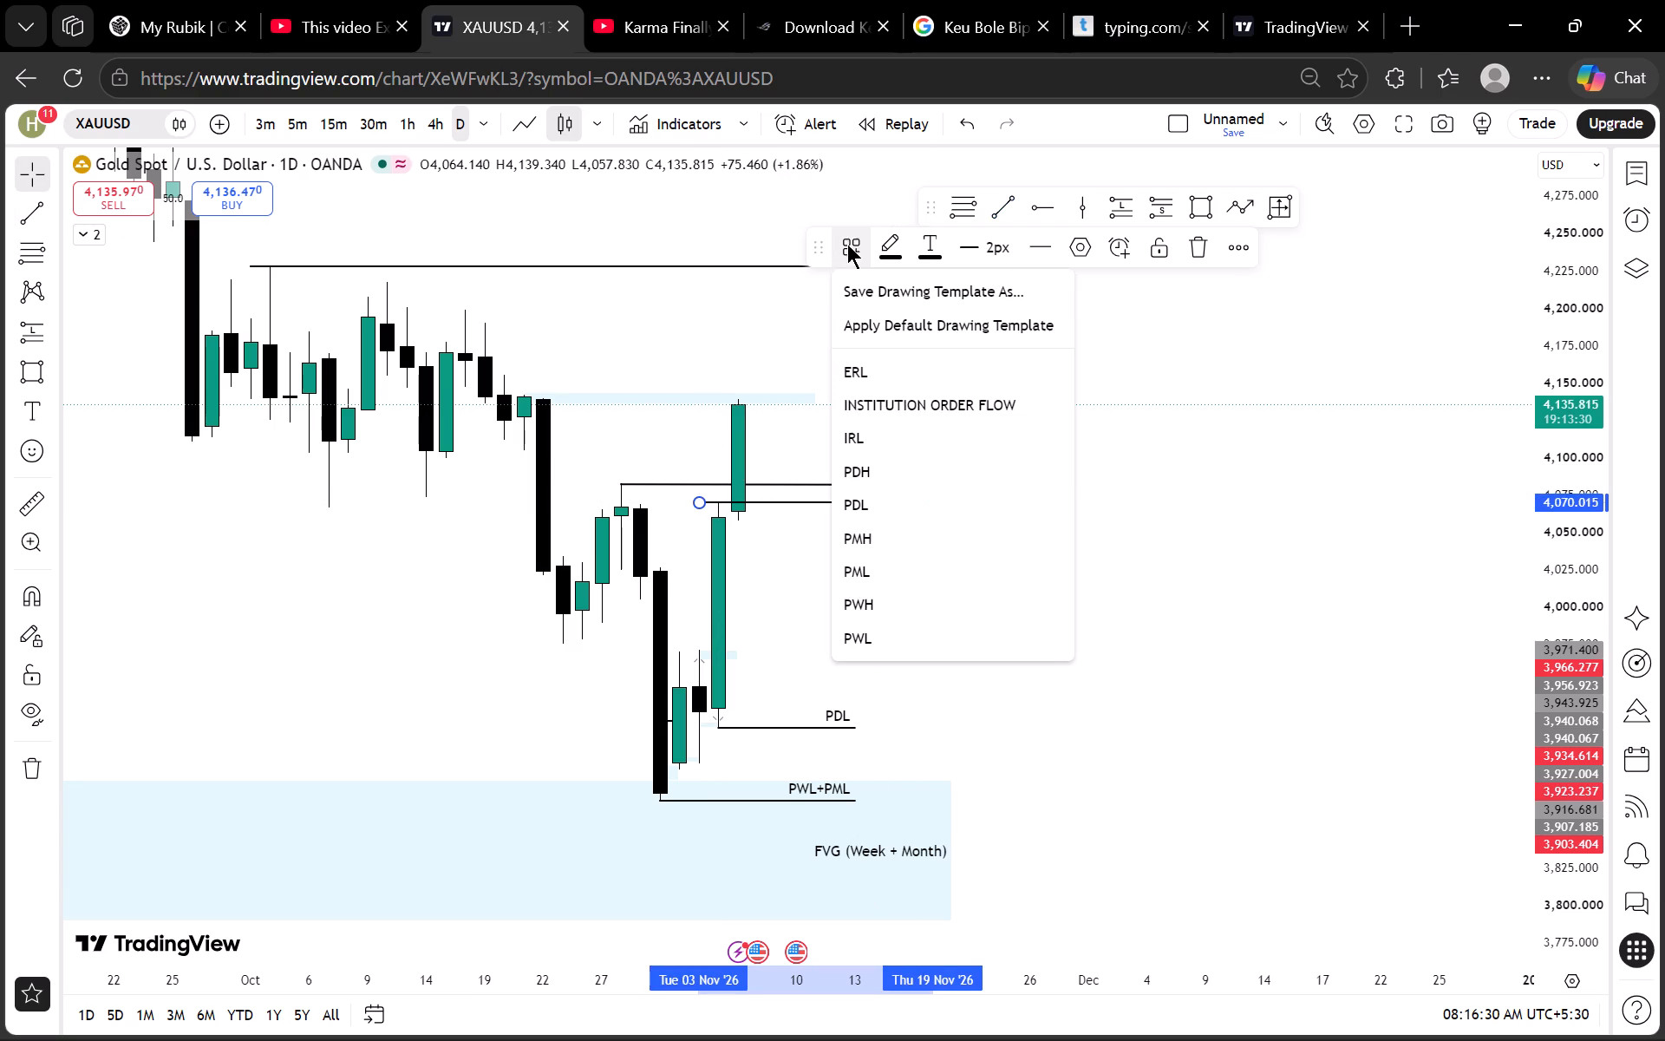
{"action": "left_click", "coordinate": [872, 472]}
{"action": "left_click", "coordinate": [996, 492]}
Switch the chart to the 1-week interval and examine the marked levels in the wider price structure.
{"action": "left_click", "coordinate": [492, 132]}
{"action": "scroll", "coordinate": [535, 516], "scroll_direction": "down", "scroll_amount": 4}
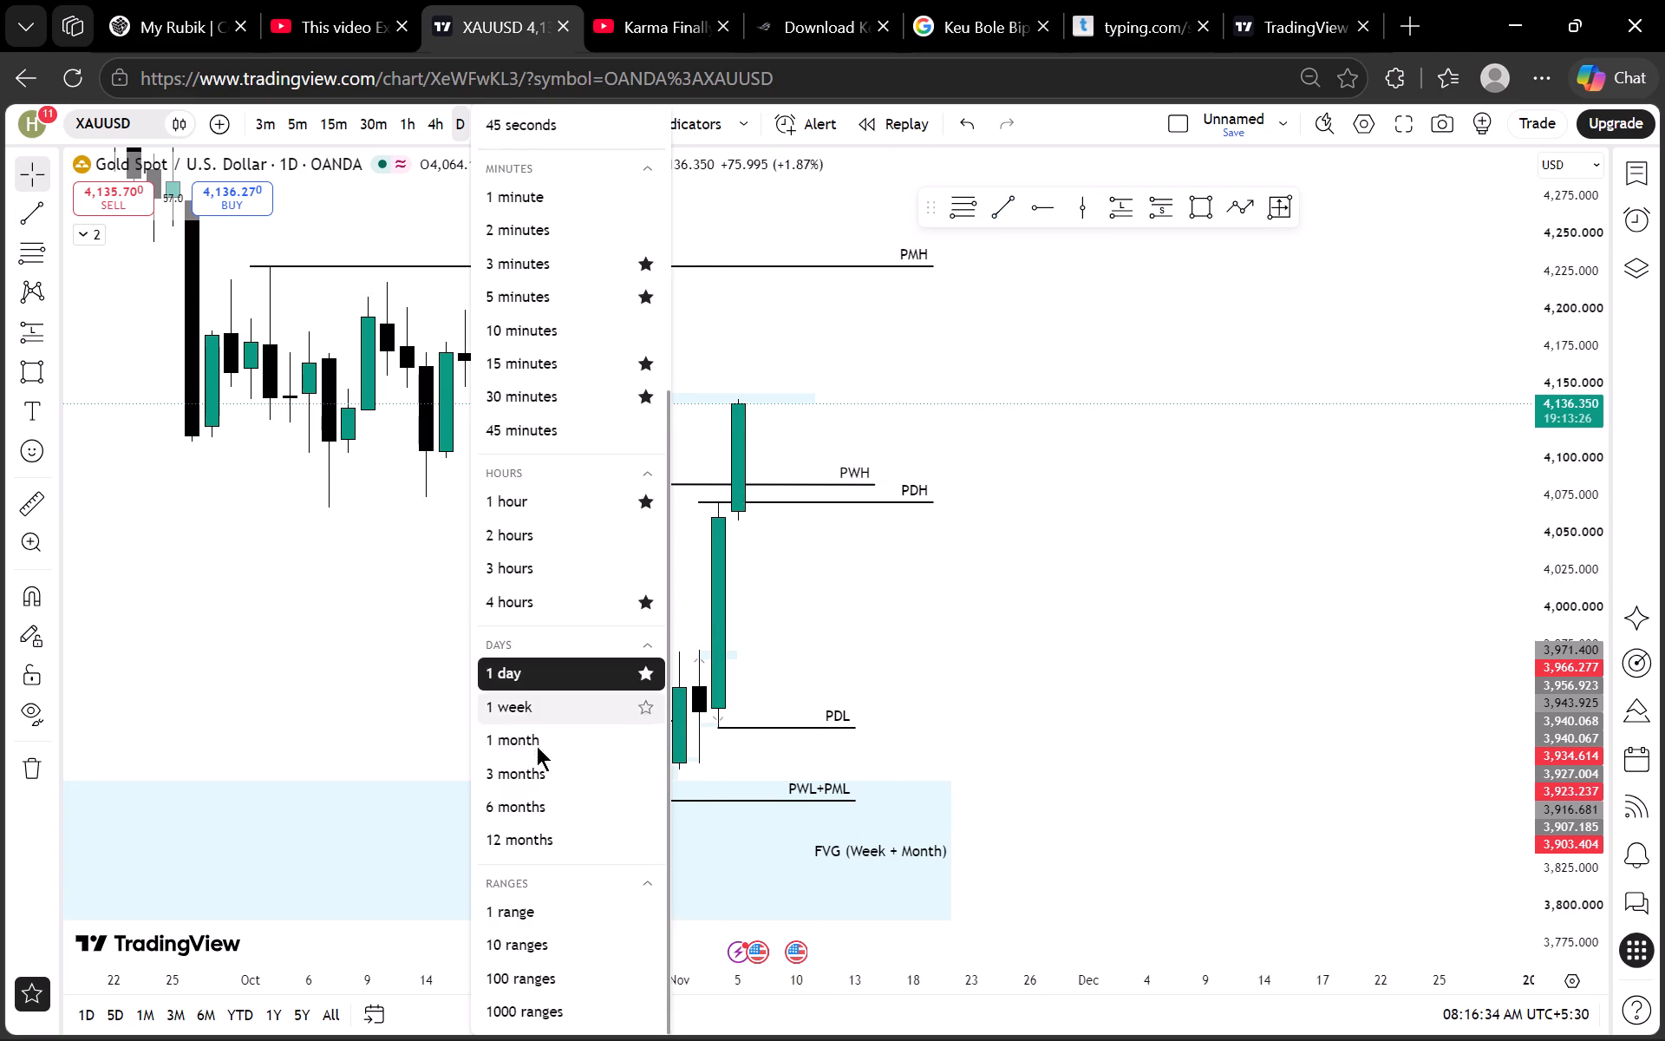
{"action": "left_click", "coordinate": [535, 710]}
{"action": "scroll", "coordinate": [1664, 544], "scroll_direction": "down", "scroll_amount": 7}
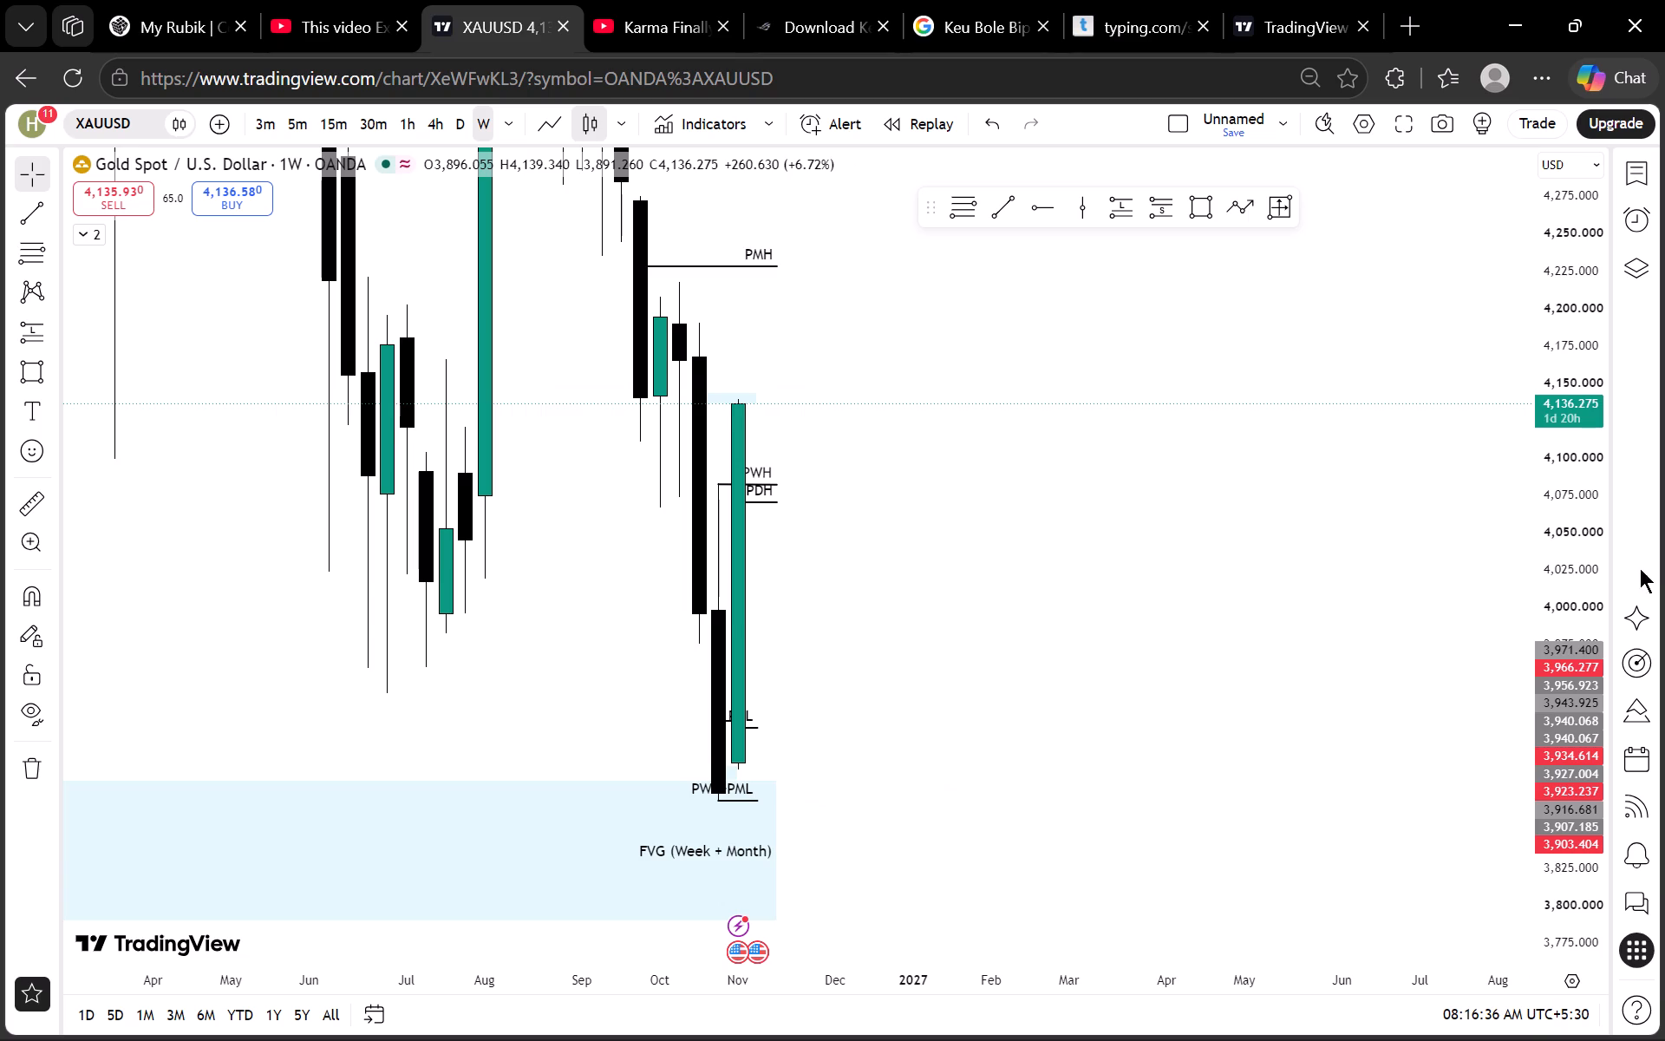
{"action": "scroll", "coordinate": [1640, 568], "scroll_direction": "down", "scroll_amount": 14}
{"action": "scroll", "coordinate": [1149, 613], "scroll_direction": "up", "scroll_amount": 4}
{"action": "left_click_drag", "start_coordinate": [868, 639], "coordinate": [1055, 639]}
{"action": "scroll", "coordinate": [1664, 499], "scroll_direction": "down", "scroll_amount": 8}
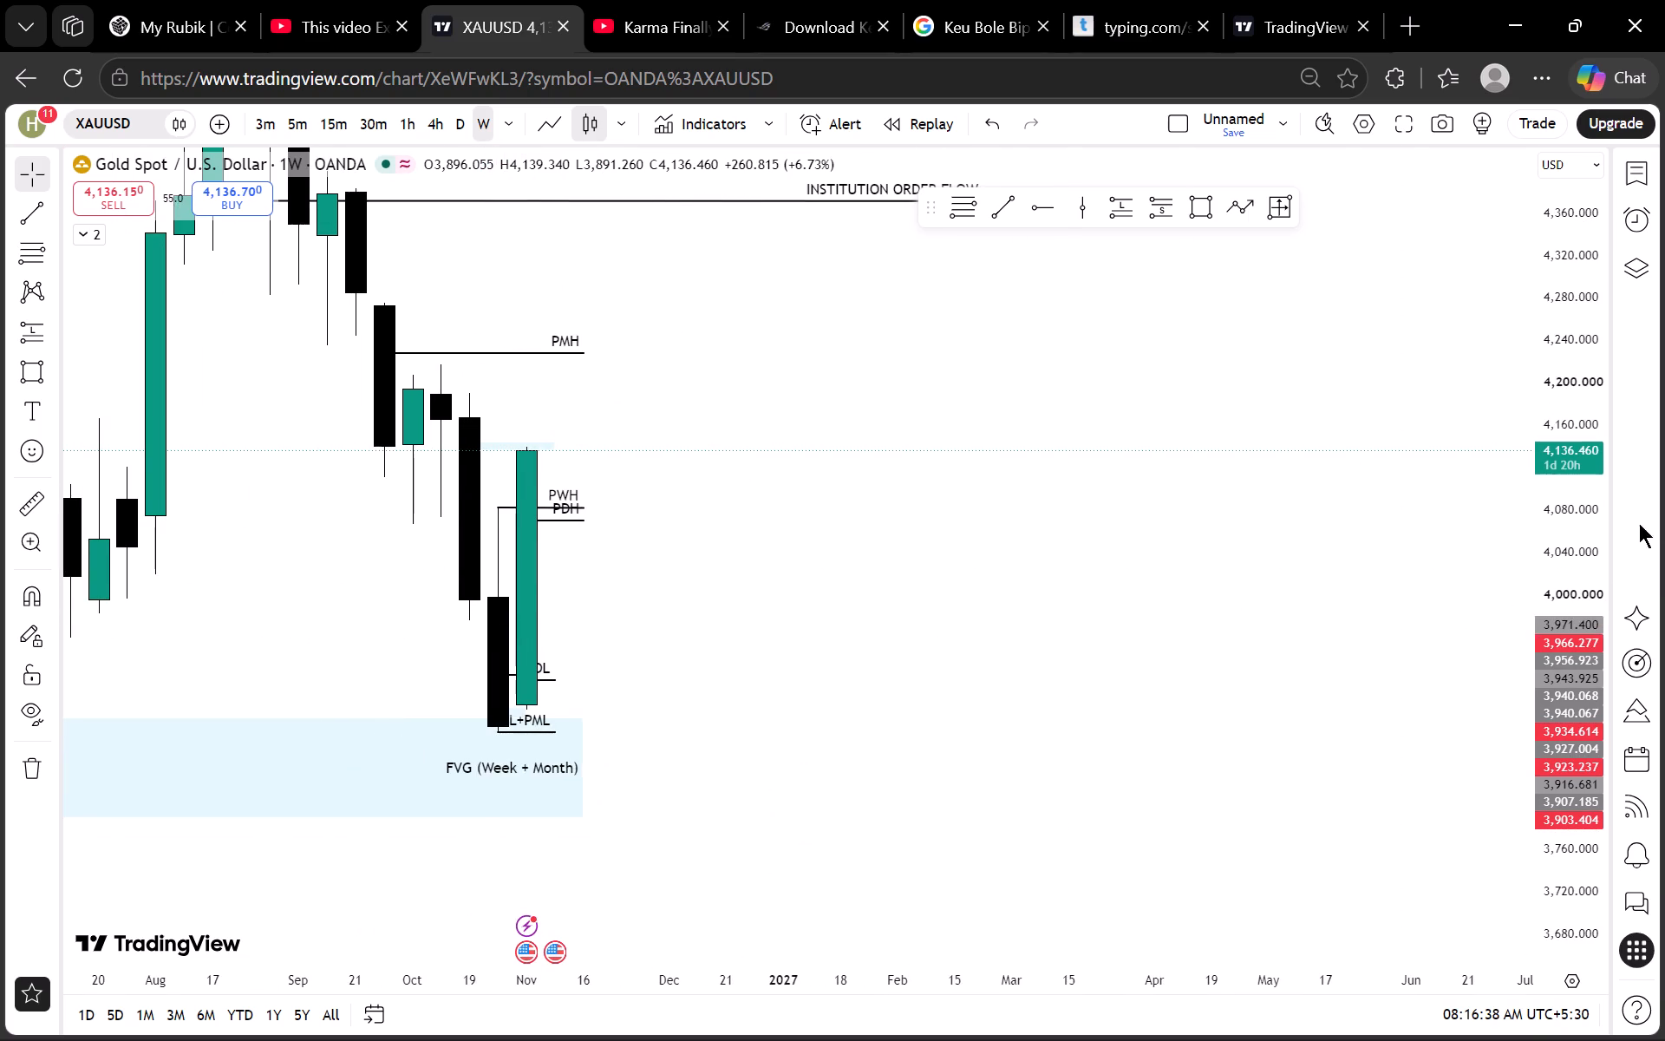
{"action": "scroll", "coordinate": [1629, 532], "scroll_direction": "down", "scroll_amount": 20}
{"action": "scroll", "coordinate": [1629, 532], "scroll_direction": "down", "scroll_amount": 1}
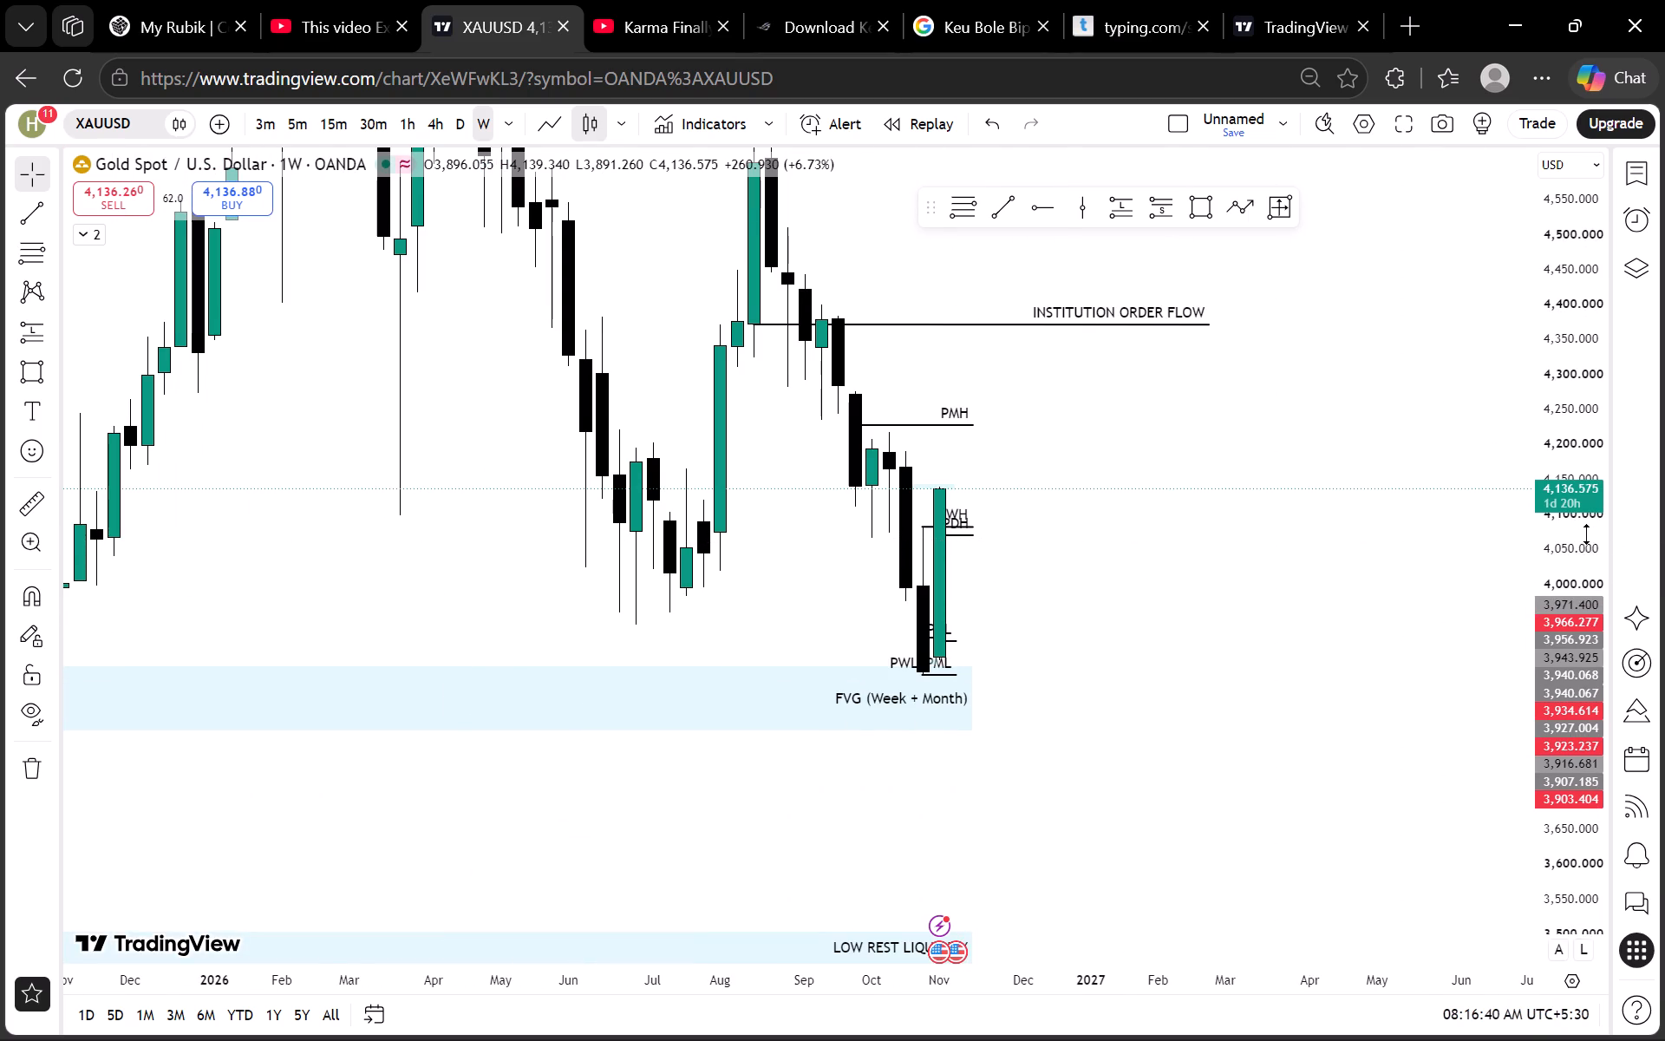
Switch the chart to the 1-day interval and examine the PMH, PWH, PDH and PDL levels around the latest candles.
{"action": "scroll", "coordinate": [1586, 534], "scroll_direction": "up", "scroll_amount": 10}
{"action": "left_click", "coordinate": [456, 126]}
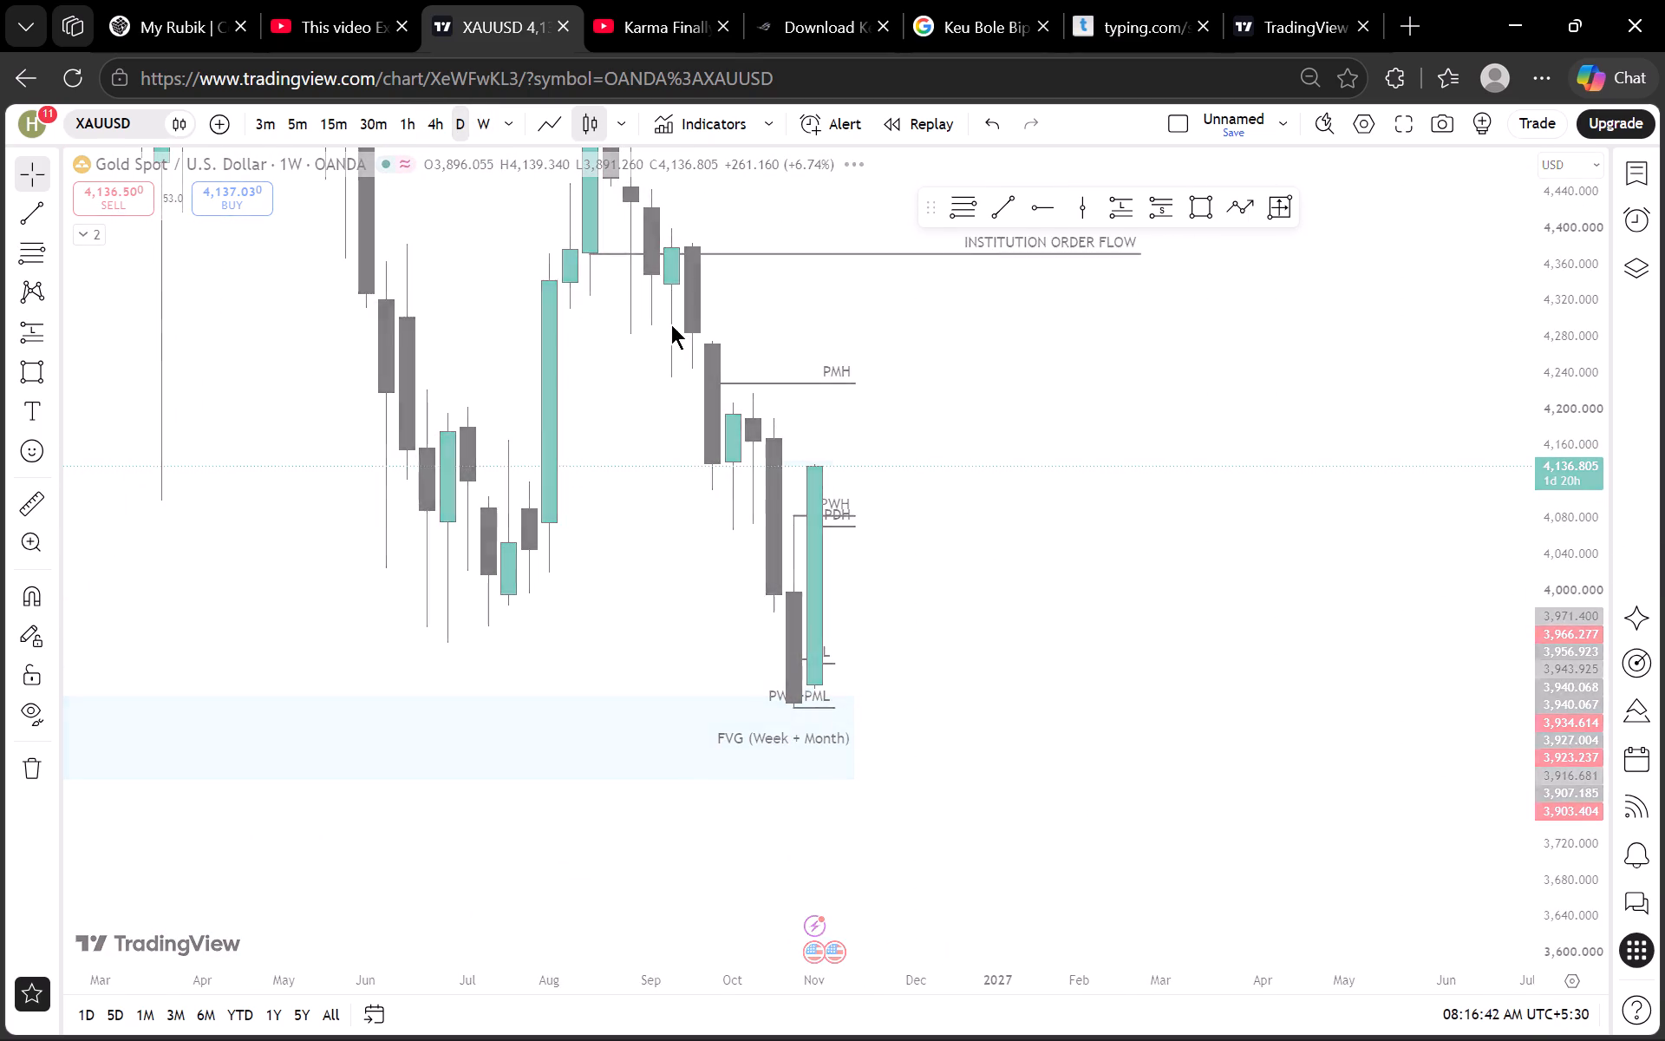
{"action": "scroll", "coordinate": [709, 376], "scroll_direction": "down", "scroll_amount": 3}
{"action": "left_click_drag", "start_coordinate": [1355, 540], "coordinate": [1176, 540]}
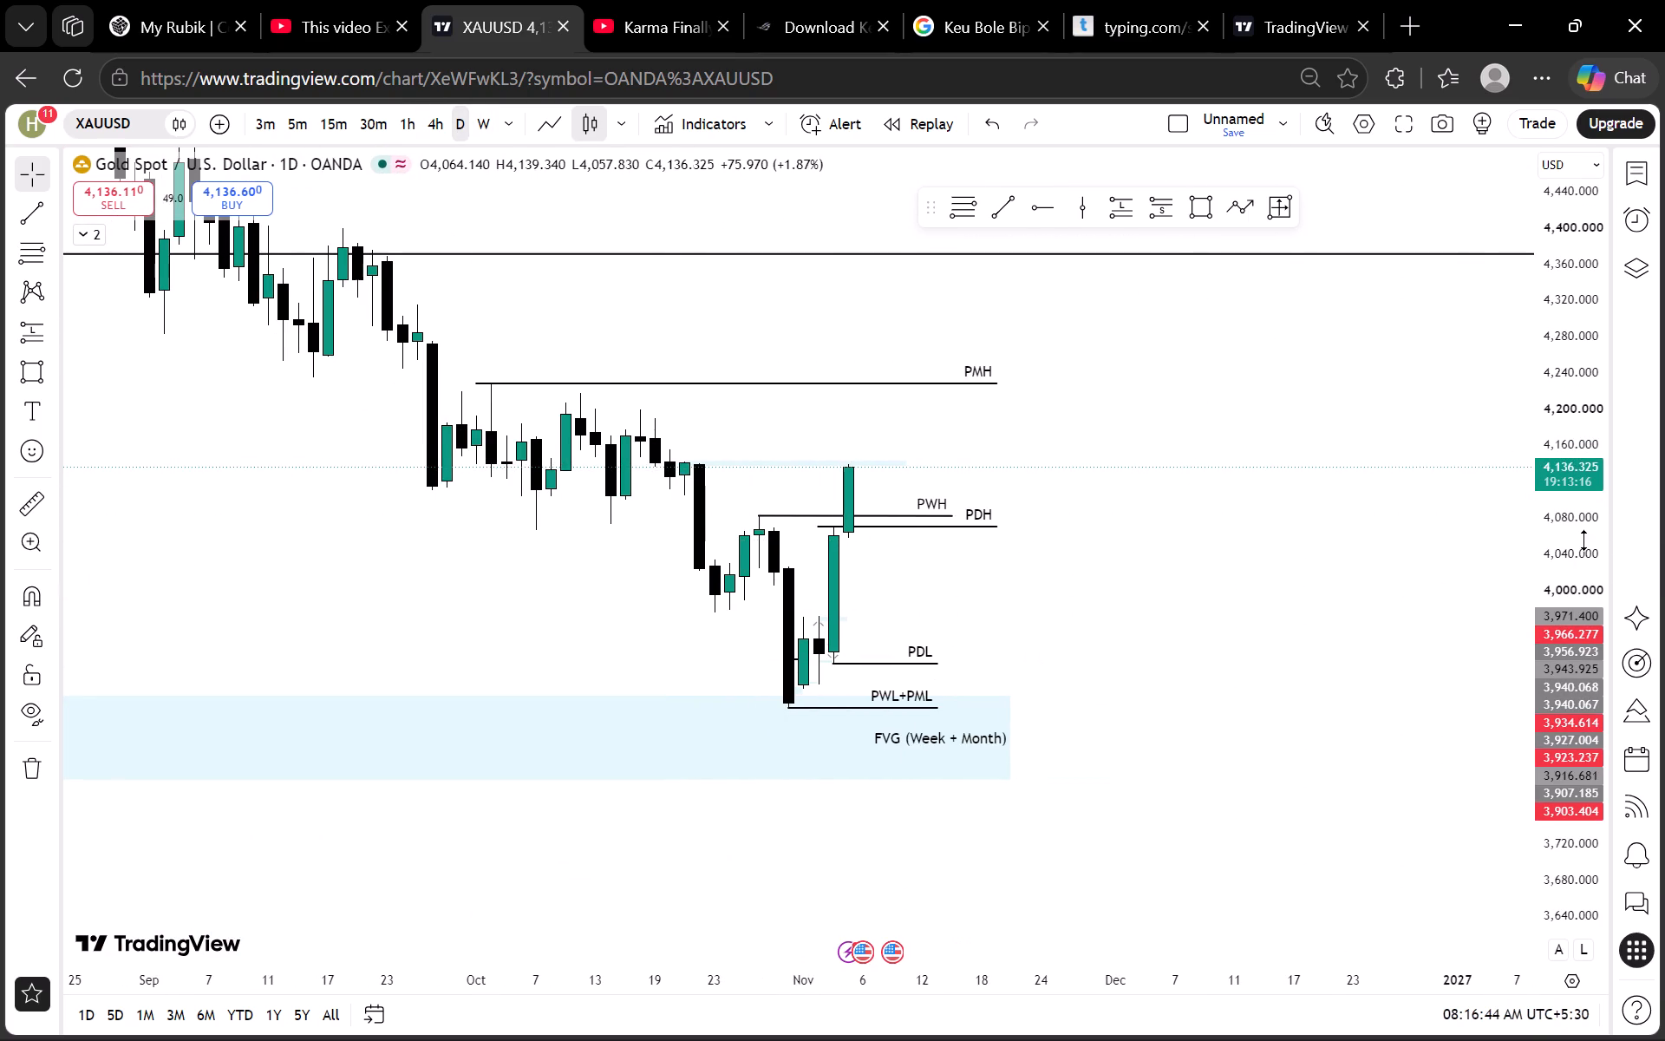
{"action": "scroll", "coordinate": [1585, 539], "scroll_direction": "up", "scroll_amount": 10}
{"action": "scroll", "coordinate": [1349, 489], "scroll_direction": "down", "scroll_amount": 2}
{"action": "left_click_drag", "start_coordinate": [1327, 496], "coordinate": [1237, 514]}
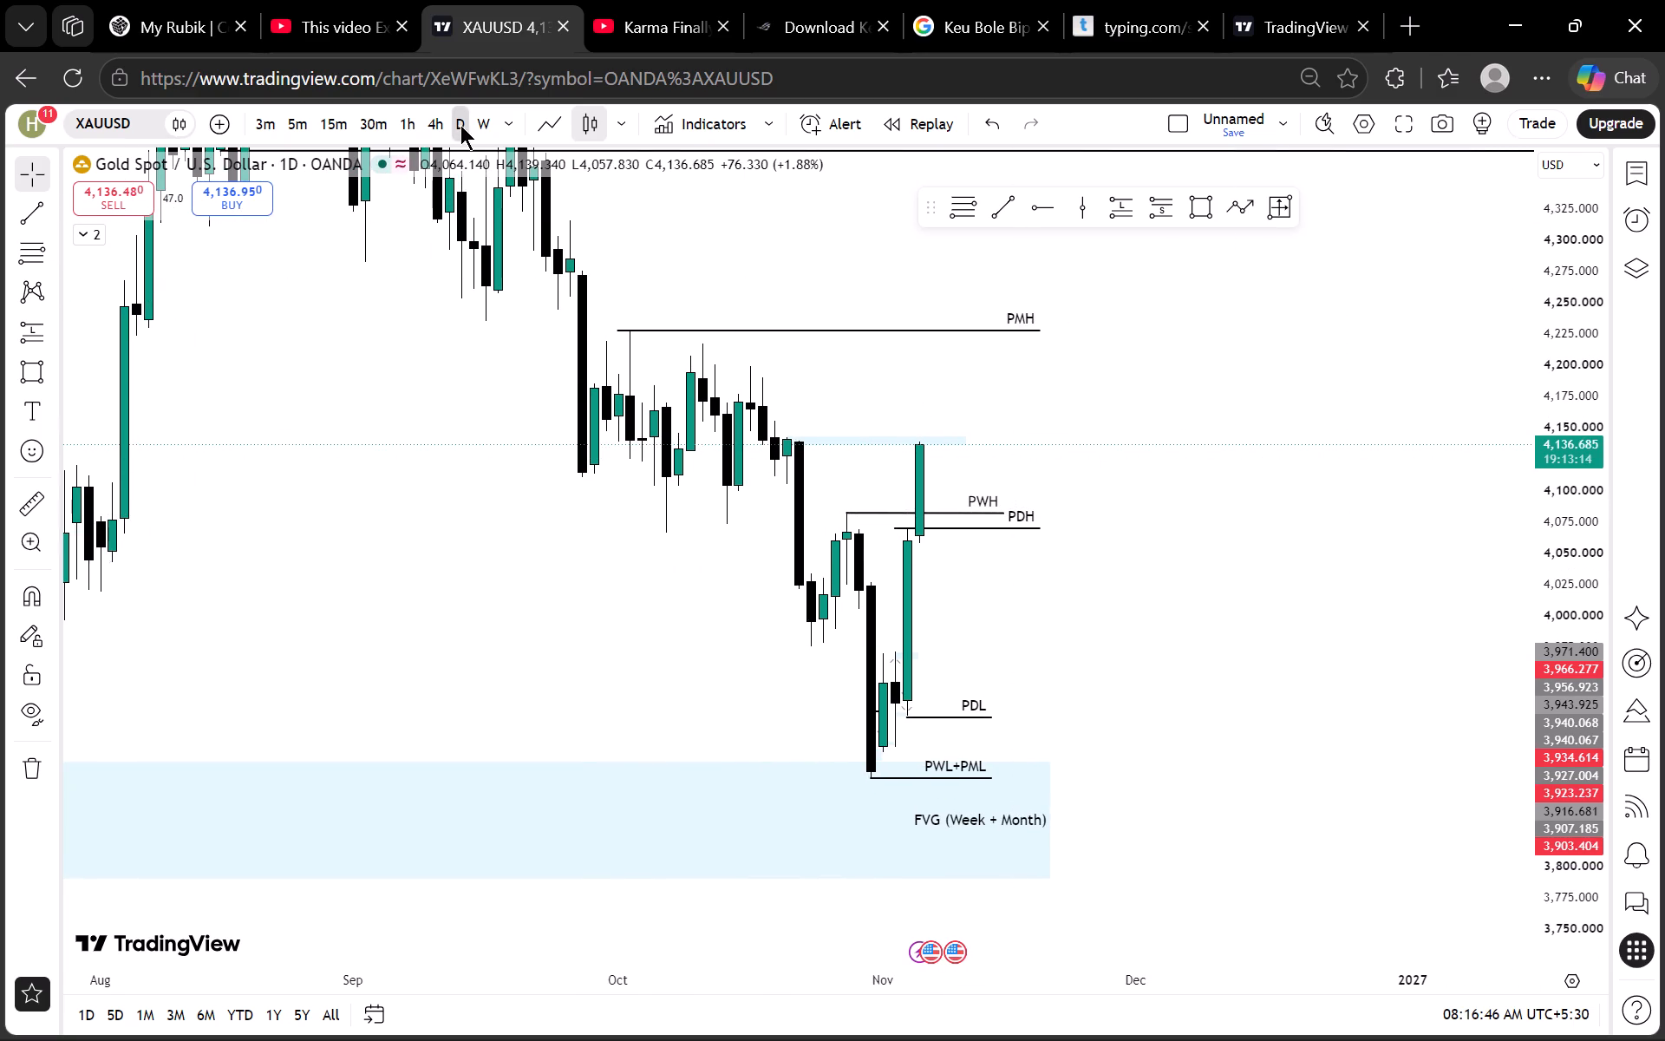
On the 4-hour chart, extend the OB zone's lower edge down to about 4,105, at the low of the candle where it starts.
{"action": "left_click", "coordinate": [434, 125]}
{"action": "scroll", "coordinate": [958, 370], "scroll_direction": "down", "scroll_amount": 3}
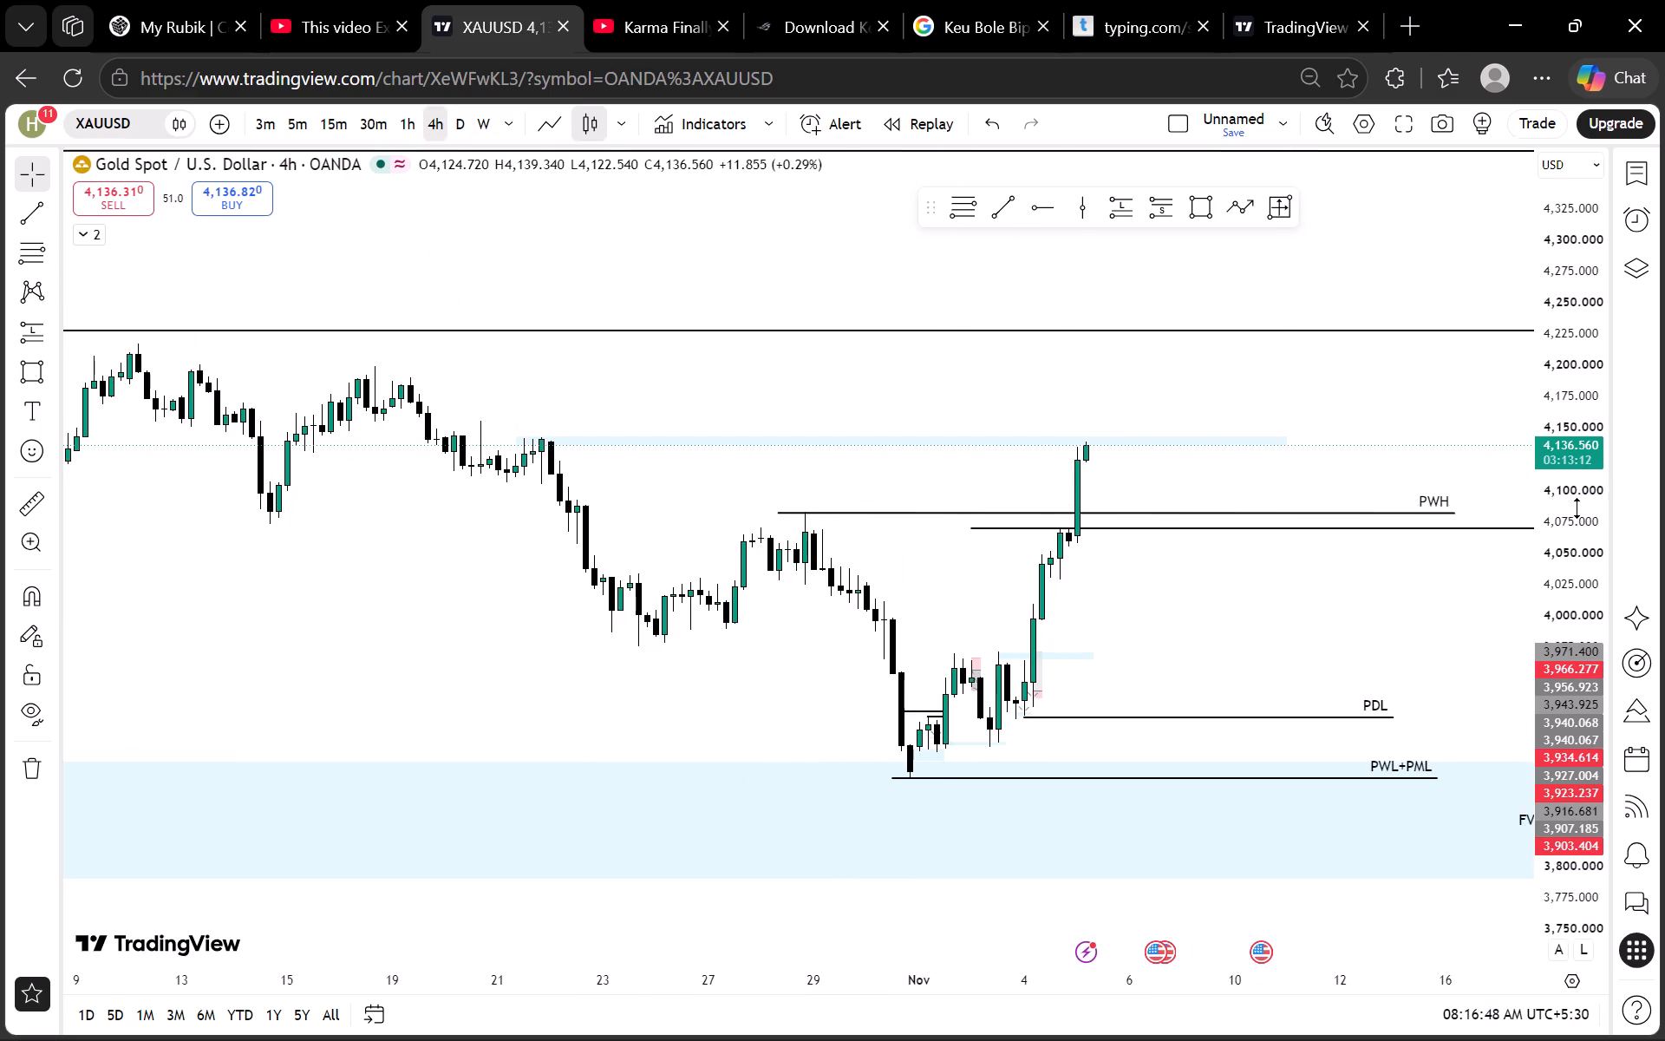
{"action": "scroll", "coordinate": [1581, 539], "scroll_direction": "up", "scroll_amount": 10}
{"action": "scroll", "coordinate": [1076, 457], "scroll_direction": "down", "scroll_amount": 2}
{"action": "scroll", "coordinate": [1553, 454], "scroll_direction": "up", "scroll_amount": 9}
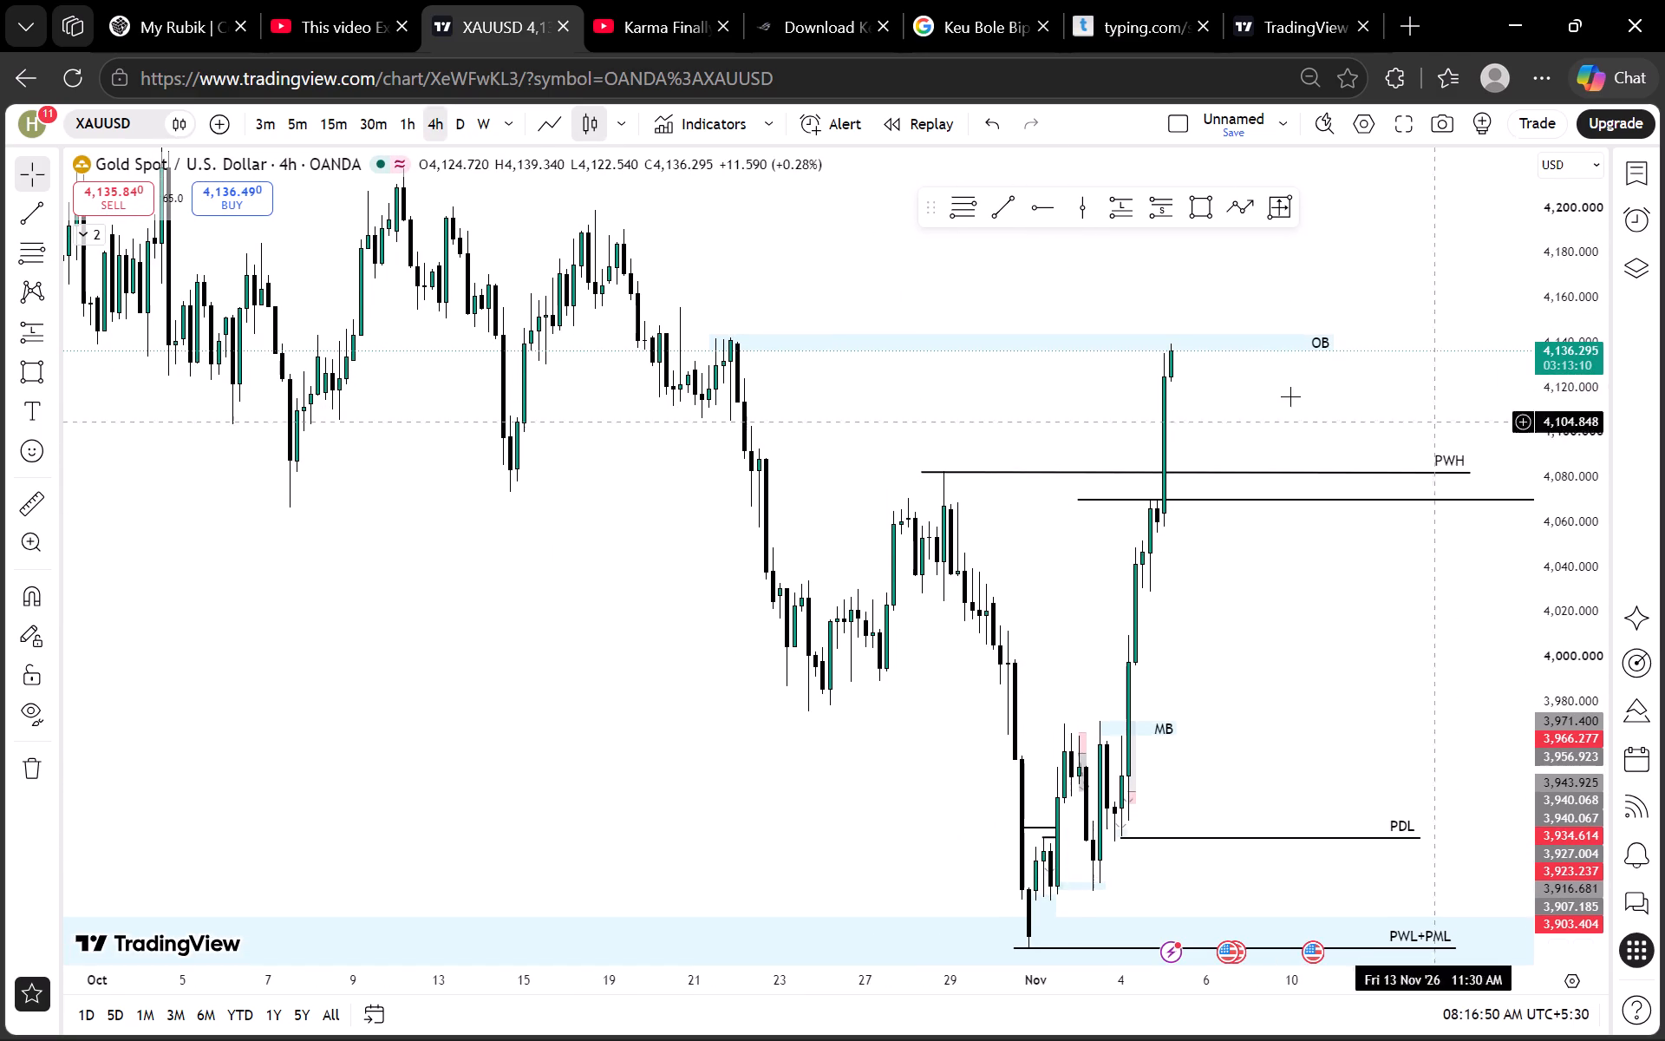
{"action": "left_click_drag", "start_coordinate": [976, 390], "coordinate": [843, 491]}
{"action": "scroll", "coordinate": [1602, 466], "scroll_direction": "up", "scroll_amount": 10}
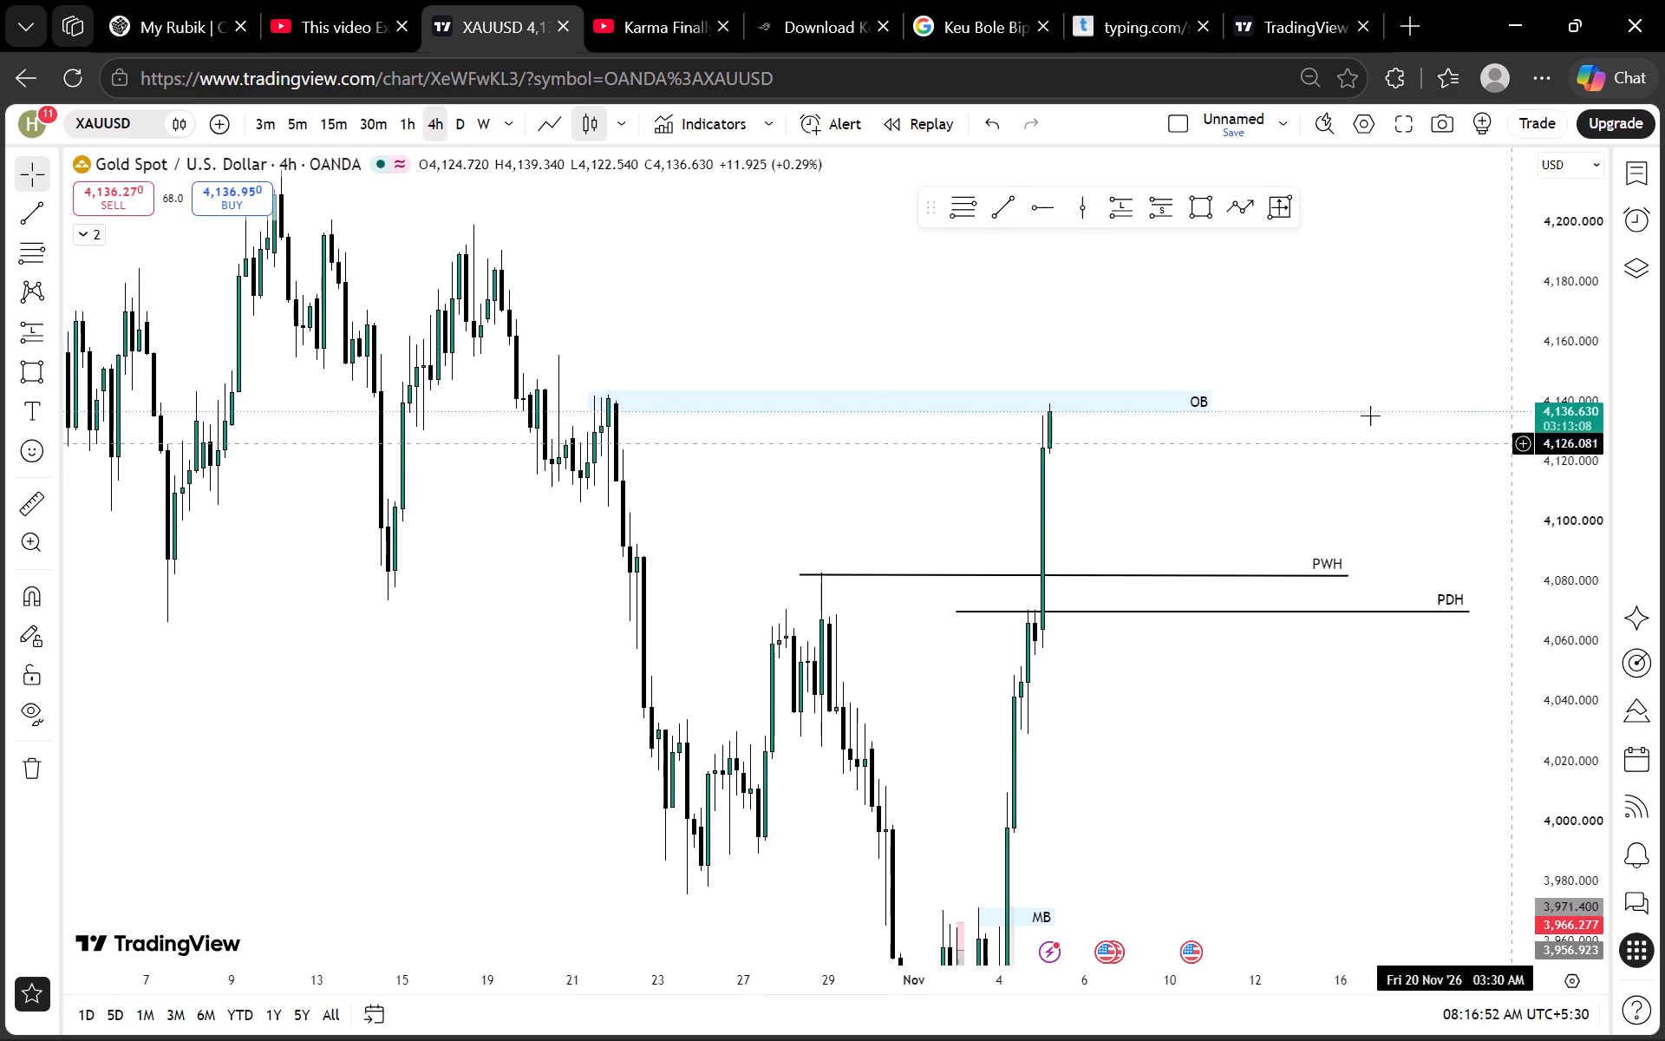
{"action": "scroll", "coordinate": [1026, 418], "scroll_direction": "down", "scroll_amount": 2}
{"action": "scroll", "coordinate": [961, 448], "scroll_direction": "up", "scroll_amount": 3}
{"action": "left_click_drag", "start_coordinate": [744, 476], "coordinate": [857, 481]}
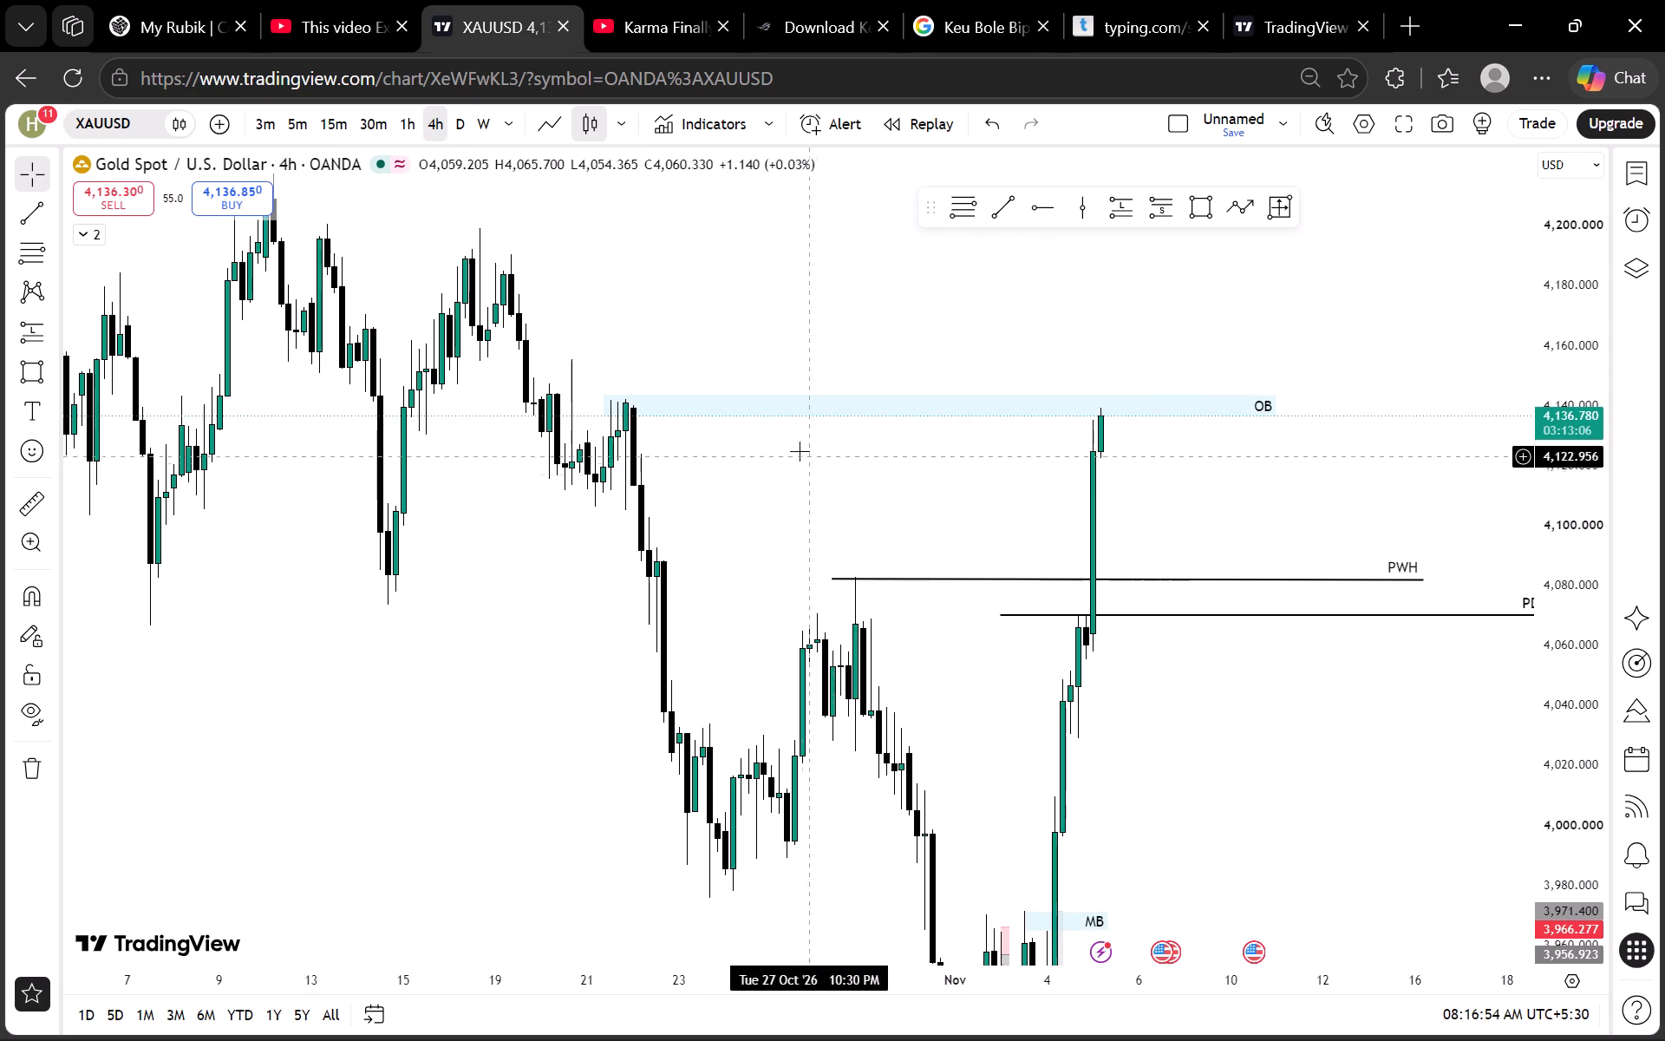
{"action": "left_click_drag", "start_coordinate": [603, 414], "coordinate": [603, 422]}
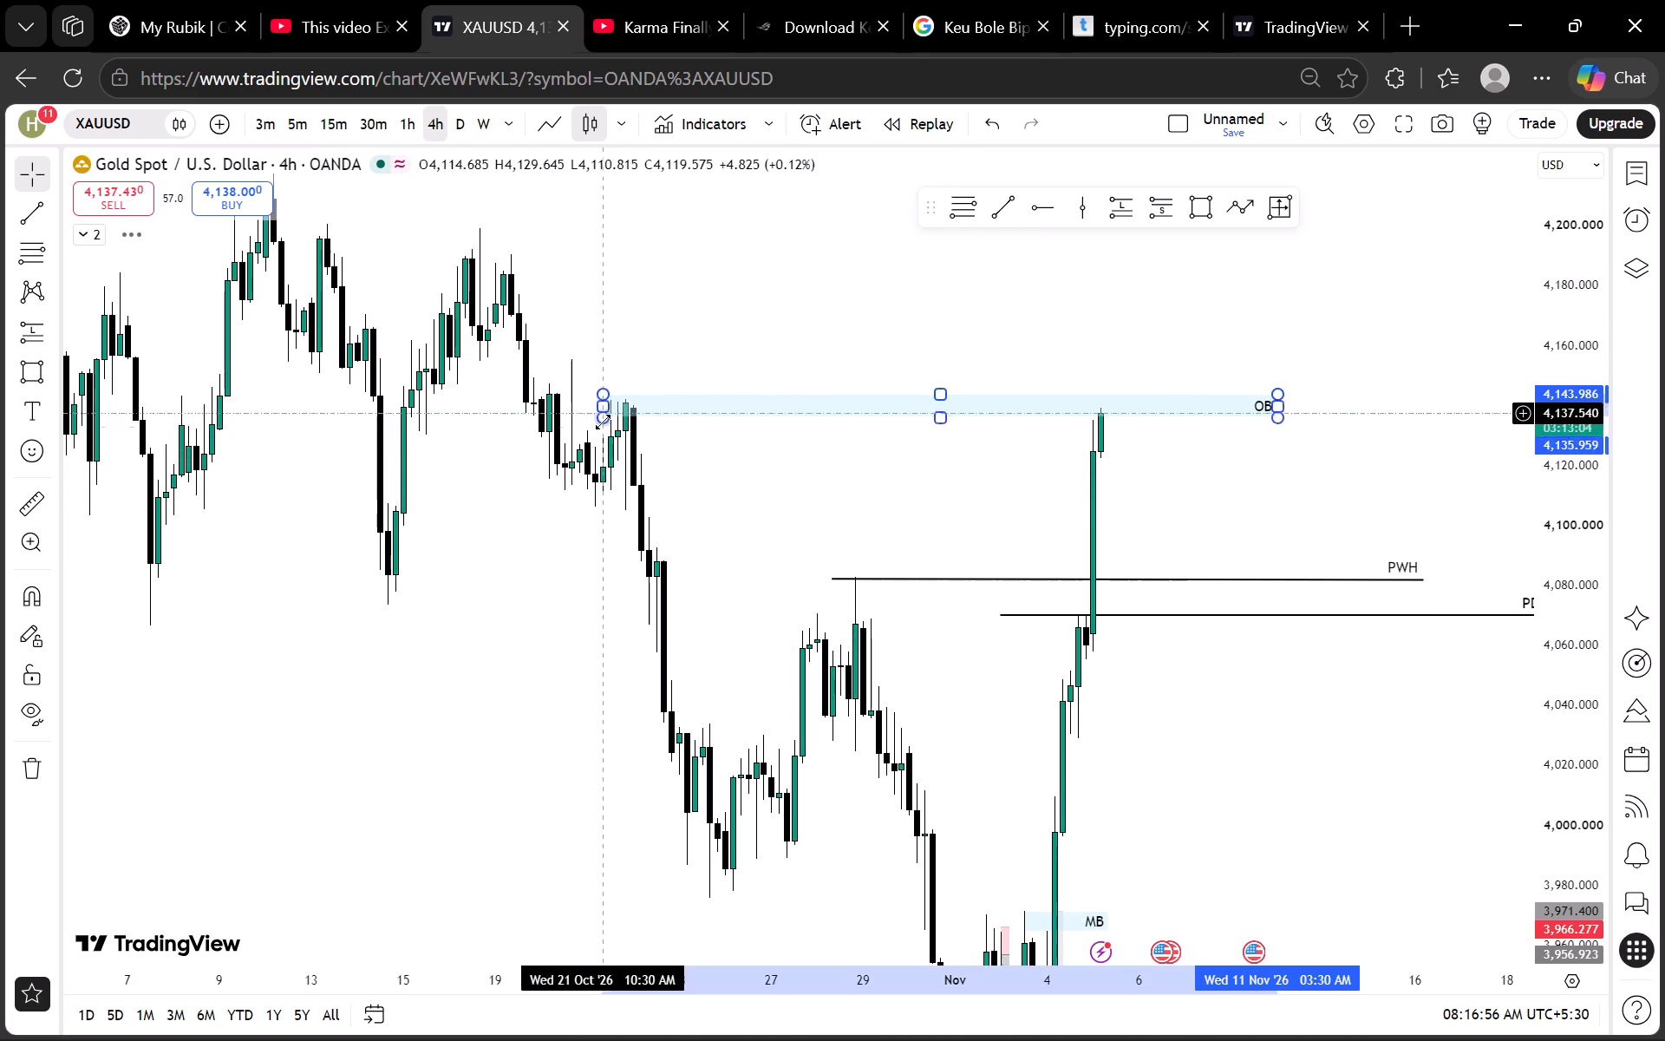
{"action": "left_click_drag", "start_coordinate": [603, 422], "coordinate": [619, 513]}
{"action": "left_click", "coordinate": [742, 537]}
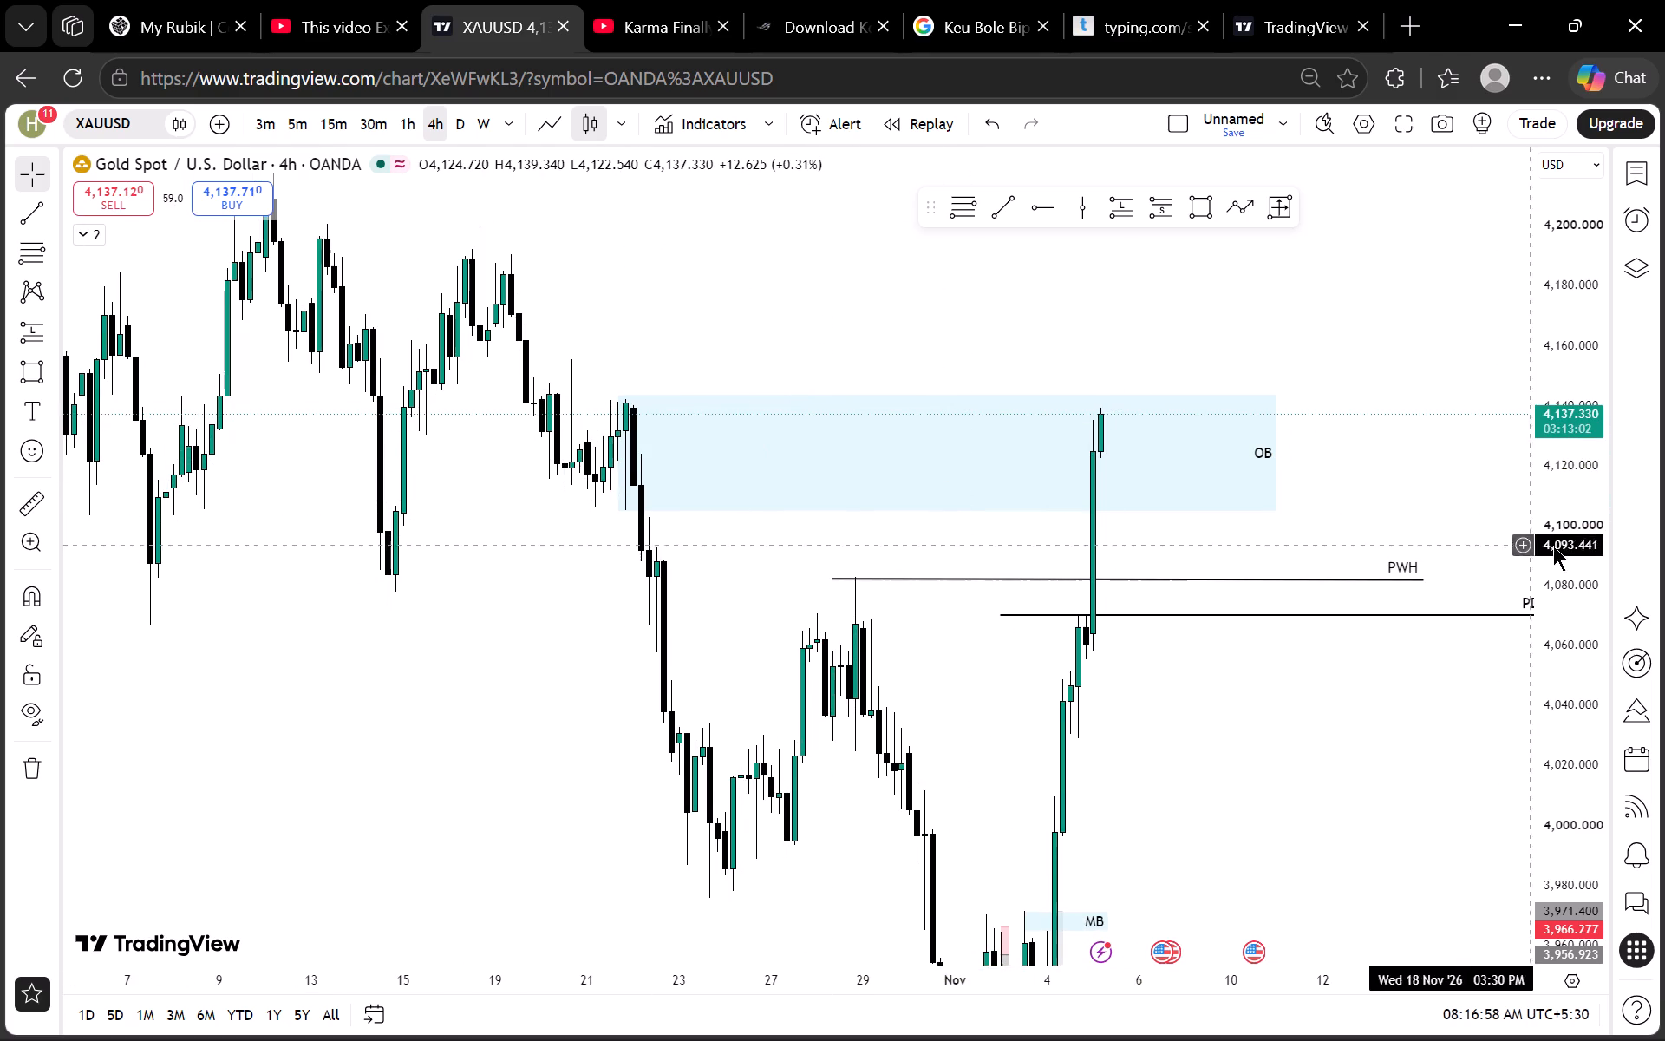
Examine the 4-hour price action around the enlarged OB zone and the sell-off that follows it.
{"action": "scroll", "coordinate": [1577, 545], "scroll_direction": "up", "scroll_amount": 20}
{"action": "scroll", "coordinate": [1577, 545], "scroll_direction": "up", "scroll_amount": 4}
{"action": "left_click_drag", "start_coordinate": [561, 523], "coordinate": [1048, 523]}
{"action": "scroll", "coordinate": [976, 532], "scroll_direction": "up", "scroll_amount": 2}
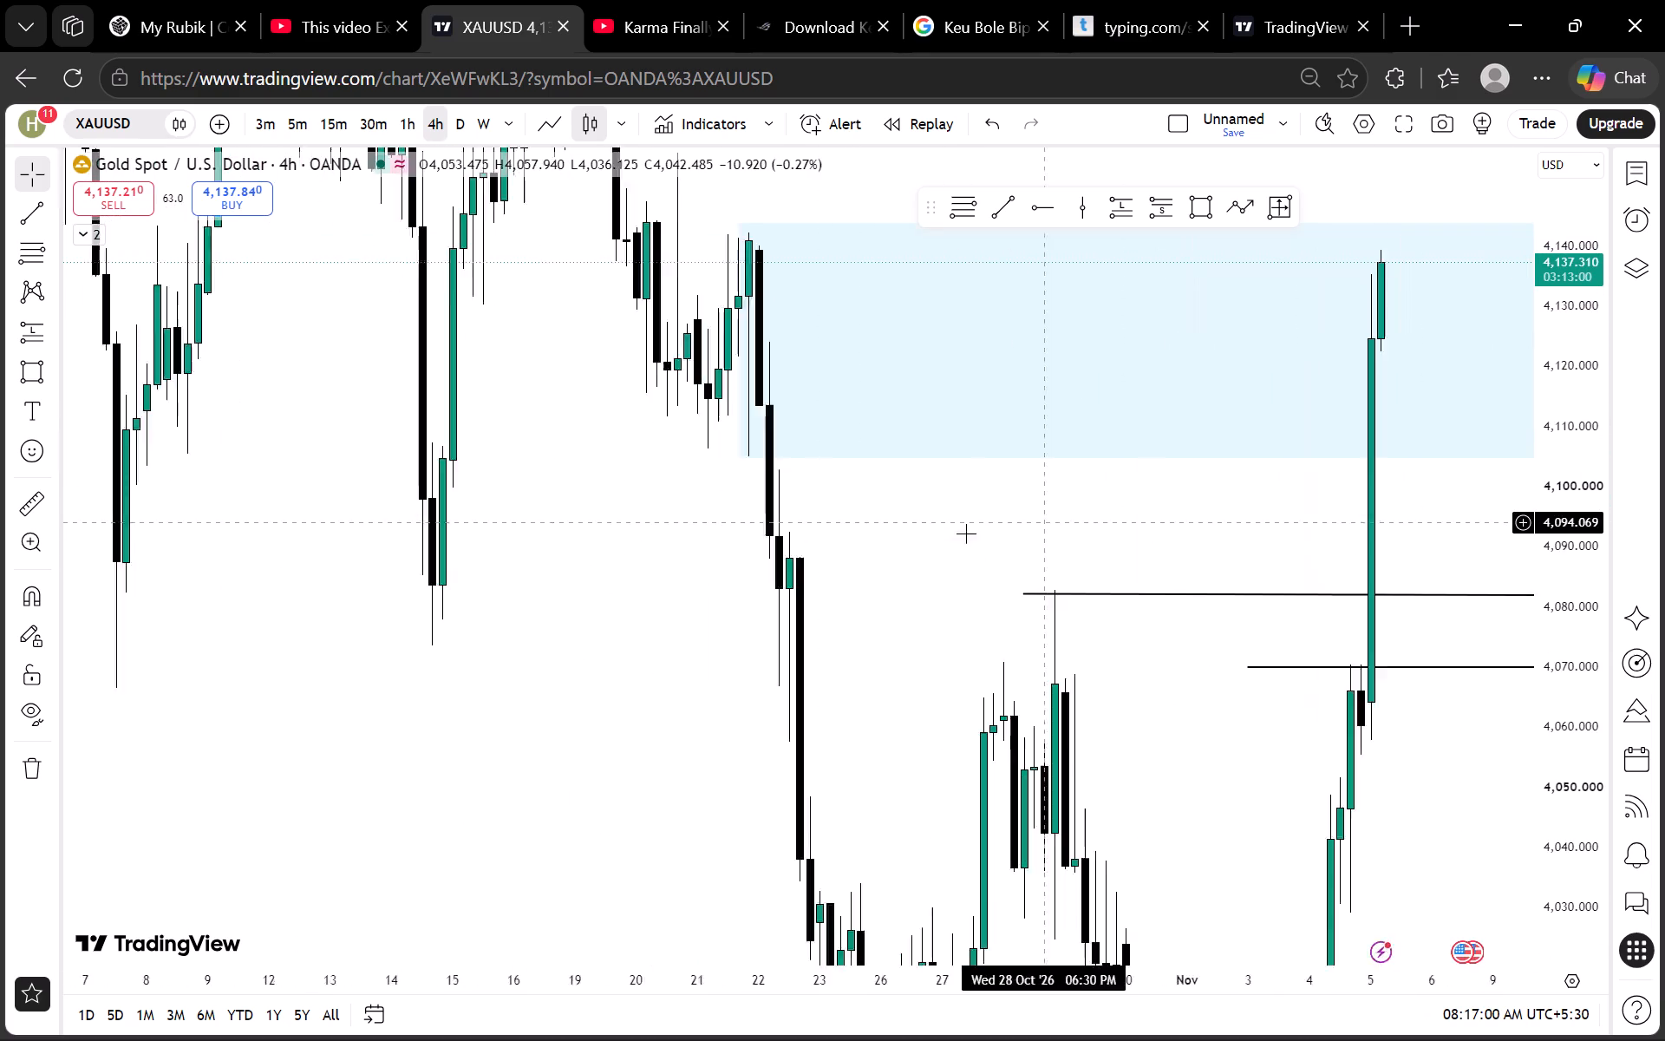
{"action": "scroll", "coordinate": [956, 536], "scroll_direction": "up", "scroll_amount": 2}
{"action": "left_click_drag", "start_coordinate": [751, 556], "coordinate": [1237, 586]}
{"action": "scroll", "coordinate": [1588, 524], "scroll_direction": "up", "scroll_amount": 10}
{"action": "left_click_drag", "start_coordinate": [1110, 463], "coordinate": [1039, 498]}
{"action": "scroll", "coordinate": [1582, 458], "scroll_direction": "down", "scroll_amount": 20}
{"action": "scroll", "coordinate": [1582, 458], "scroll_direction": "down", "scroll_amount": 7}
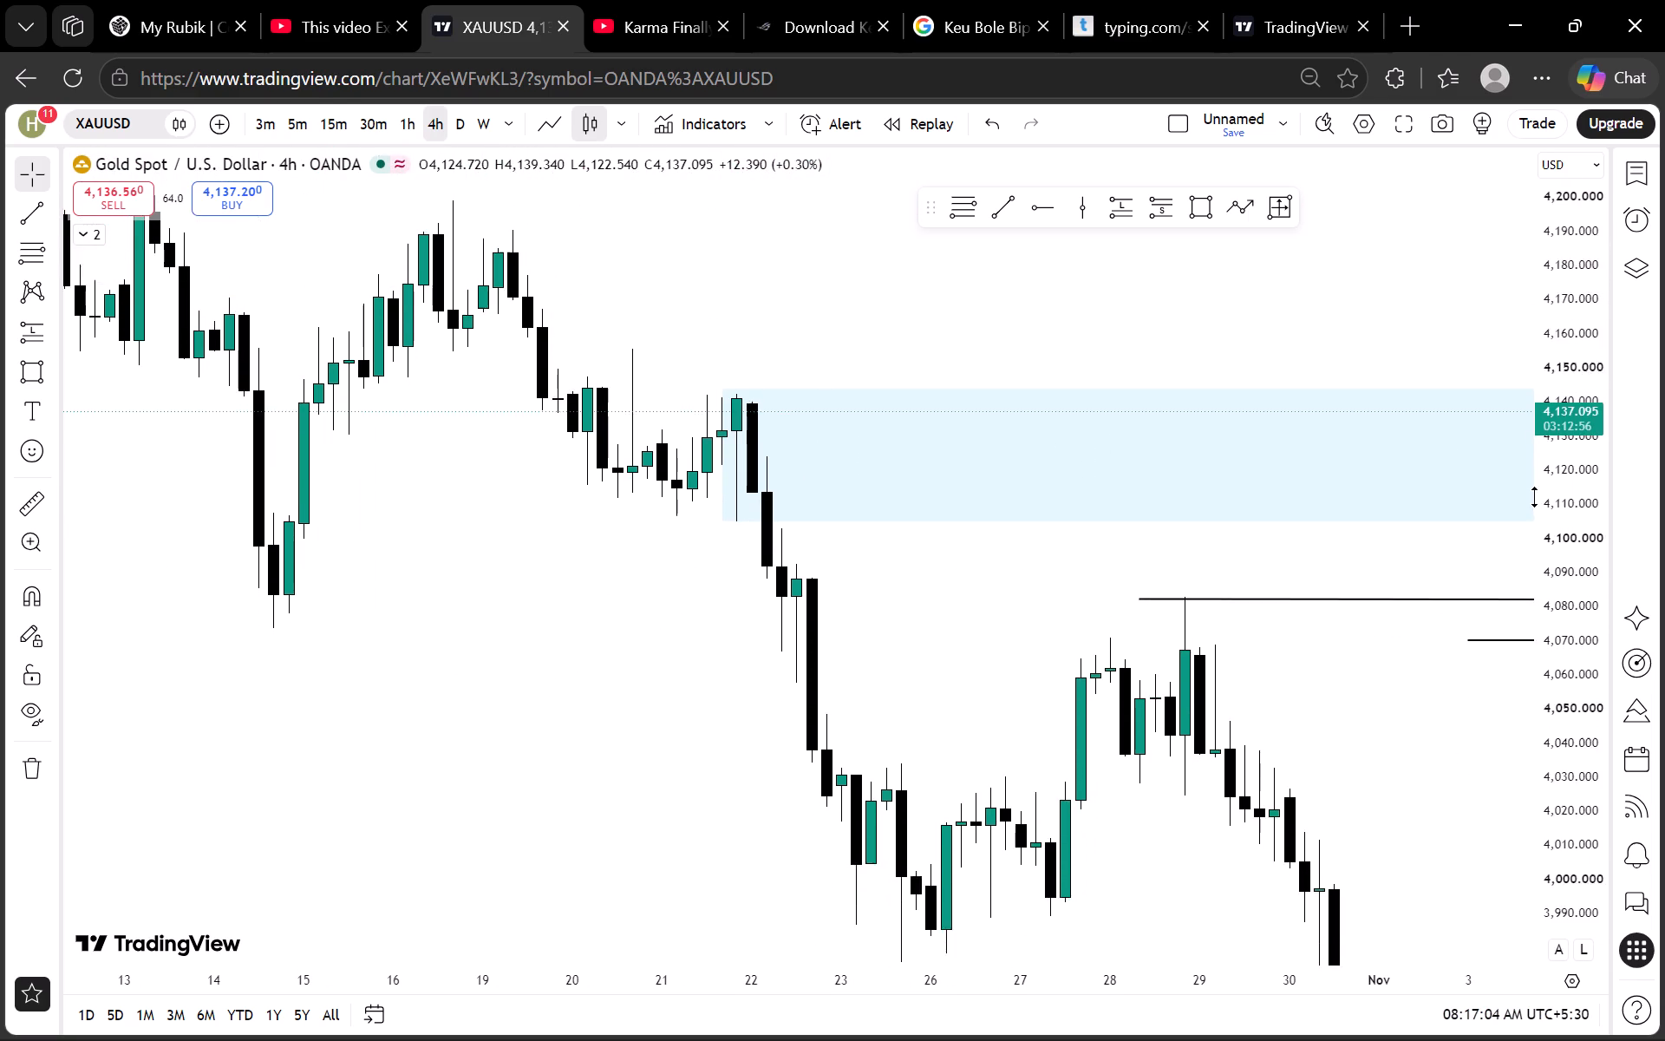
{"action": "scroll", "coordinate": [1535, 497], "scroll_direction": "down", "scroll_amount": 9}
{"action": "left_click_drag", "start_coordinate": [798, 592], "coordinate": [627, 575]}
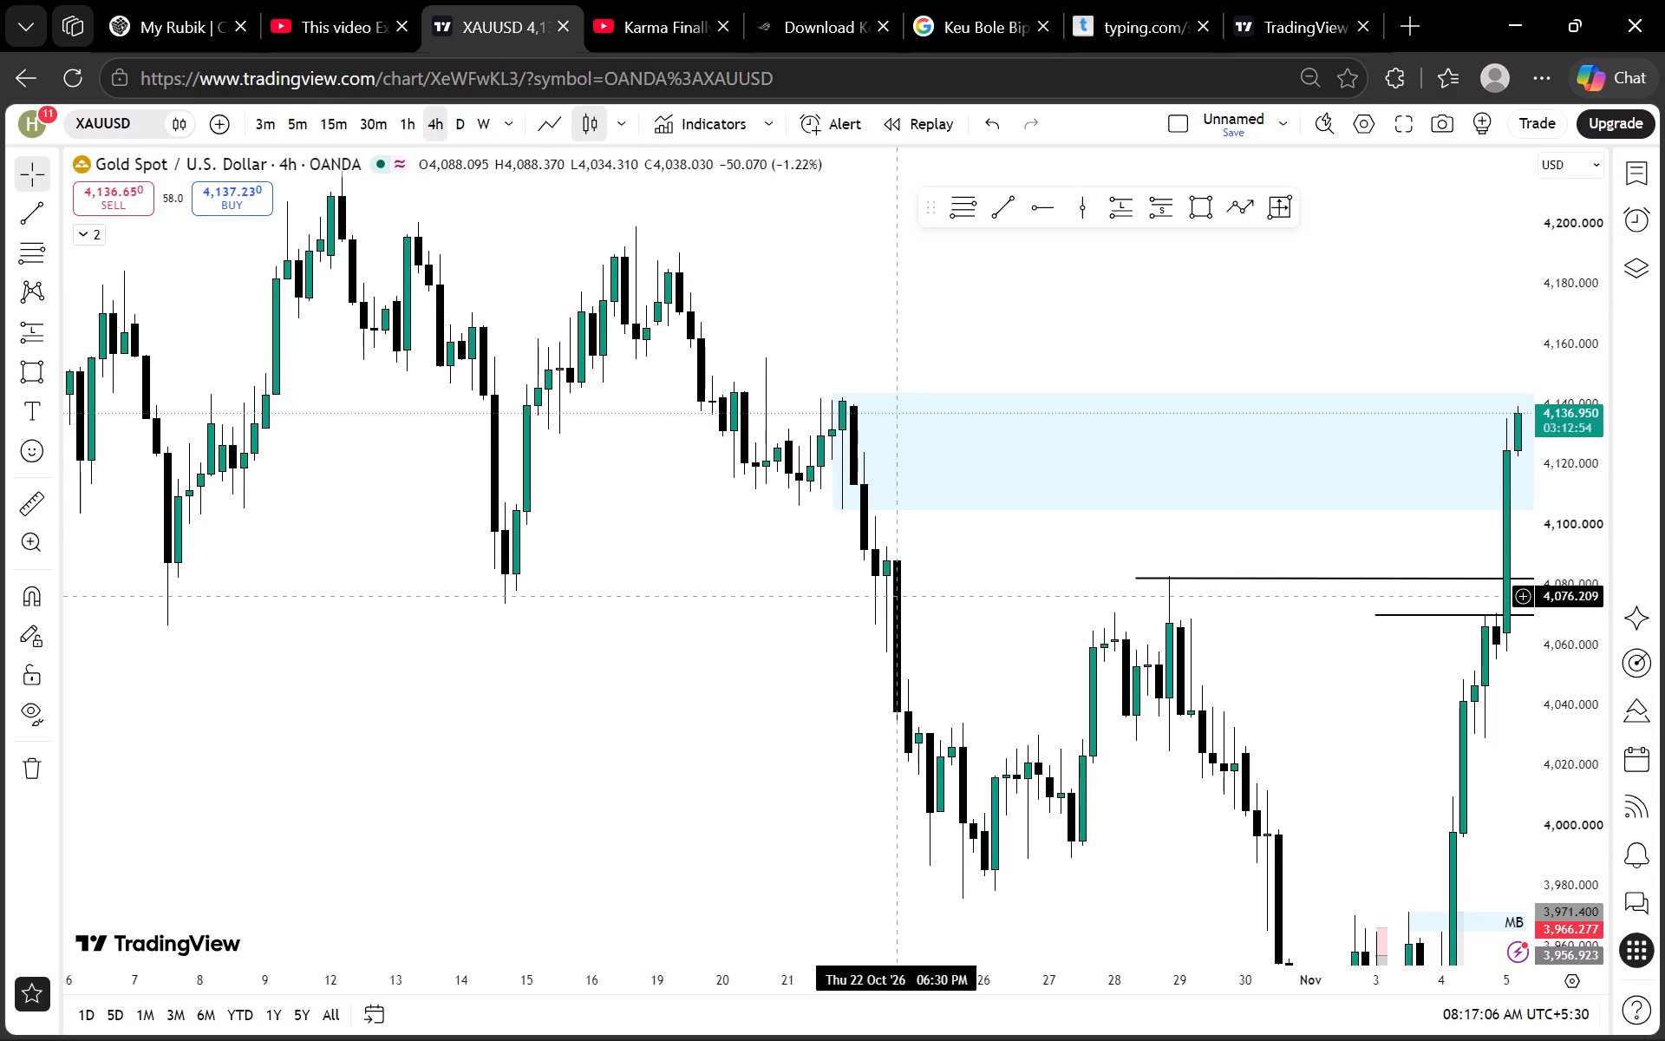
{"action": "left_click_drag", "start_coordinate": [946, 517], "coordinate": [765, 563]}
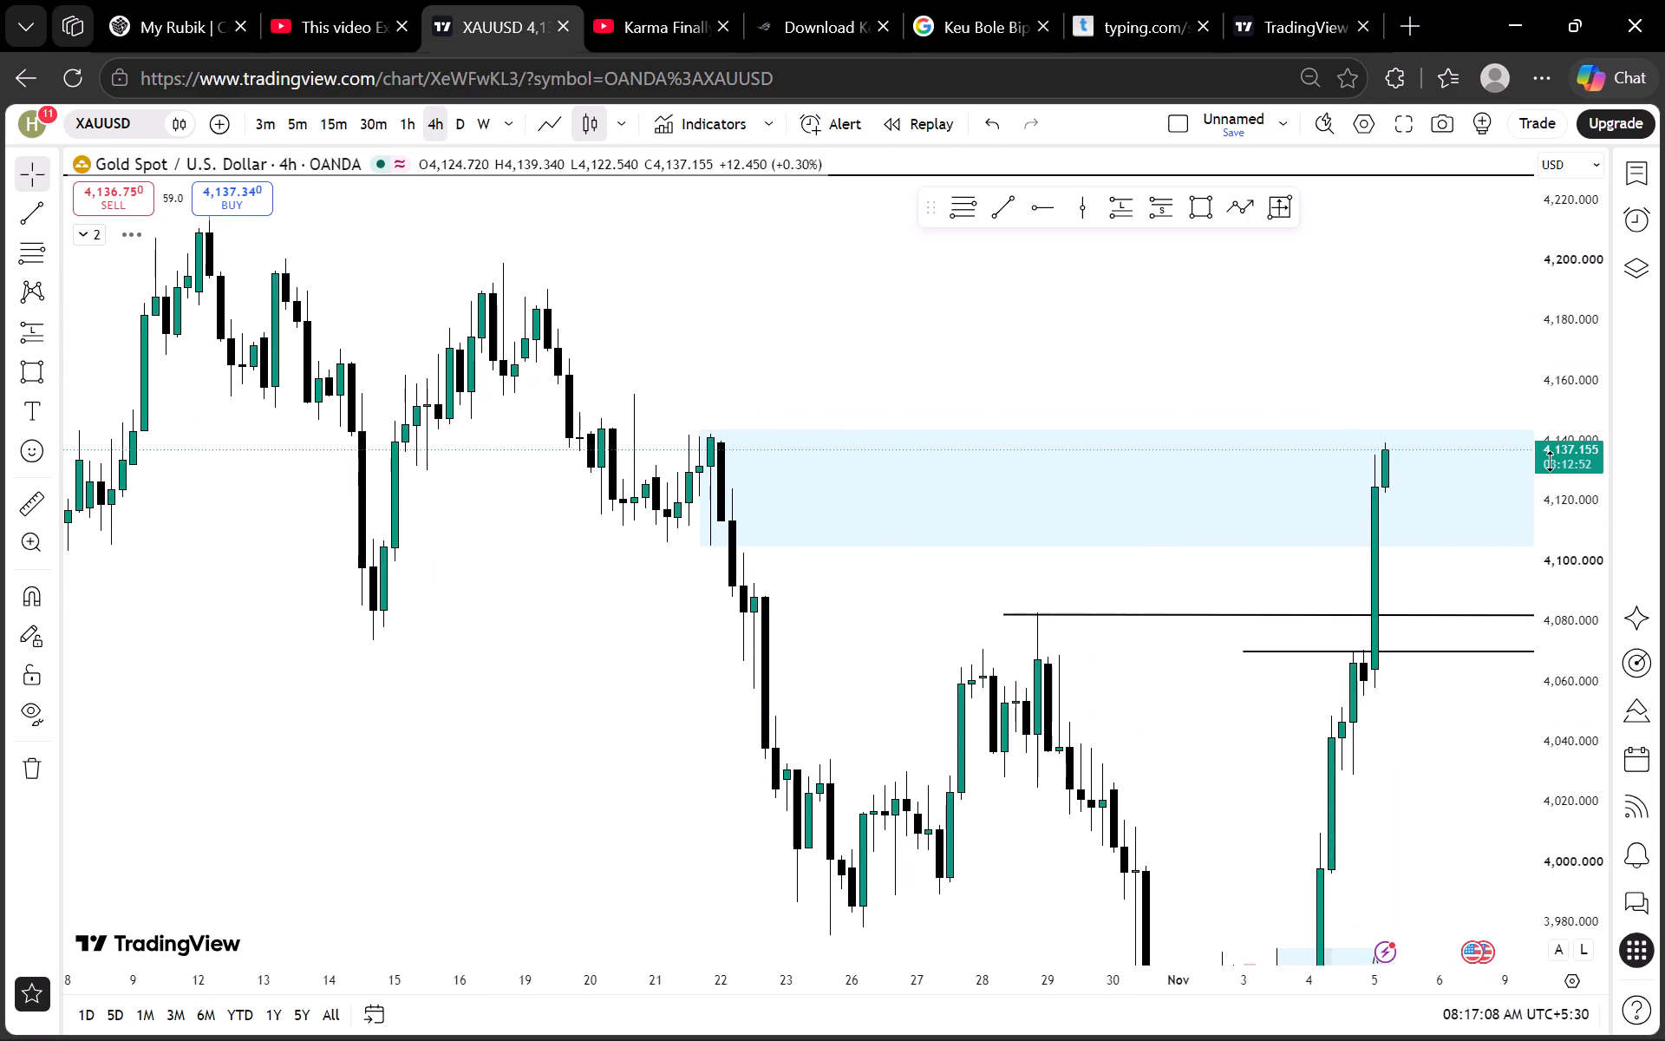
{"action": "scroll", "coordinate": [1574, 462], "scroll_direction": "down", "scroll_amount": 5}
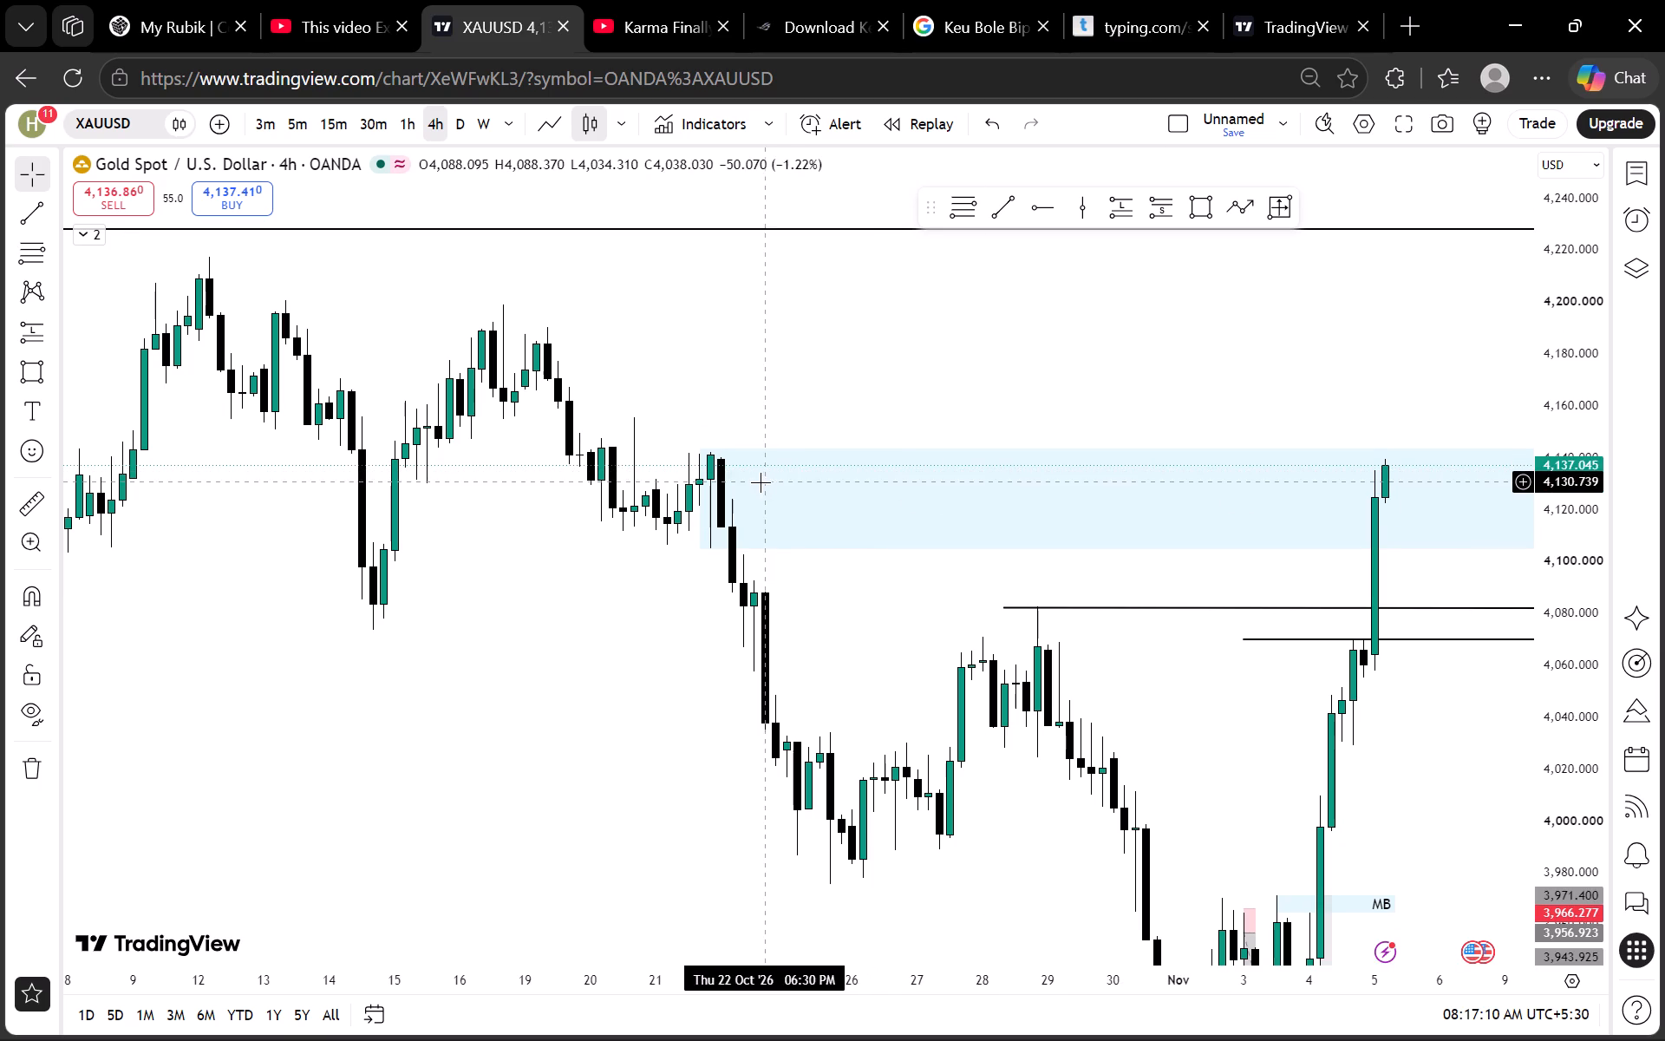
On the 1-hour chart, narrow the OB zone to about 4,107–4,127, starting at the 22 Oct 05:30 candle.
{"action": "left_click", "coordinate": [417, 125]}
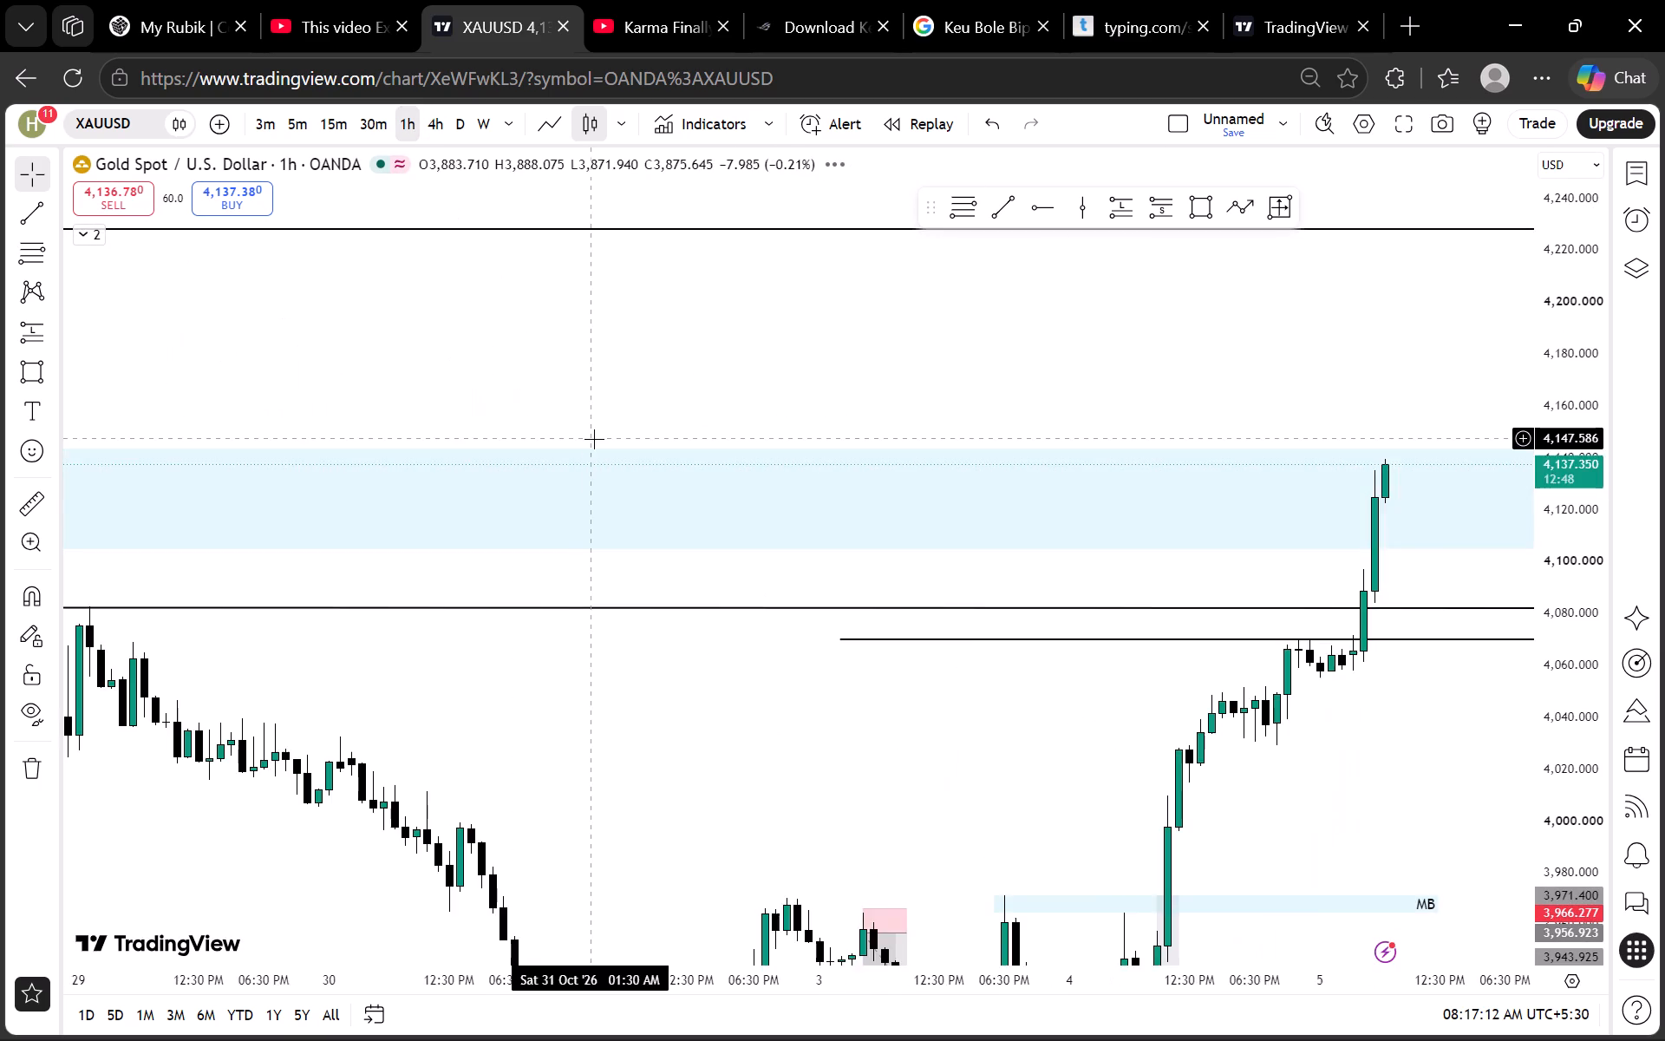
{"action": "scroll", "coordinate": [595, 442], "scroll_direction": "down", "scroll_amount": 7}
{"action": "scroll", "coordinate": [519, 507], "scroll_direction": "down", "scroll_amount": 3}
{"action": "left_click_drag", "start_coordinate": [382, 610], "coordinate": [709, 684]}
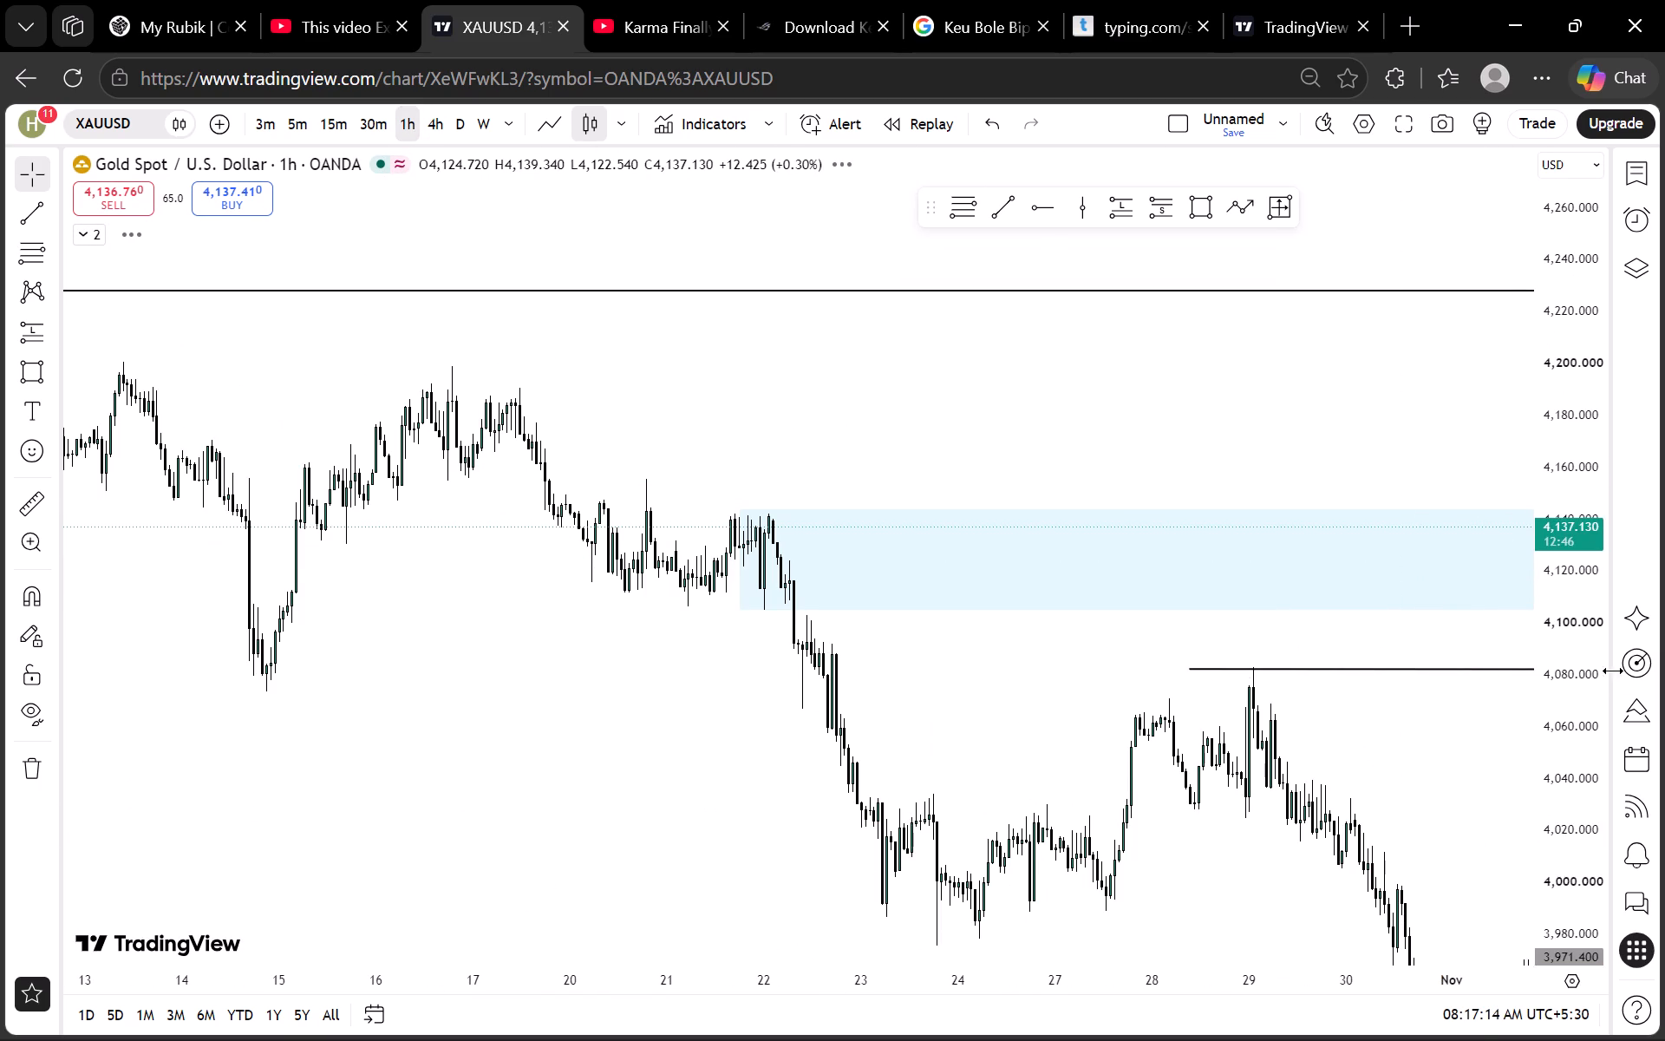
{"action": "scroll", "coordinate": [1612, 670], "scroll_direction": "up", "scroll_amount": 20}
{"action": "scroll", "coordinate": [1612, 670], "scroll_direction": "up", "scroll_amount": 3}
{"action": "left_click_drag", "start_coordinate": [476, 681], "coordinate": [700, 681]}
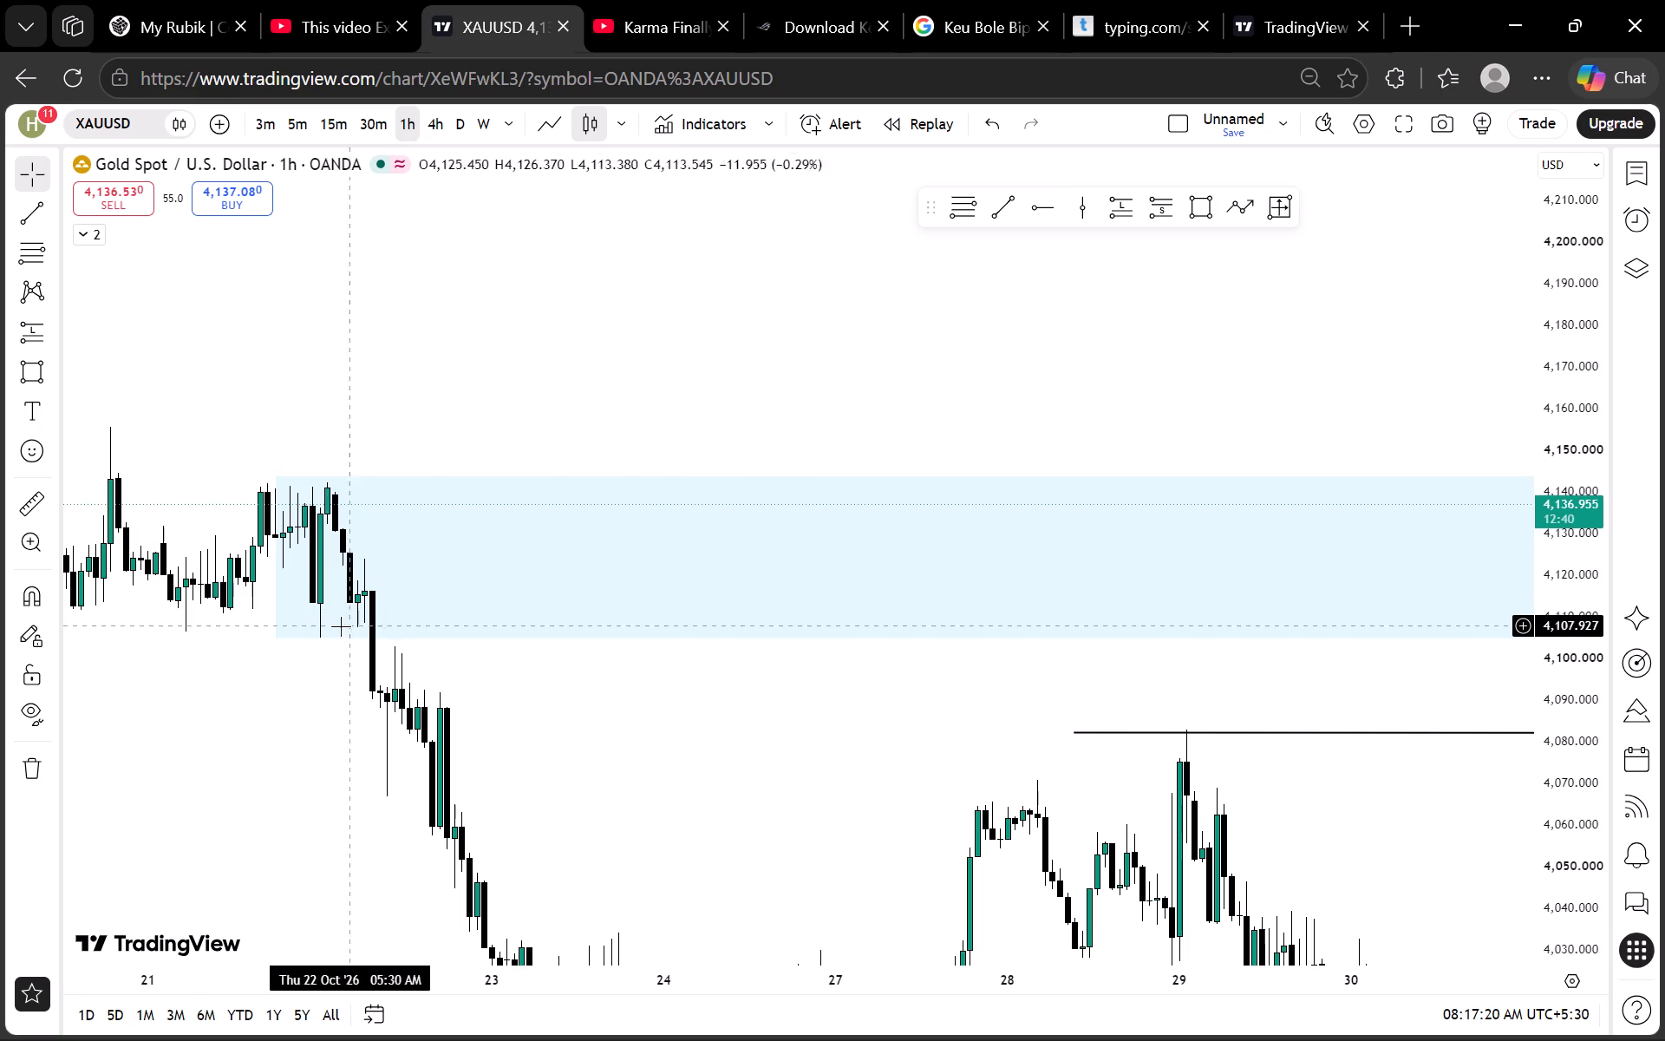
{"action": "left_click_drag", "start_coordinate": [280, 478], "coordinate": [350, 547]}
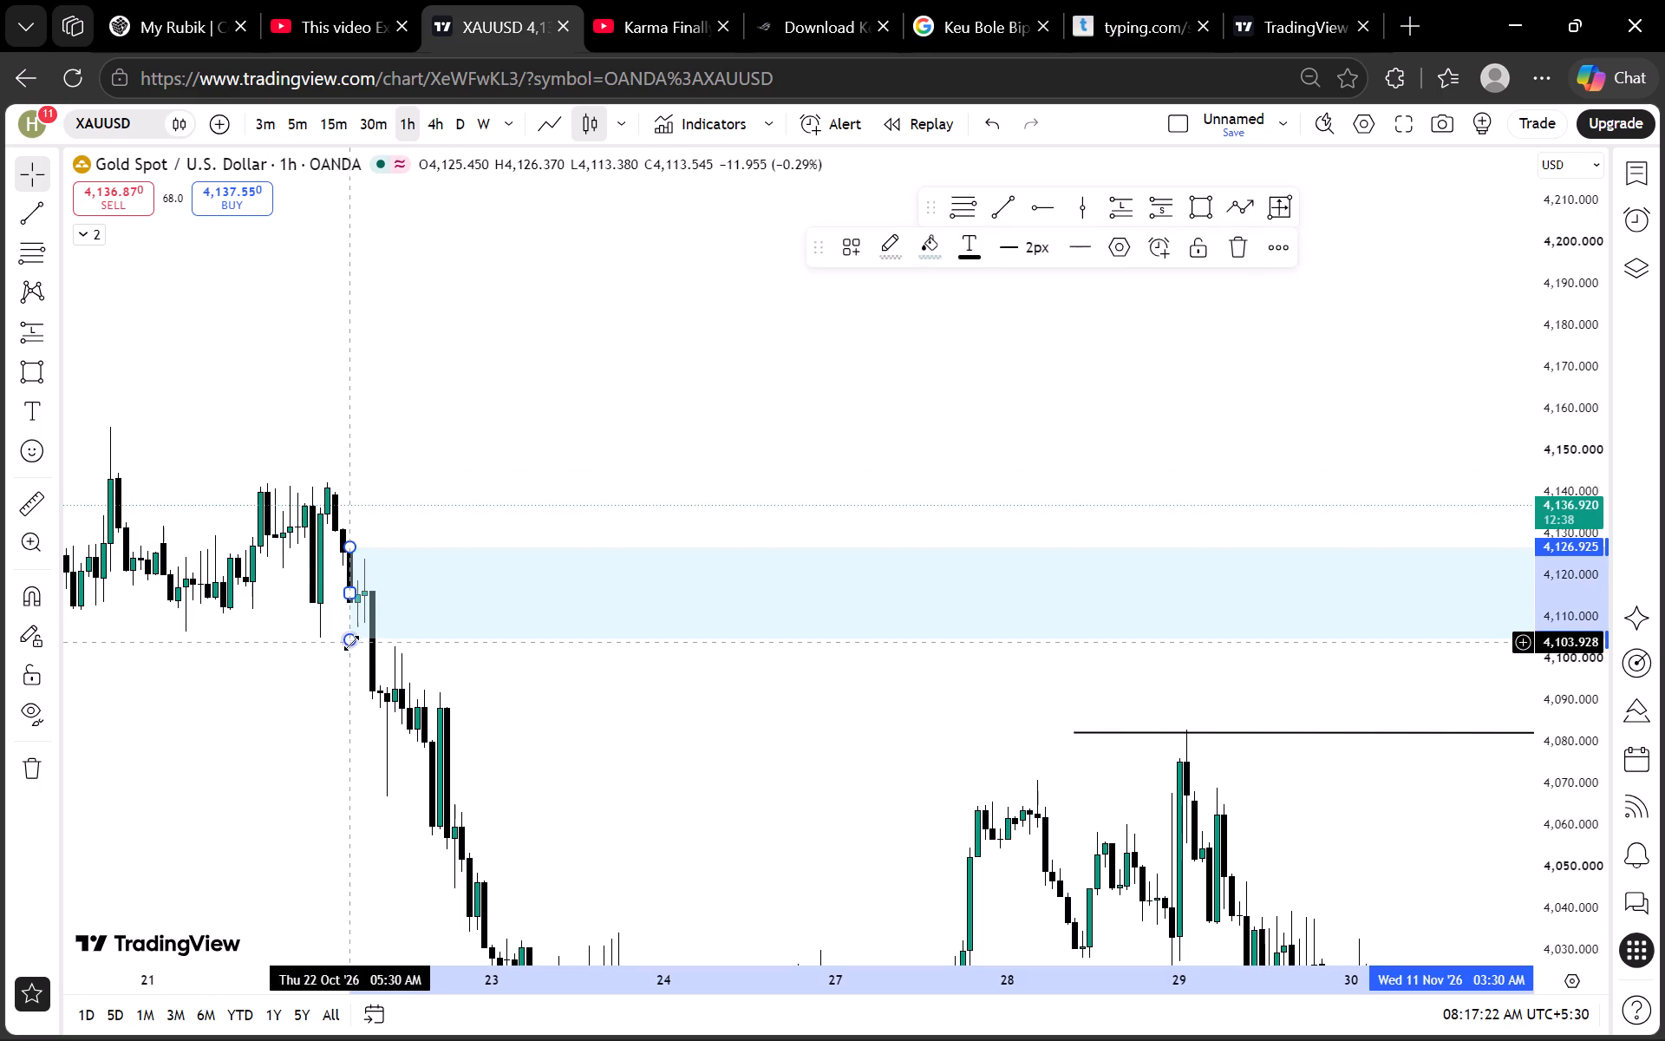
{"action": "left_click_drag", "start_coordinate": [348, 643], "coordinate": [349, 629]}
Examine the 1-hour price action from the narrowed OB zone to the latest rally.
{"action": "scroll", "coordinate": [530, 710], "scroll_direction": "down", "scroll_amount": 4}
{"action": "left_click_drag", "start_coordinate": [818, 670], "coordinate": [219, 515]}
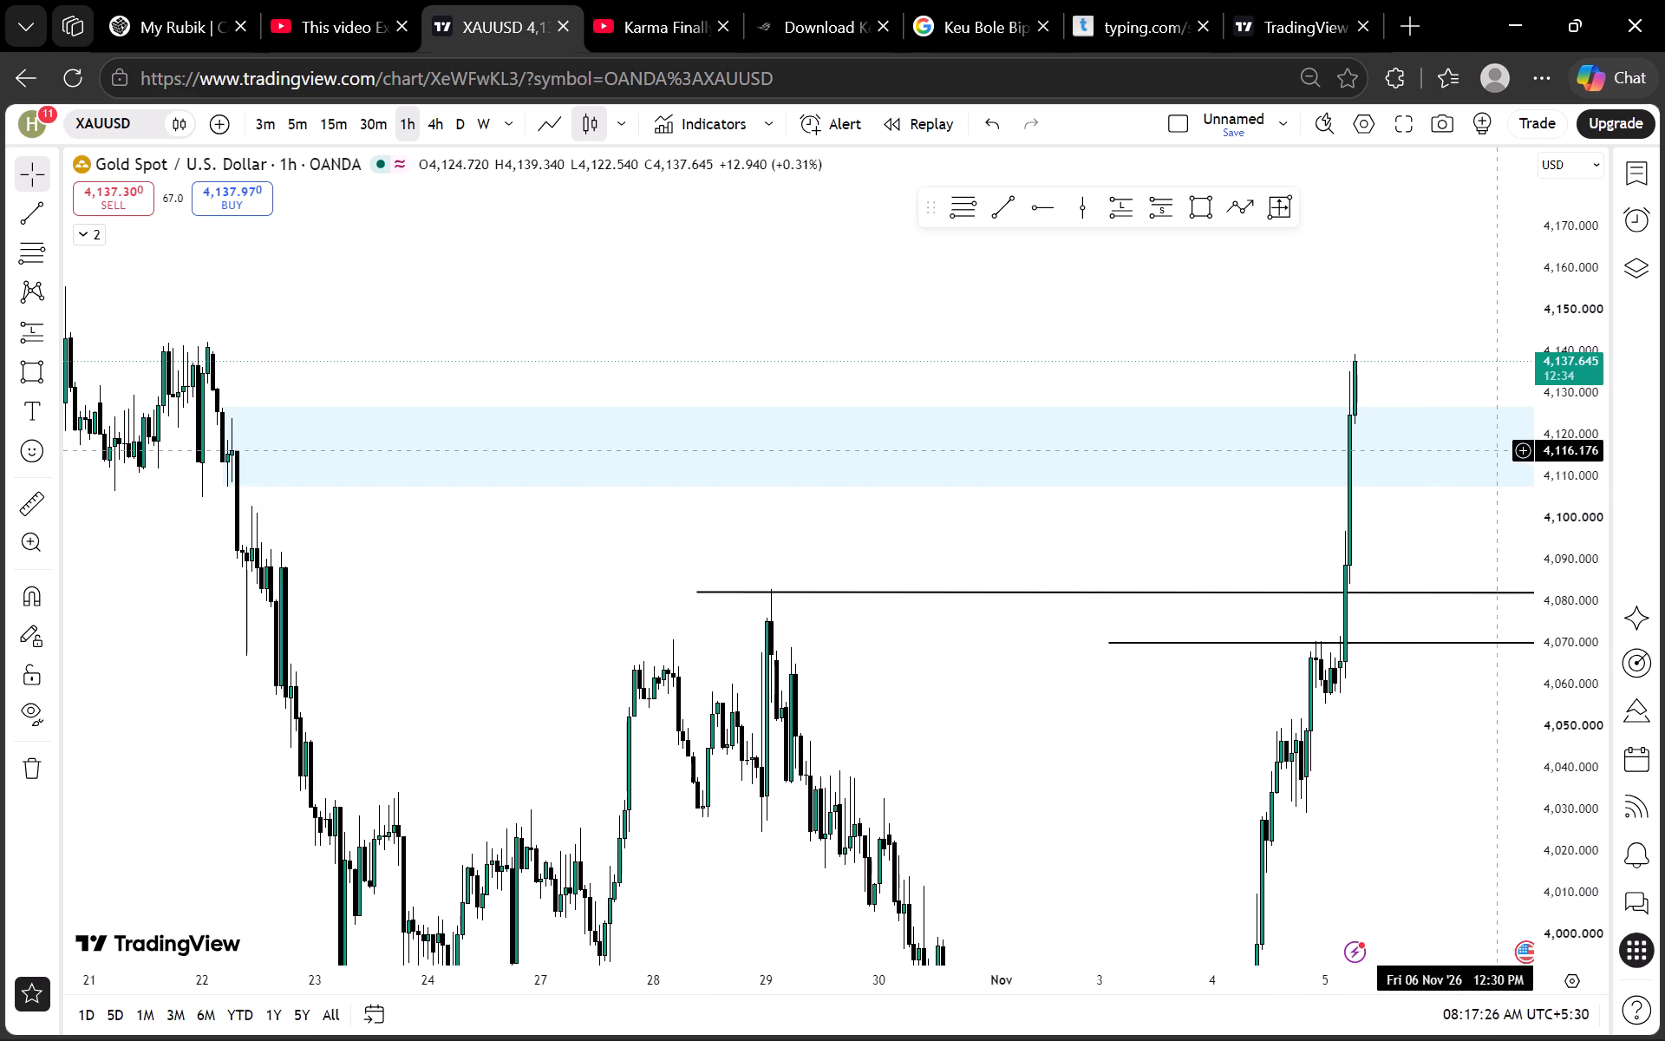
{"action": "scroll", "coordinate": [1571, 438], "scroll_direction": "down", "scroll_amount": 11}
{"action": "scroll", "coordinate": [989, 320], "scroll_direction": "down", "scroll_amount": 3}
{"action": "left_click_drag", "start_coordinate": [1164, 353], "coordinate": [902, 353]}
{"action": "scroll", "coordinate": [1590, 462], "scroll_direction": "up", "scroll_amount": 3}
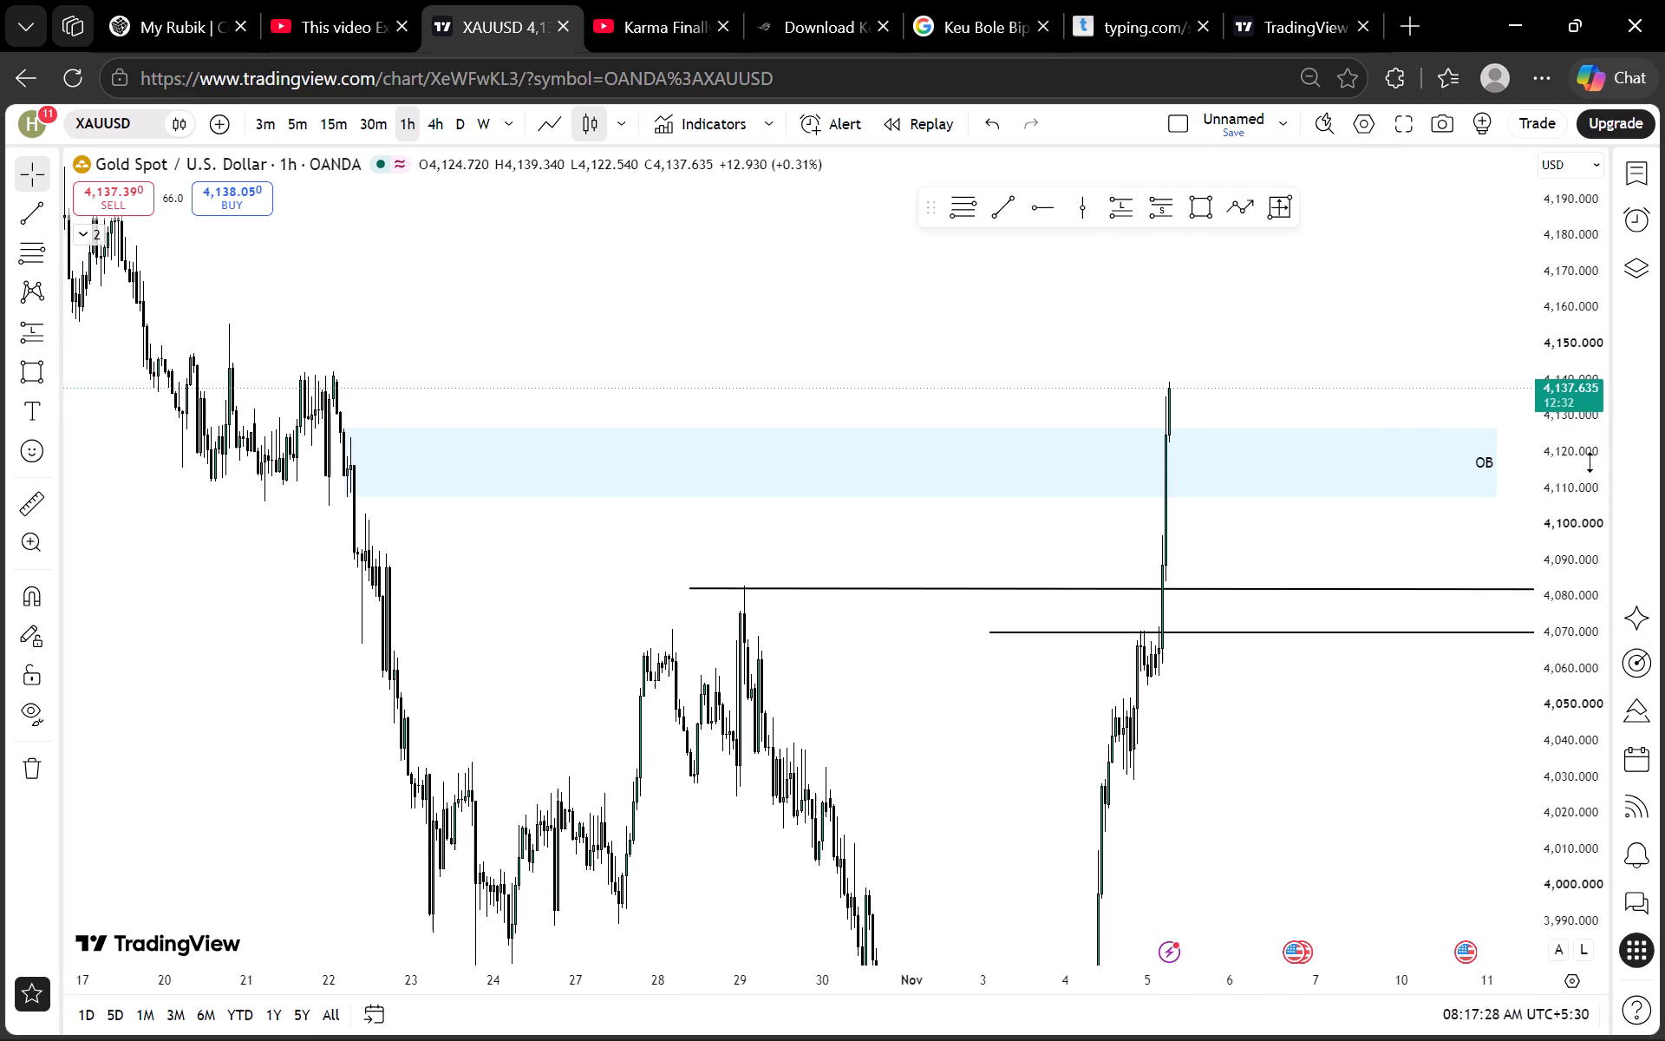
{"action": "scroll", "coordinate": [1590, 462], "scroll_direction": "up", "scroll_amount": 17}
{"action": "scroll", "coordinate": [1611, 460], "scroll_direction": "down", "scroll_amount": 3}
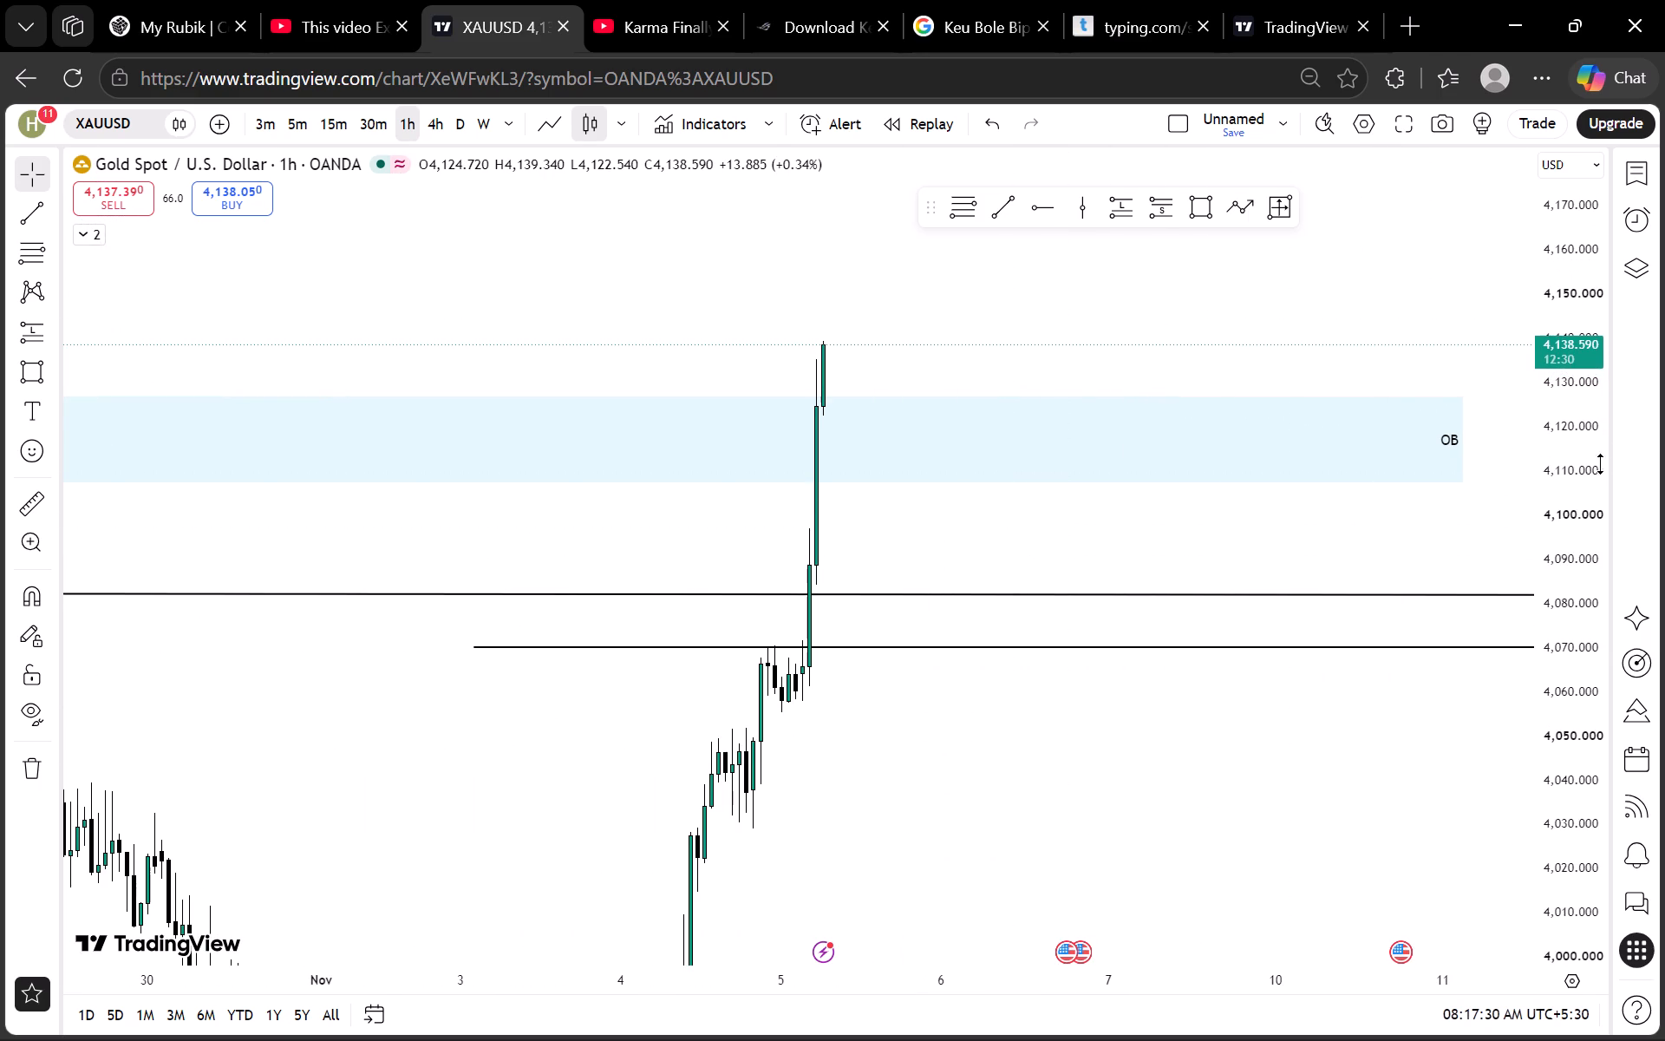
{"action": "scroll", "coordinate": [1601, 464], "scroll_direction": "down", "scroll_amount": 20}
{"action": "scroll", "coordinate": [1601, 464], "scroll_direction": "down", "scroll_amount": 1}
{"action": "scroll", "coordinate": [648, 379], "scroll_direction": "down", "scroll_amount": 1}
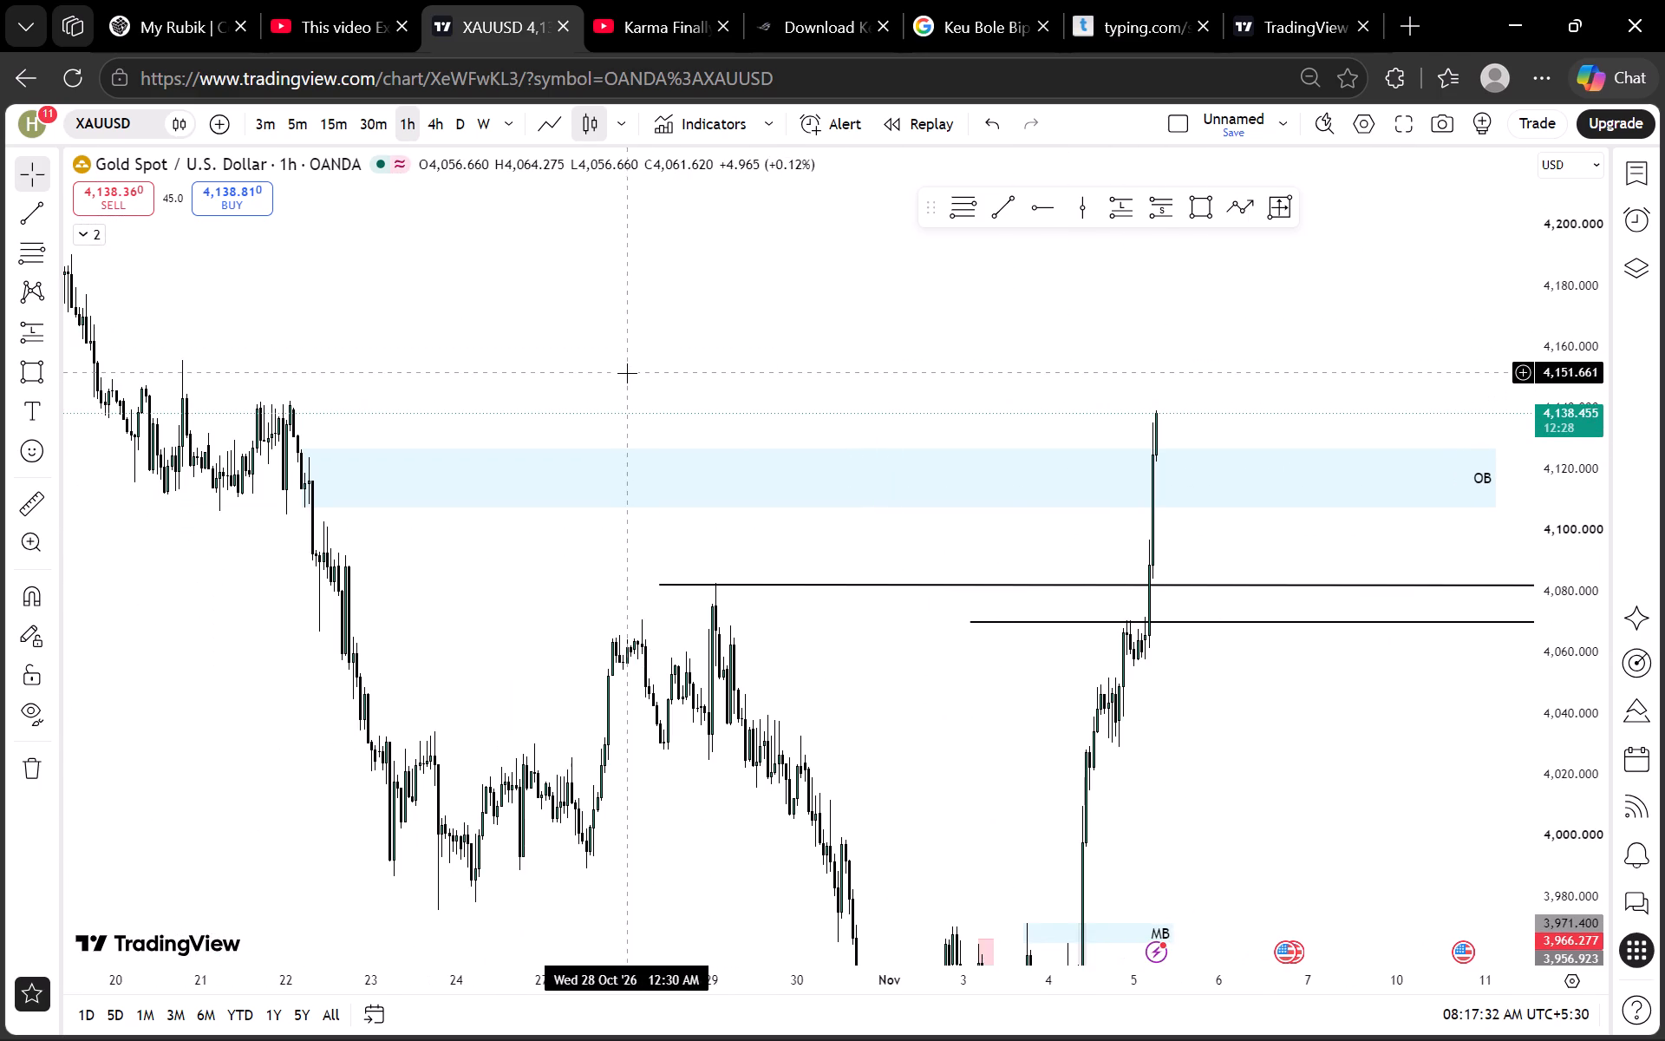
{"action": "left_click_drag", "start_coordinate": [672, 344], "coordinate": [723, 342]}
Compare the price structure around the OB zone on the 30-minute and 1-hour charts.
{"action": "left_click", "coordinate": [357, 119]}
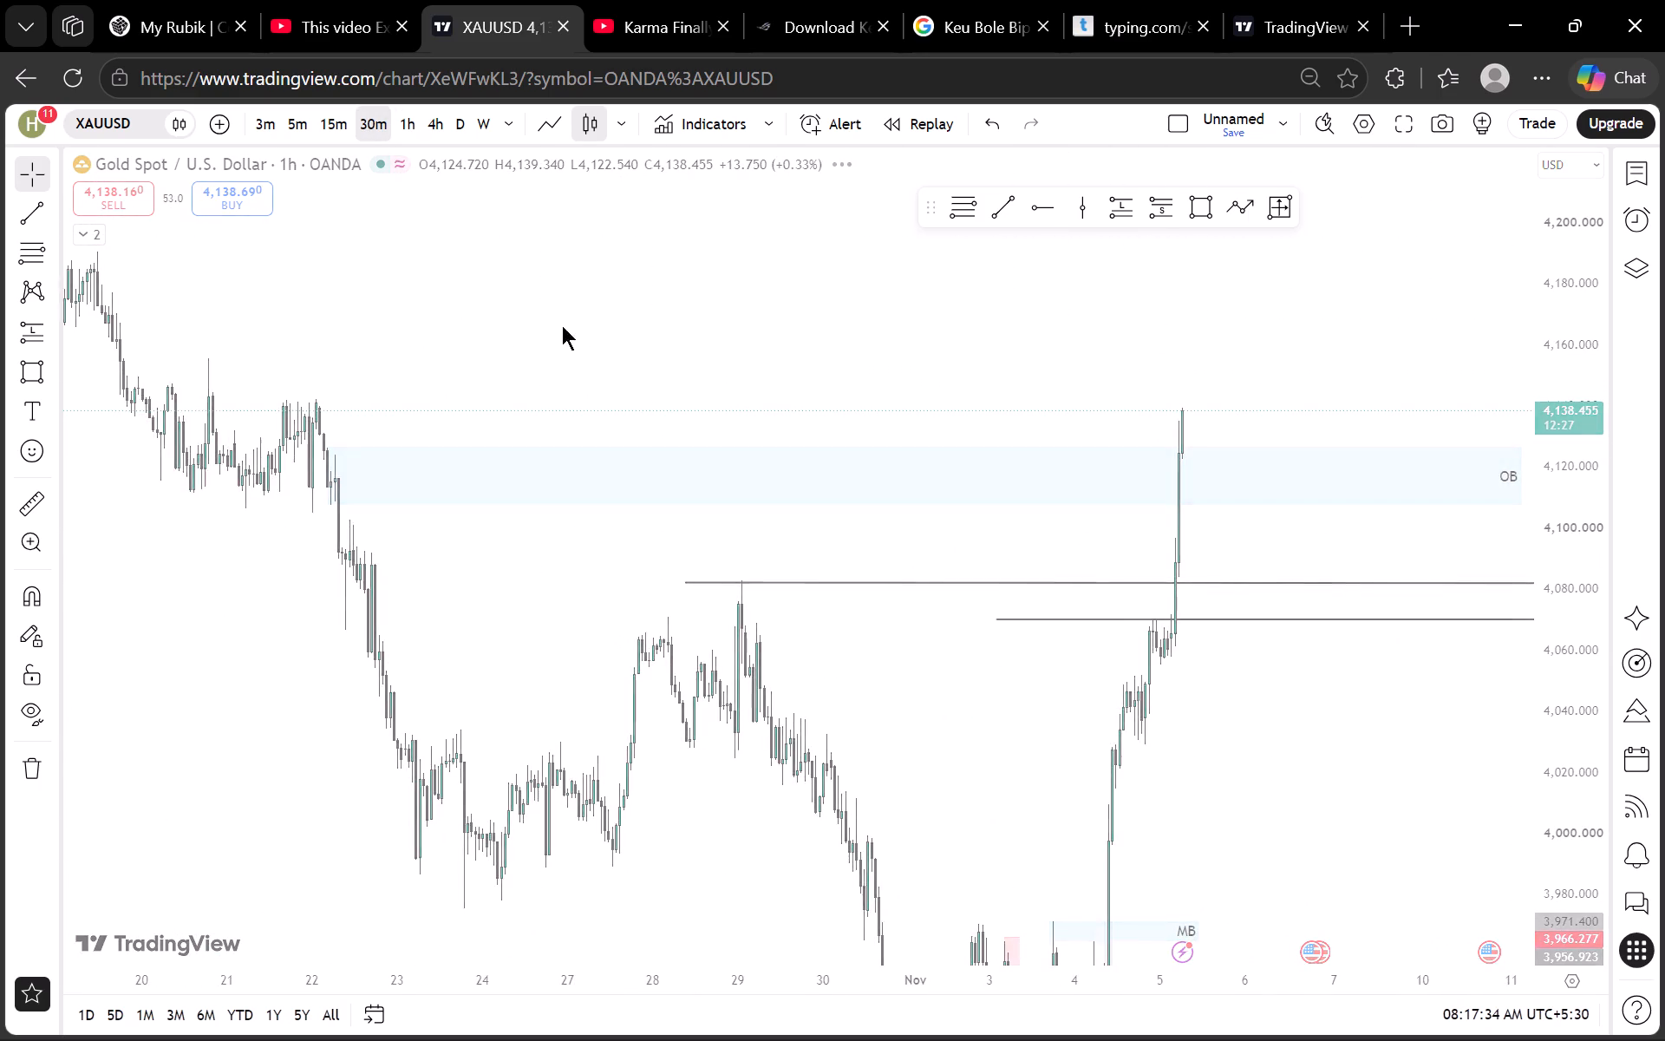
{"action": "scroll", "coordinate": [569, 328], "scroll_direction": "down", "scroll_amount": 7}
{"action": "scroll", "coordinate": [573, 346], "scroll_direction": "up", "scroll_amount": 4}
{"action": "left_click_drag", "start_coordinate": [469, 339], "coordinate": [1004, 339]}
{"action": "left_click_drag", "start_coordinate": [592, 339], "coordinate": [1024, 368]}
{"action": "scroll", "coordinate": [840, 393], "scroll_direction": "up", "scroll_amount": 3}
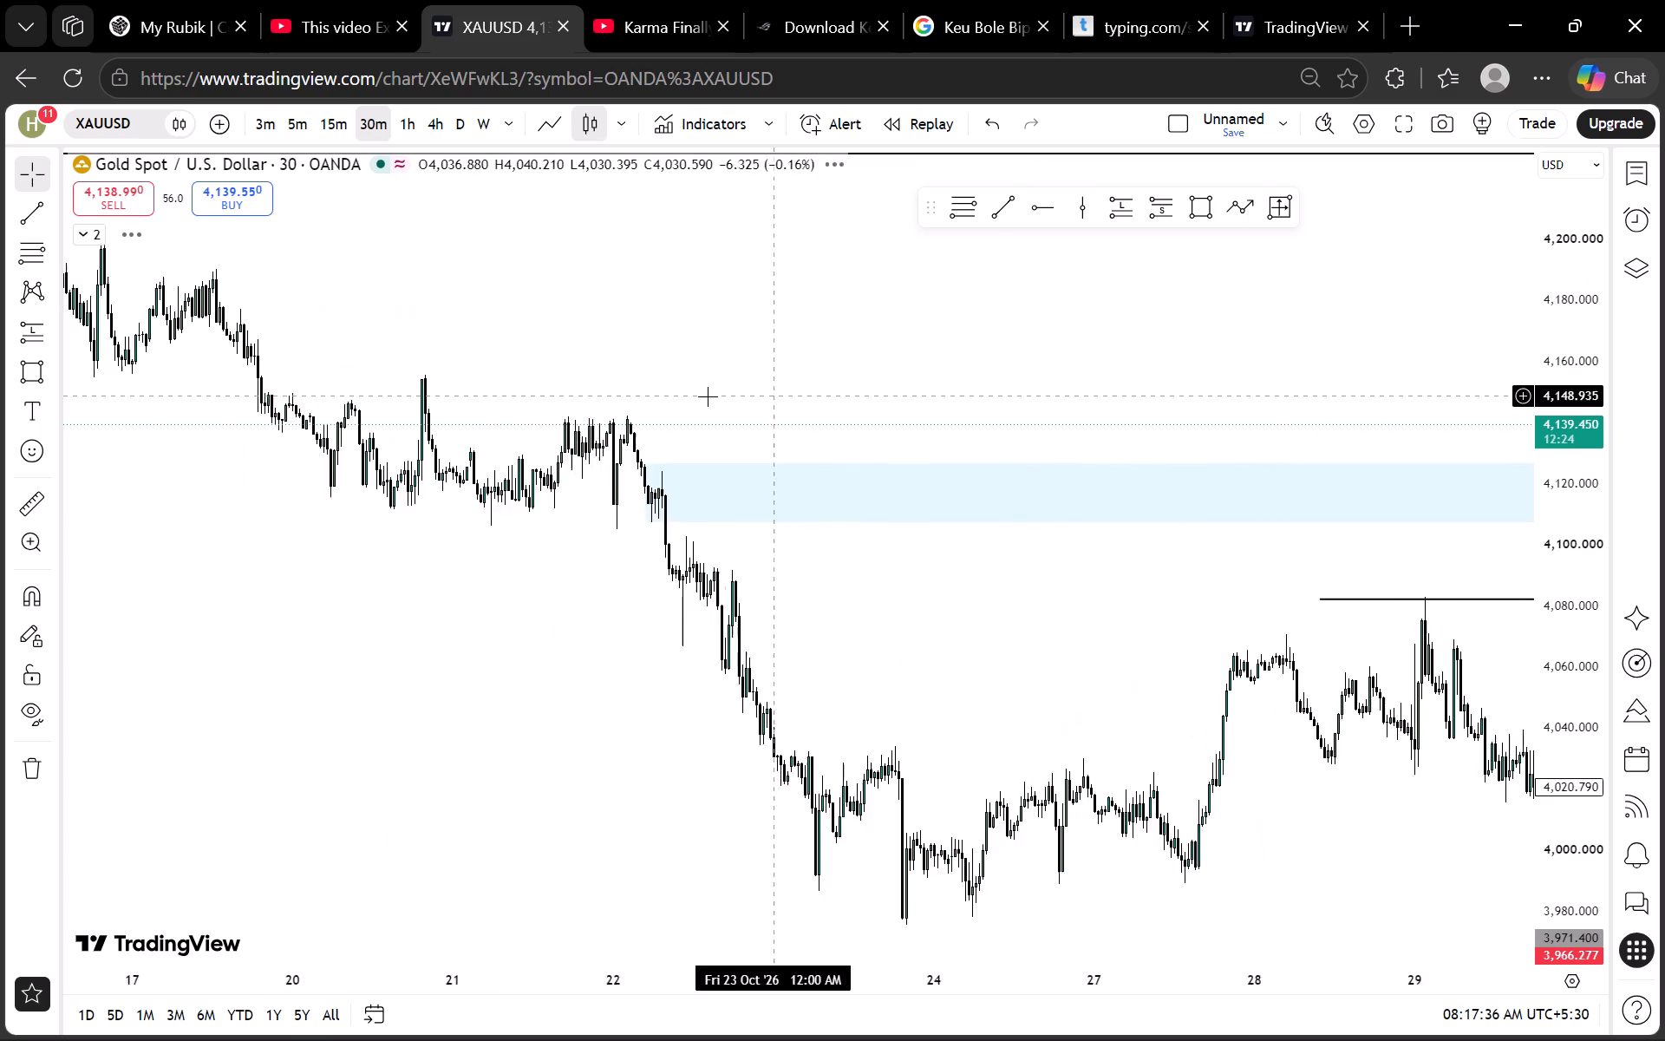
{"action": "scroll", "coordinate": [638, 390], "scroll_direction": "down", "scroll_amount": 1}
{"action": "left_click_drag", "start_coordinate": [633, 354], "coordinate": [707, 478]}
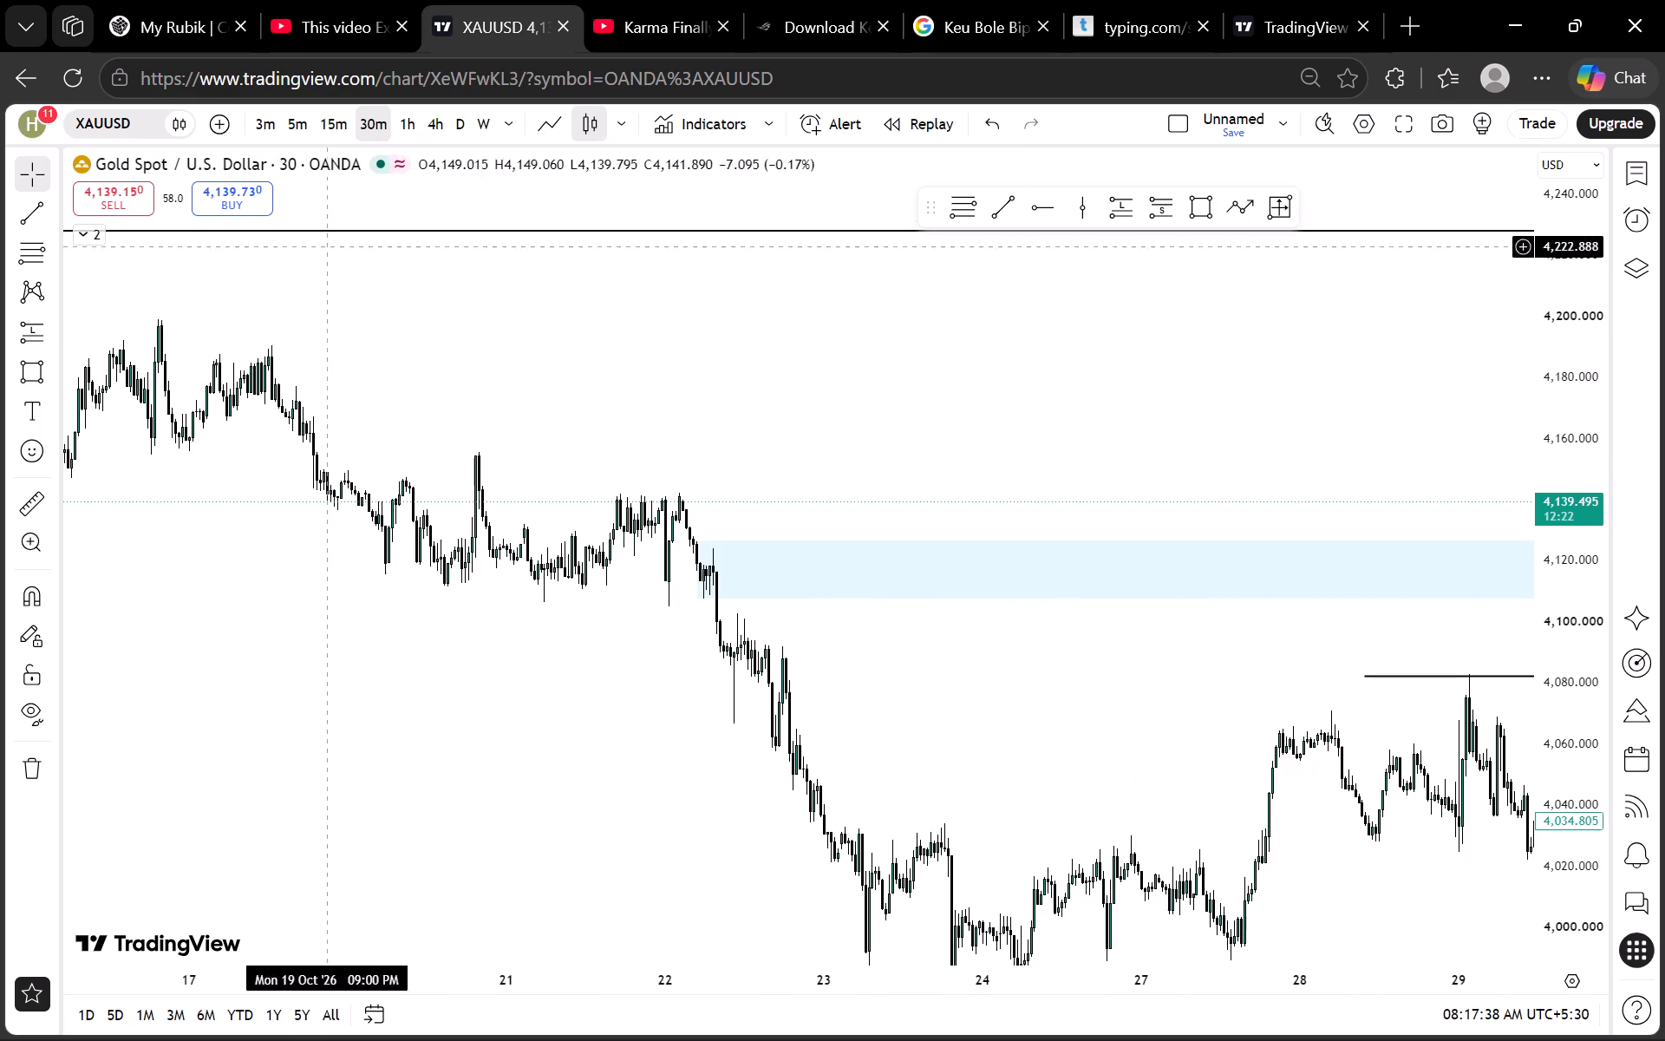
{"action": "left_click", "coordinate": [395, 123]}
{"action": "scroll", "coordinate": [1603, 462], "scroll_direction": "down", "scroll_amount": 5}
{"action": "left_click_drag", "start_coordinate": [1300, 395], "coordinate": [854, 375]}
{"action": "left_click_drag", "start_coordinate": [1271, 439], "coordinate": [805, 406]}
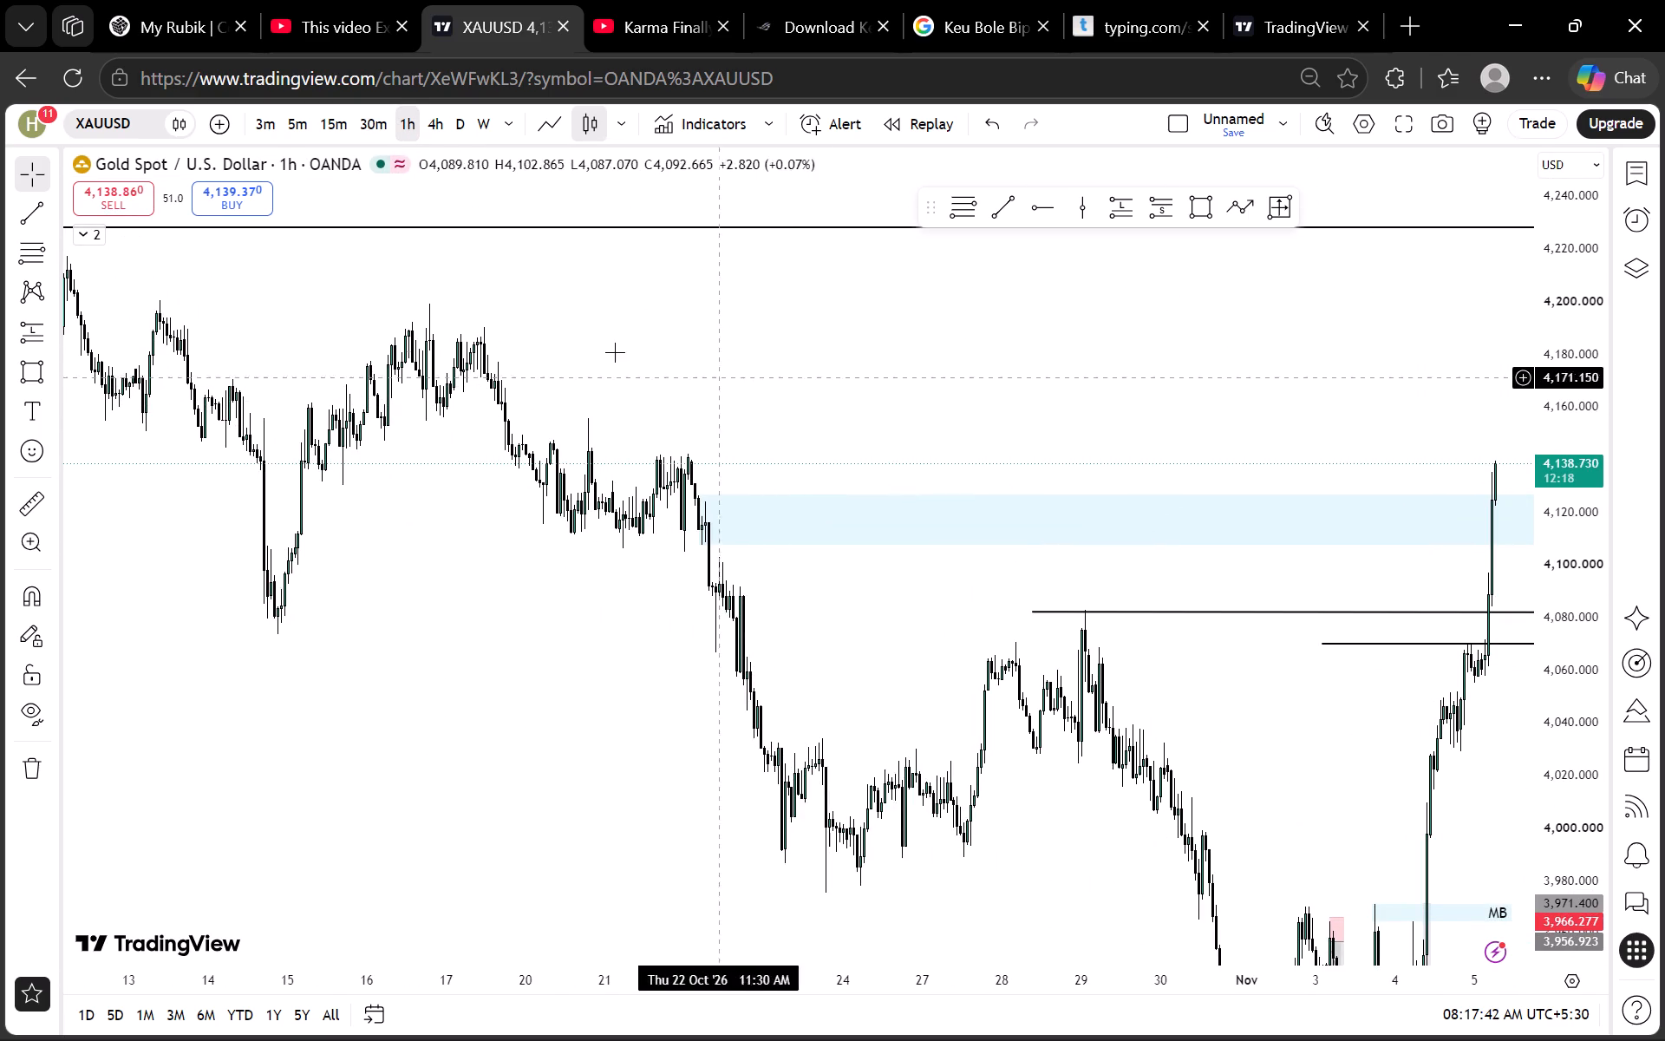
Switch the chart to the 4-hour interval and review the OB zone against the PMH, PWH, PDH, PDL and PWL+PML levels.
{"action": "left_click", "coordinate": [428, 123]}
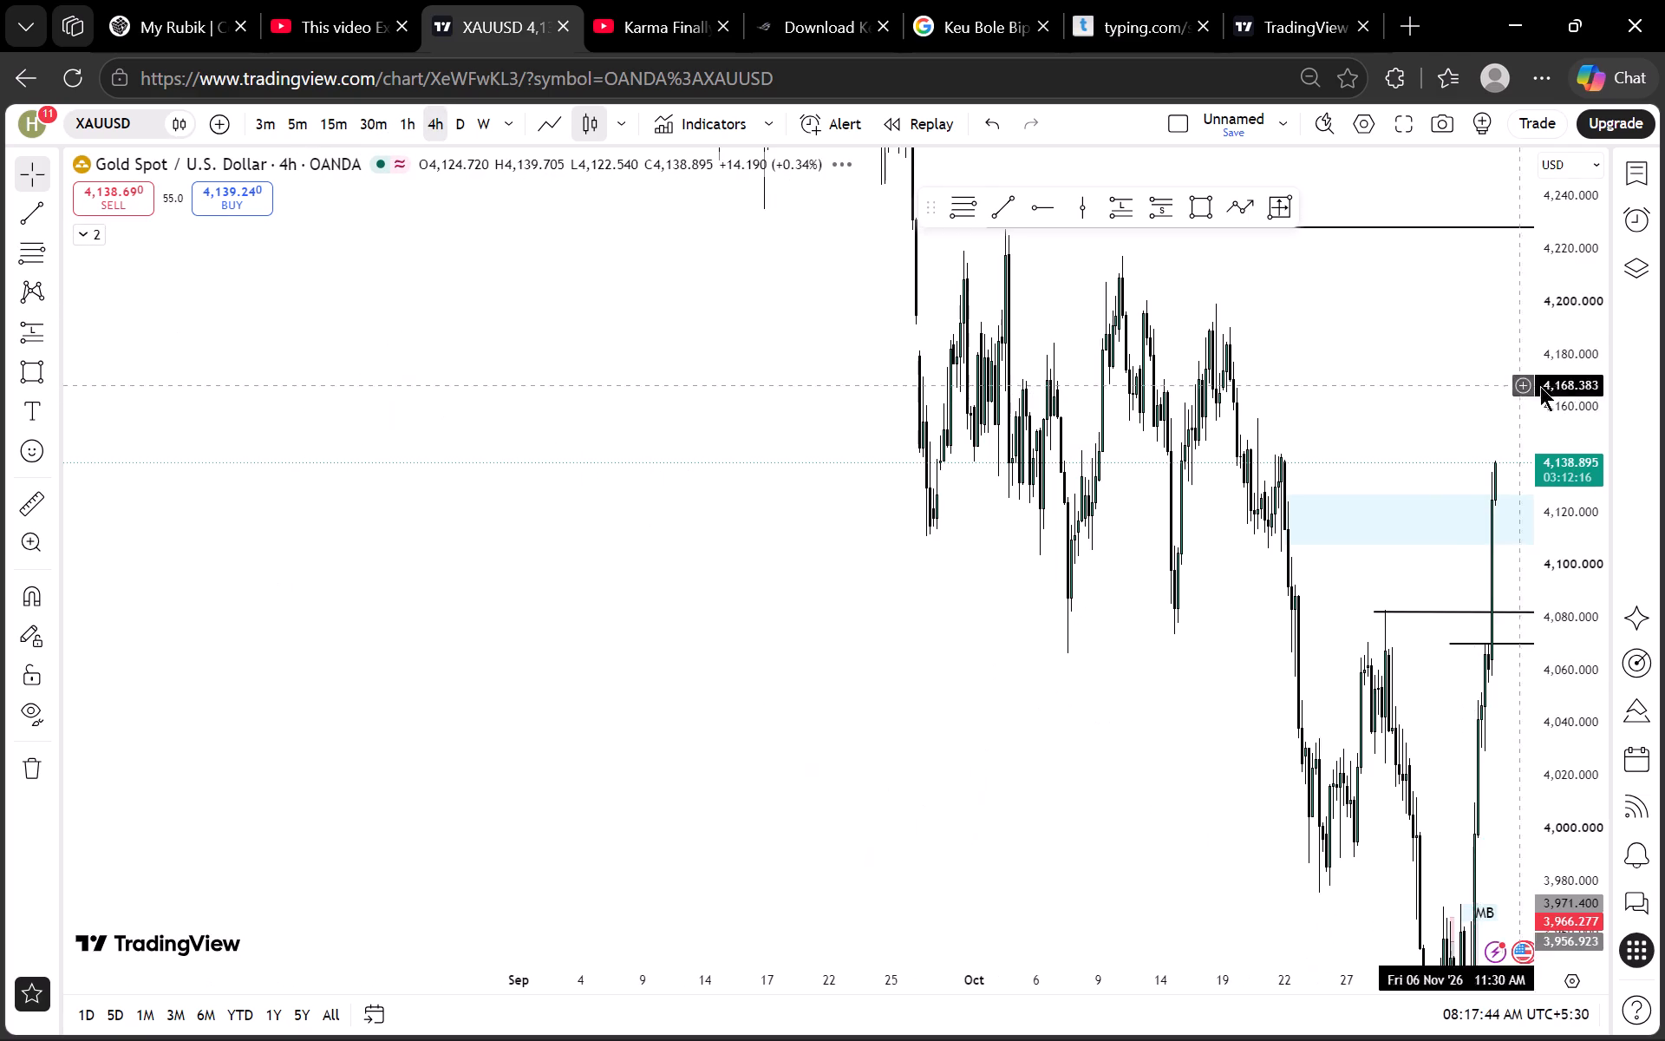
{"action": "scroll", "coordinate": [1560, 381], "scroll_direction": "down", "scroll_amount": 12}
{"action": "left_click_drag", "start_coordinate": [1397, 370], "coordinate": [510, 371]}
{"action": "left_click_drag", "start_coordinate": [607, 392], "coordinate": [1122, 402]}
{"action": "scroll", "coordinate": [965, 404], "scroll_direction": "up", "scroll_amount": 3}
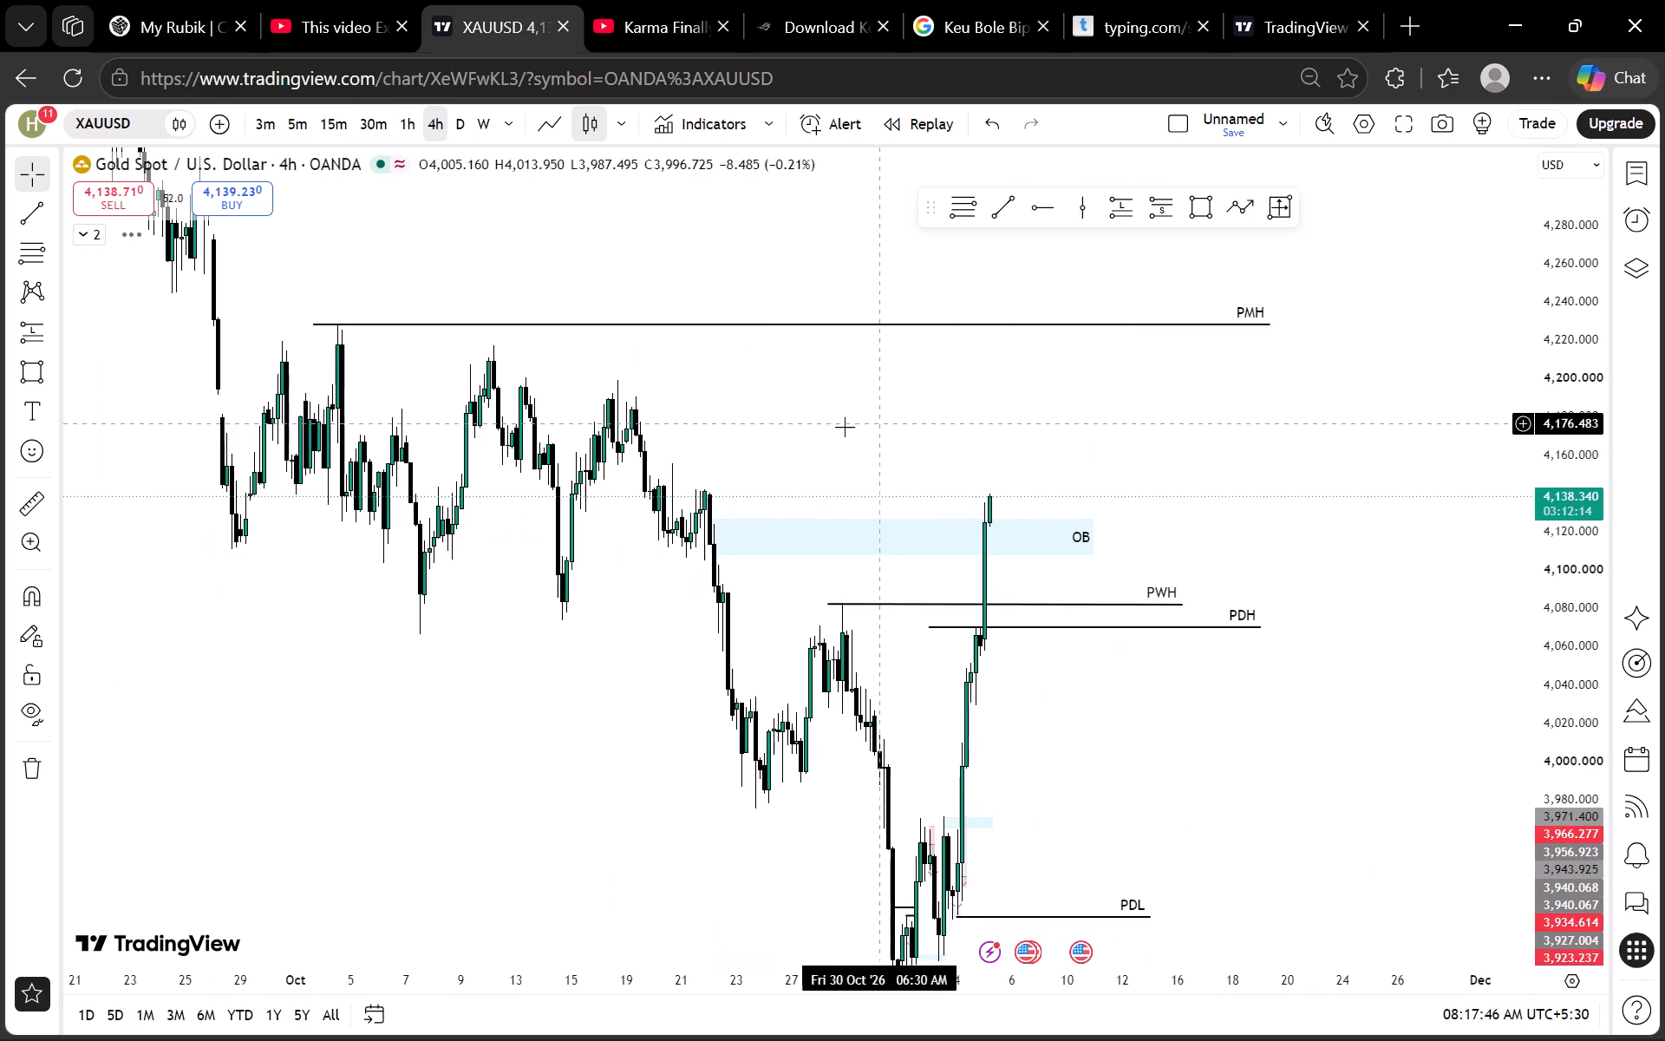
{"action": "left_click_drag", "start_coordinate": [783, 440], "coordinate": [776, 413]}
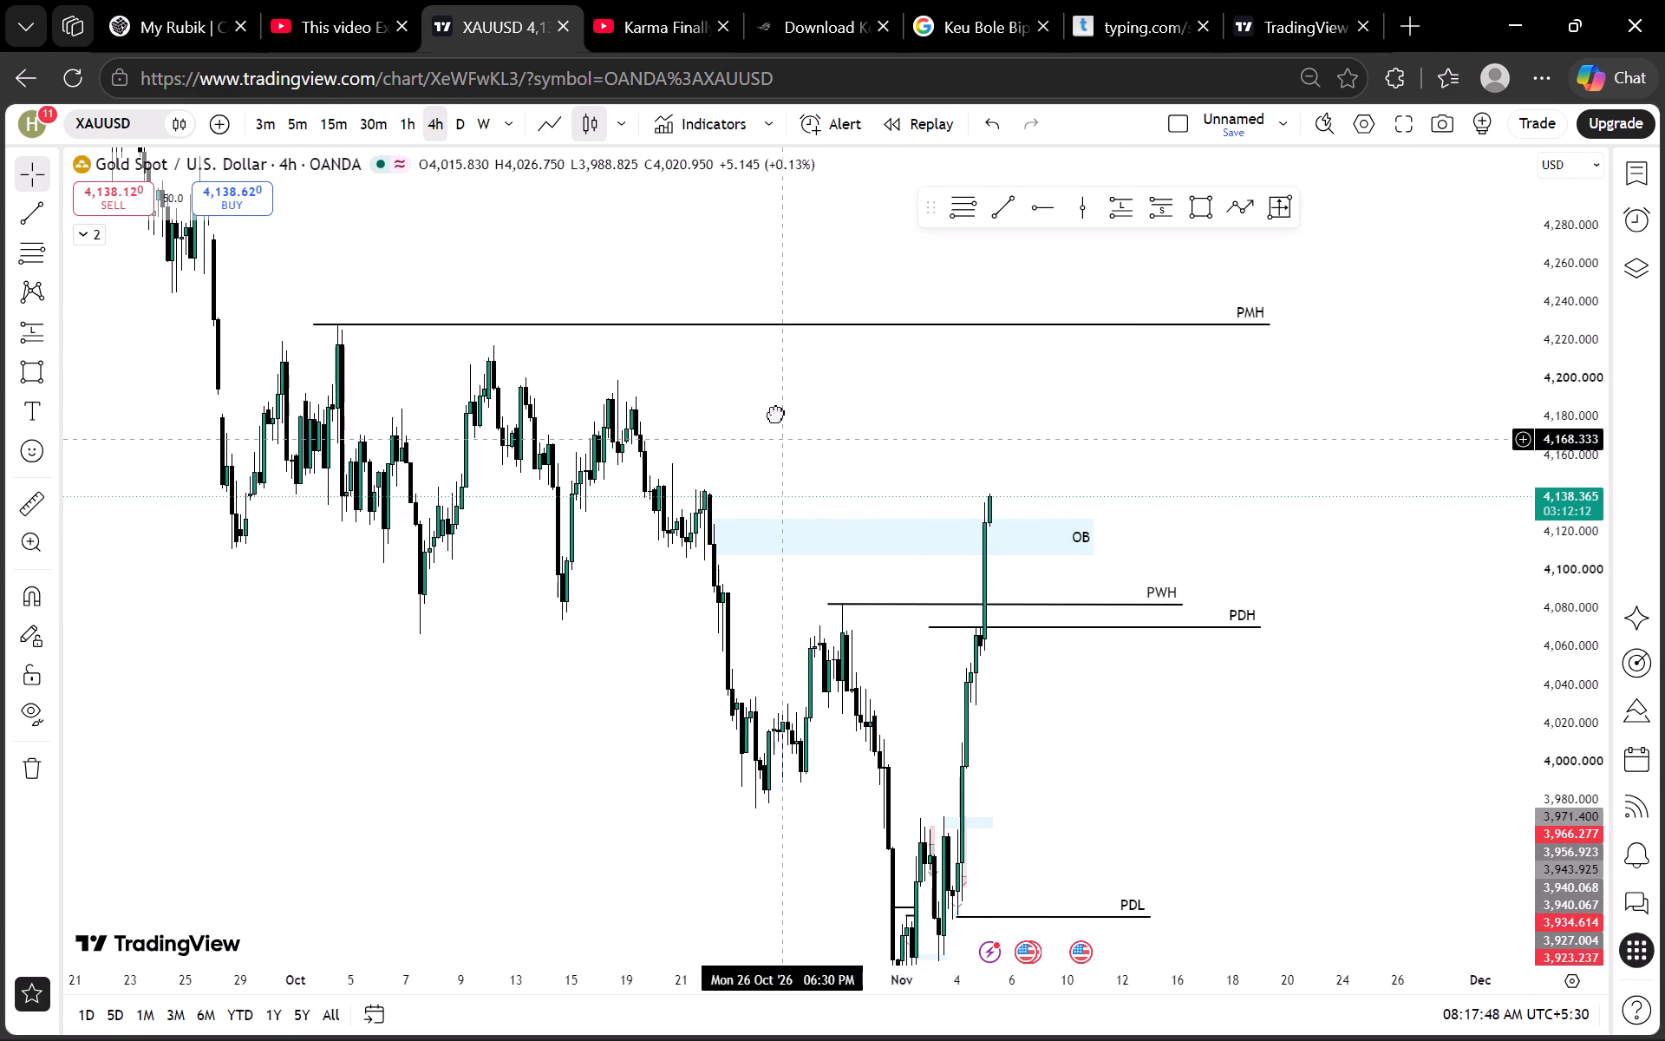
{"action": "left_click_drag", "start_coordinate": [776, 413], "coordinate": [768, 390]}
{"action": "left_click_drag", "start_coordinate": [1183, 747], "coordinate": [1139, 661]}
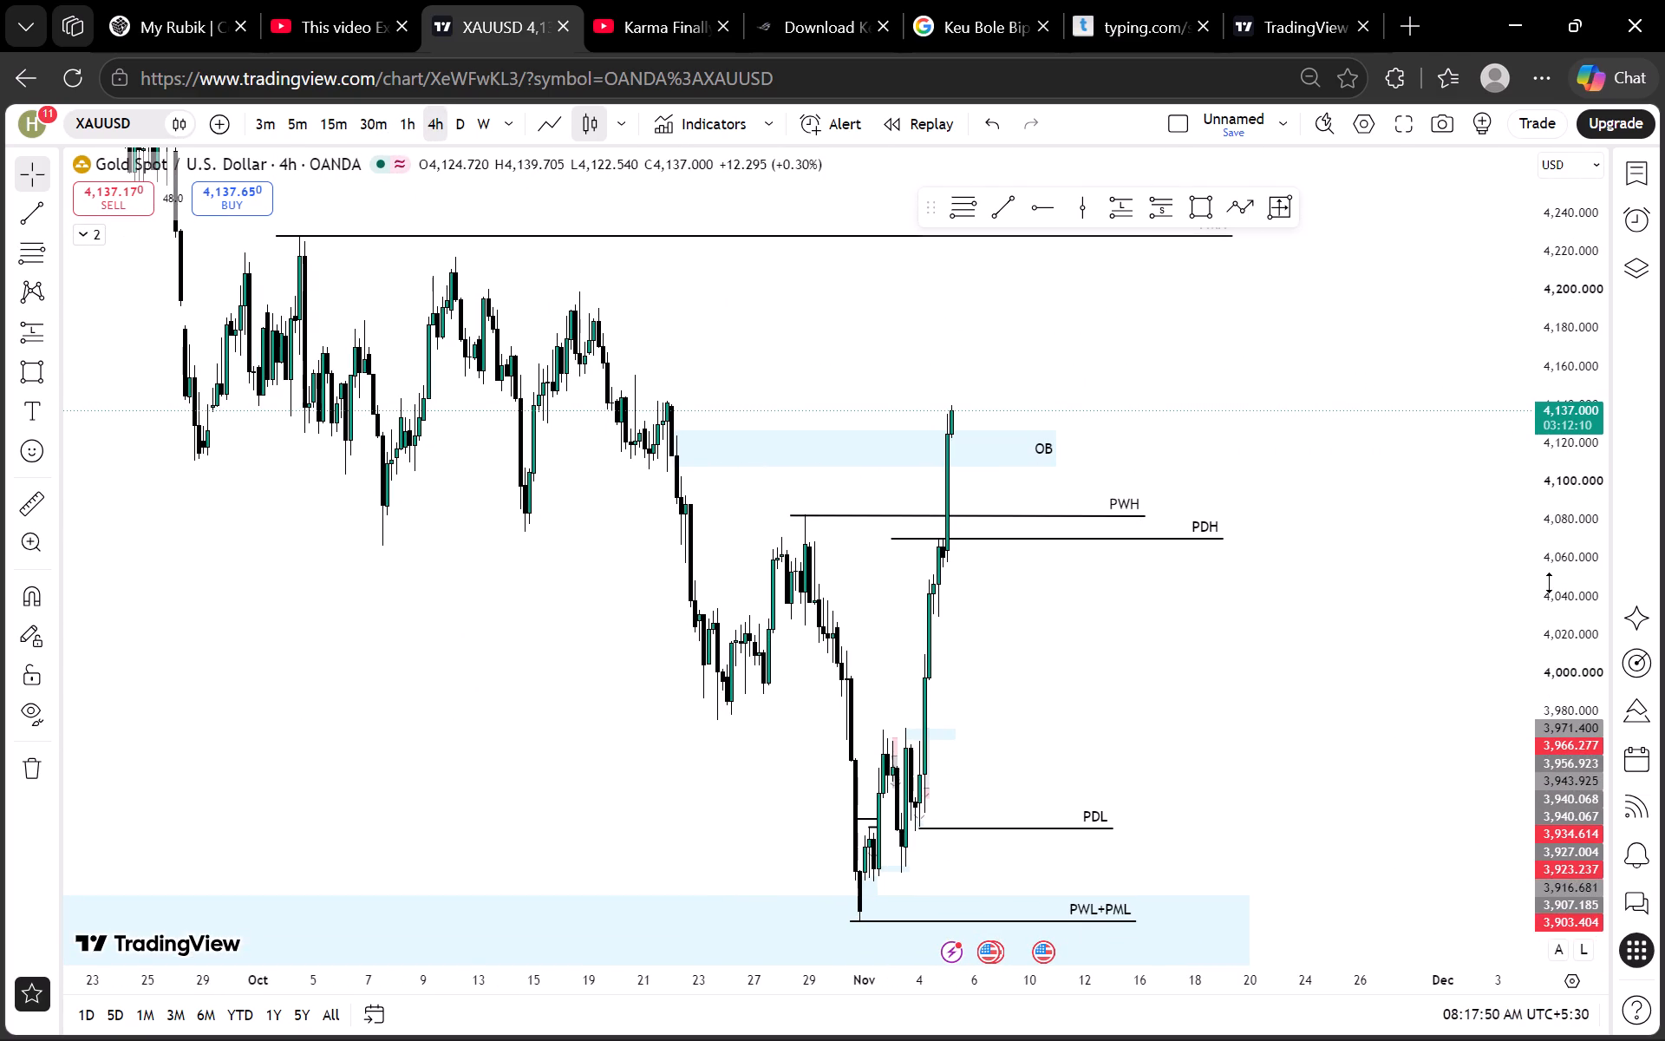
{"action": "scroll", "coordinate": [1148, 662], "scroll_direction": "up", "scroll_amount": 2}
Switch the chart to the 1-day interval and review the OB zone and marked levels within the wider price structure.
{"action": "left_click", "coordinate": [460, 119]}
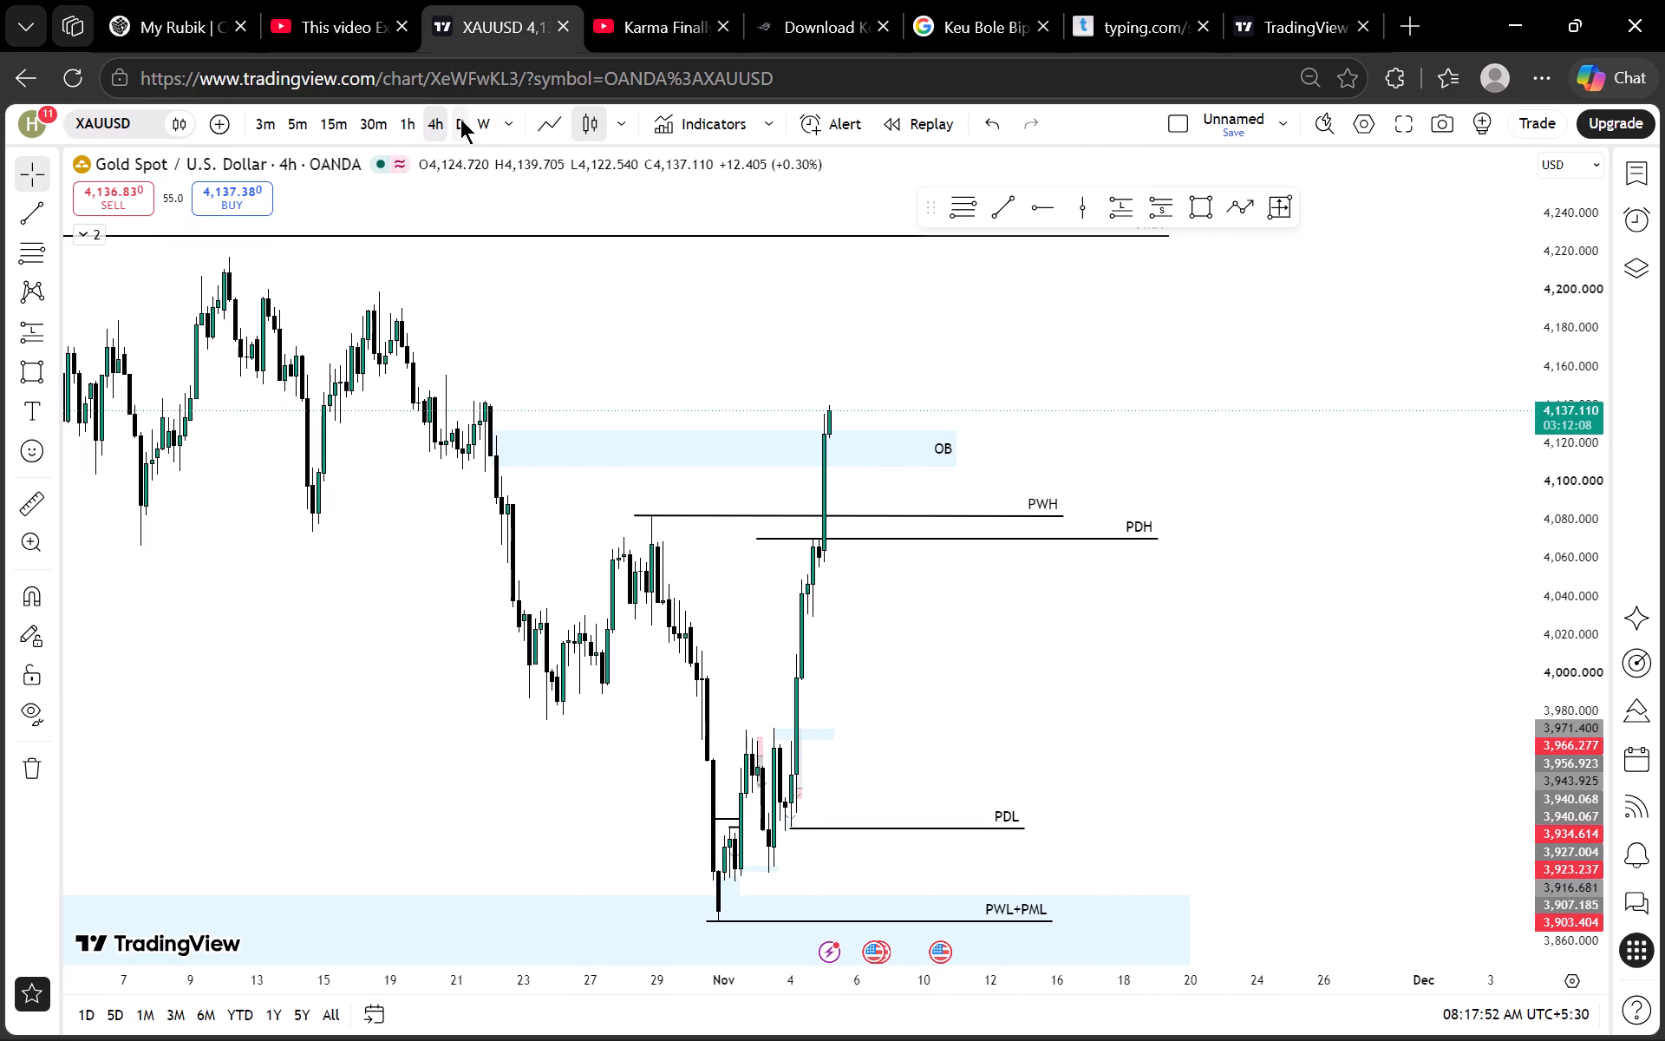
{"action": "scroll", "coordinate": [1061, 621], "scroll_direction": "up", "scroll_amount": 5}
{"action": "scroll", "coordinate": [764, 701], "scroll_direction": "up", "scroll_amount": 7}
{"action": "left_click_drag", "start_coordinate": [728, 700], "coordinate": [1207, 675]}
{"action": "left_click_drag", "start_coordinate": [775, 682], "coordinate": [1557, 667]}
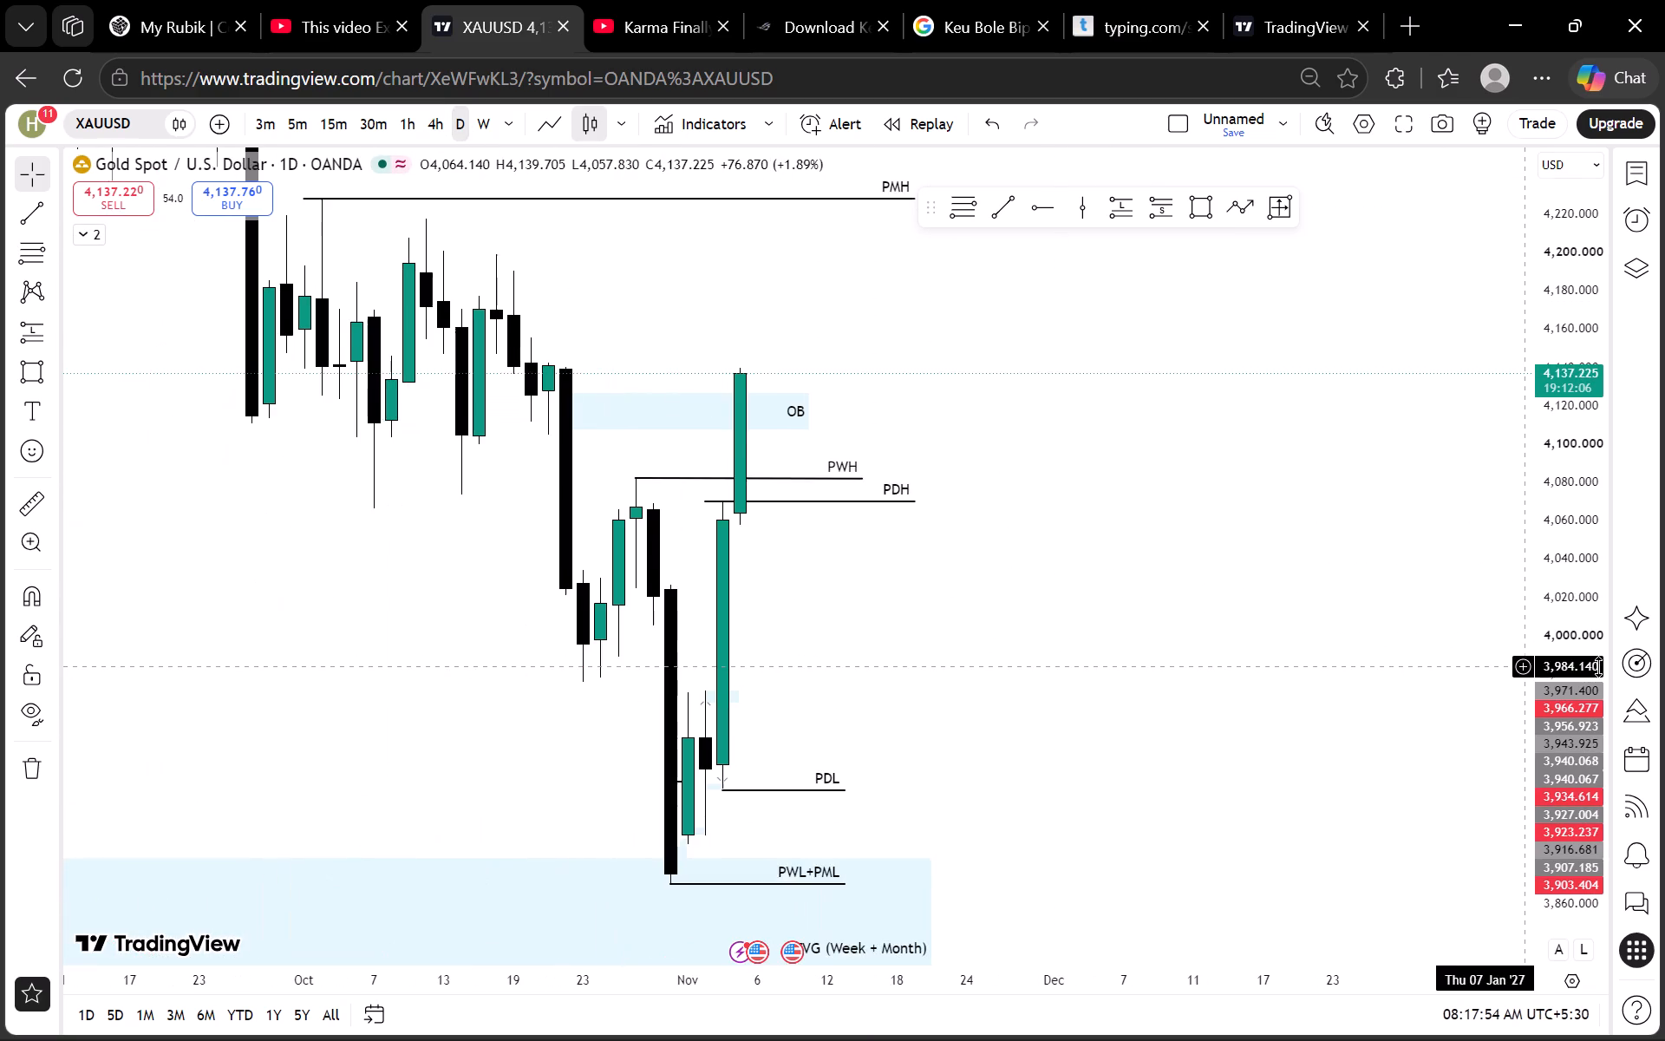
{"action": "scroll", "coordinate": [1596, 675], "scroll_direction": "up", "scroll_amount": 8}
{"action": "scroll", "coordinate": [1596, 675], "scroll_direction": "down", "scroll_amount": 12}
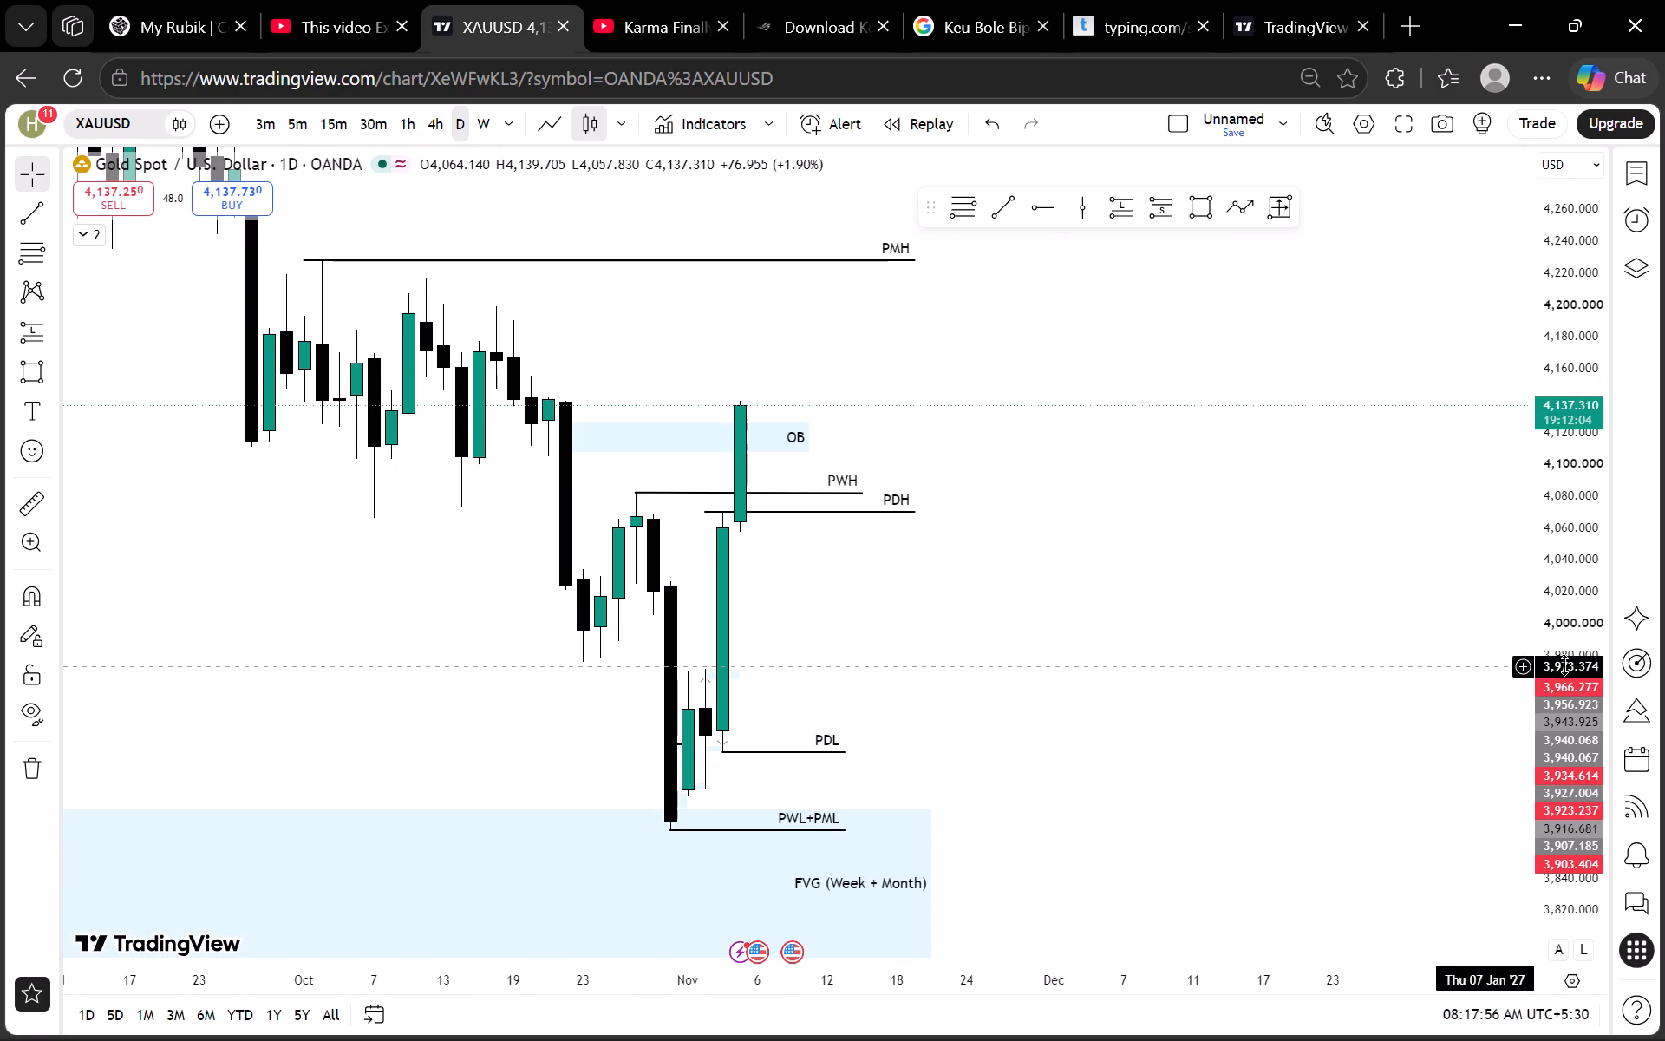
{"action": "scroll", "coordinate": [1527, 640], "scroll_direction": "down", "scroll_amount": 7}
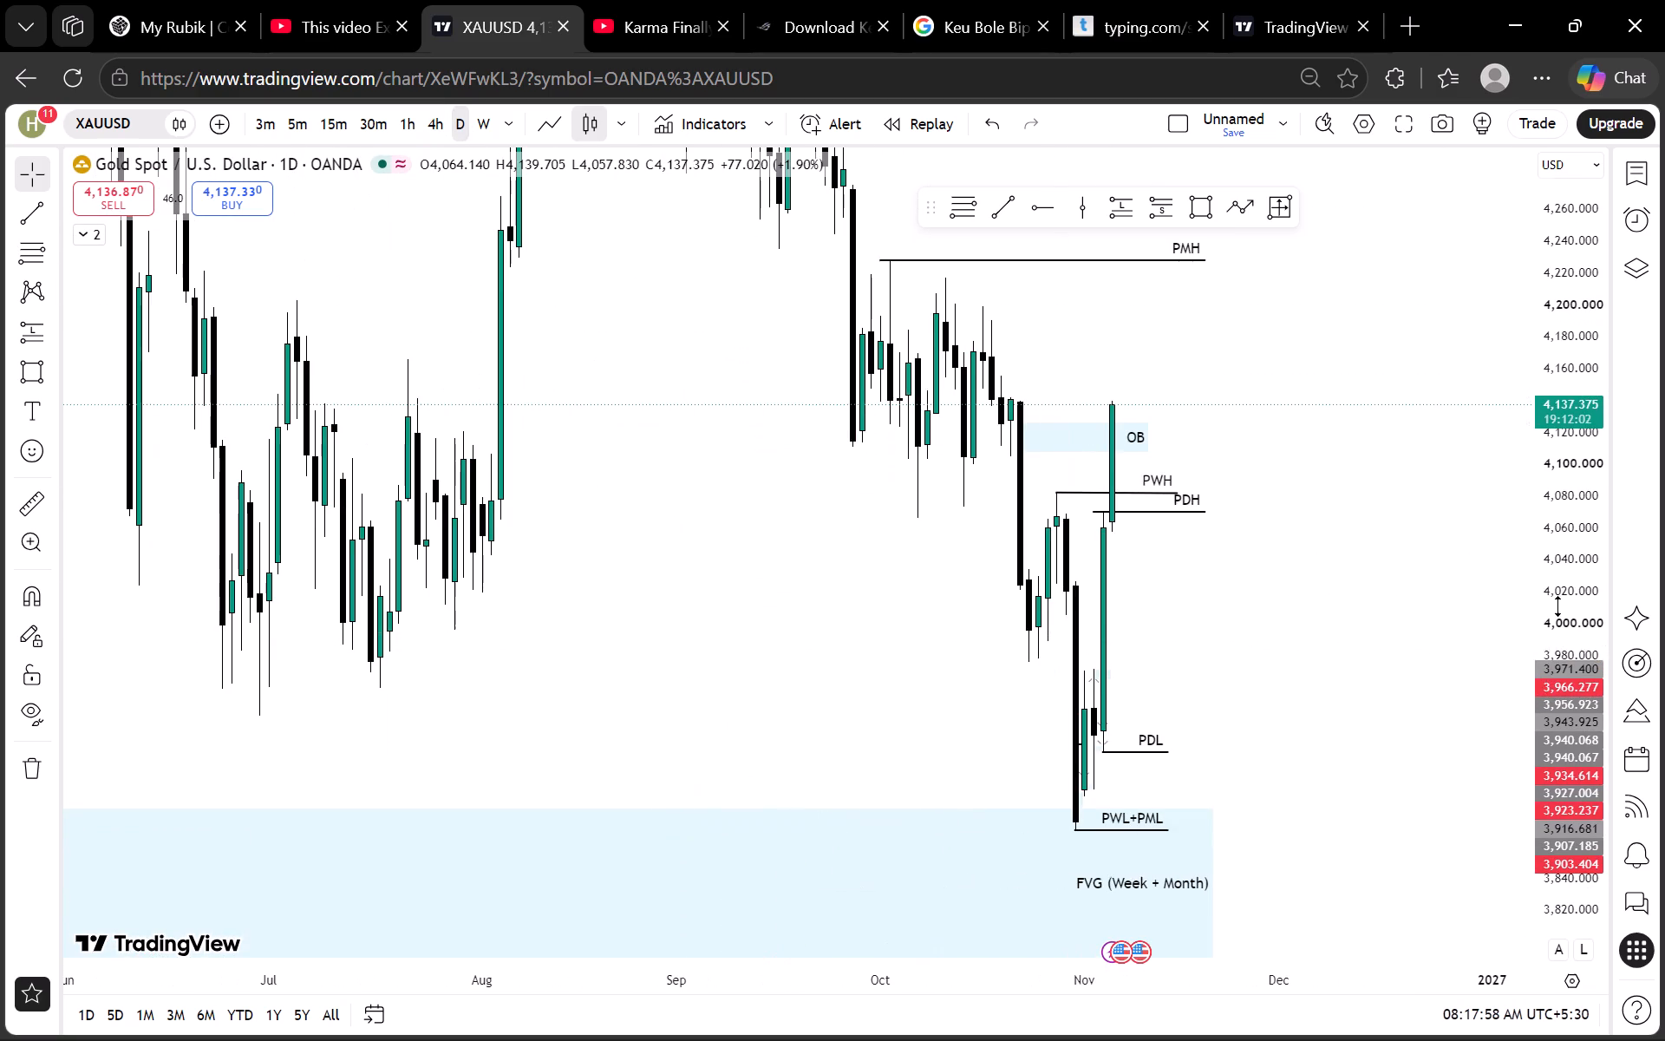
{"action": "scroll", "coordinate": [1576, 596], "scroll_direction": "down", "scroll_amount": 9}
{"action": "scroll", "coordinate": [1484, 608], "scroll_direction": "up", "scroll_amount": 5}
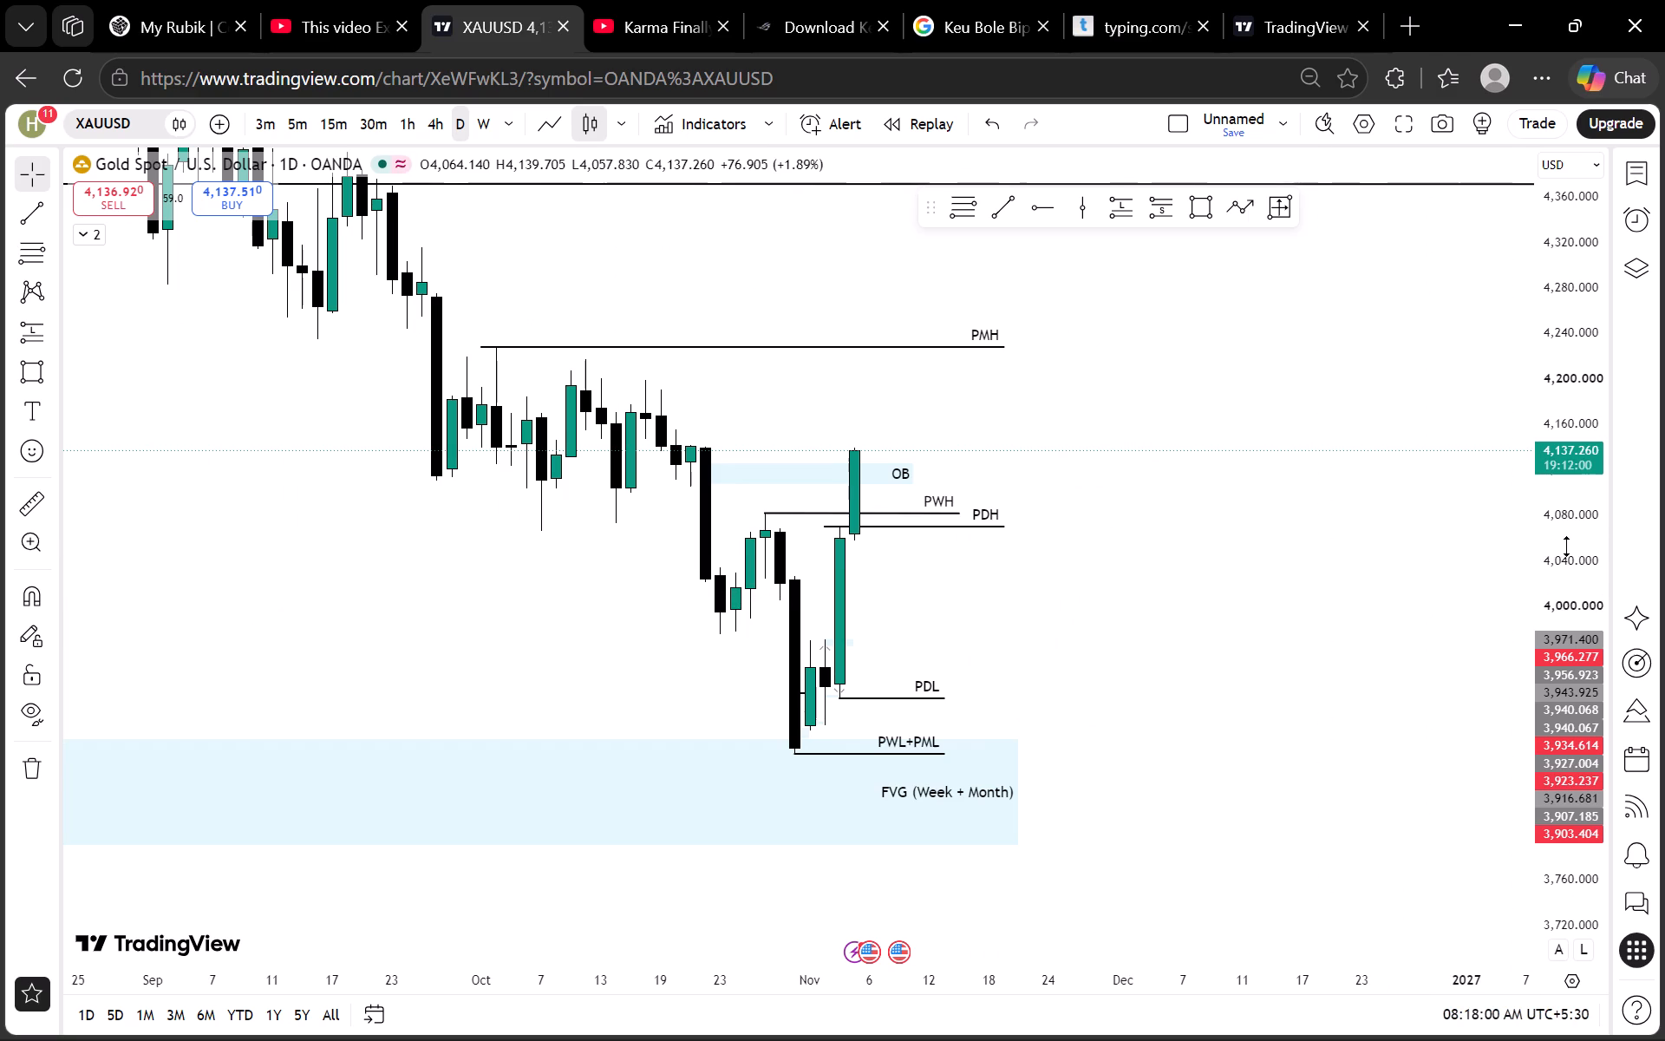
Compare the OB zone and the previous high and low levels on the 1-day, 4-hour and 30-minute charts.
{"action": "scroll", "coordinate": [1569, 547], "scroll_direction": "up", "scroll_amount": 9}
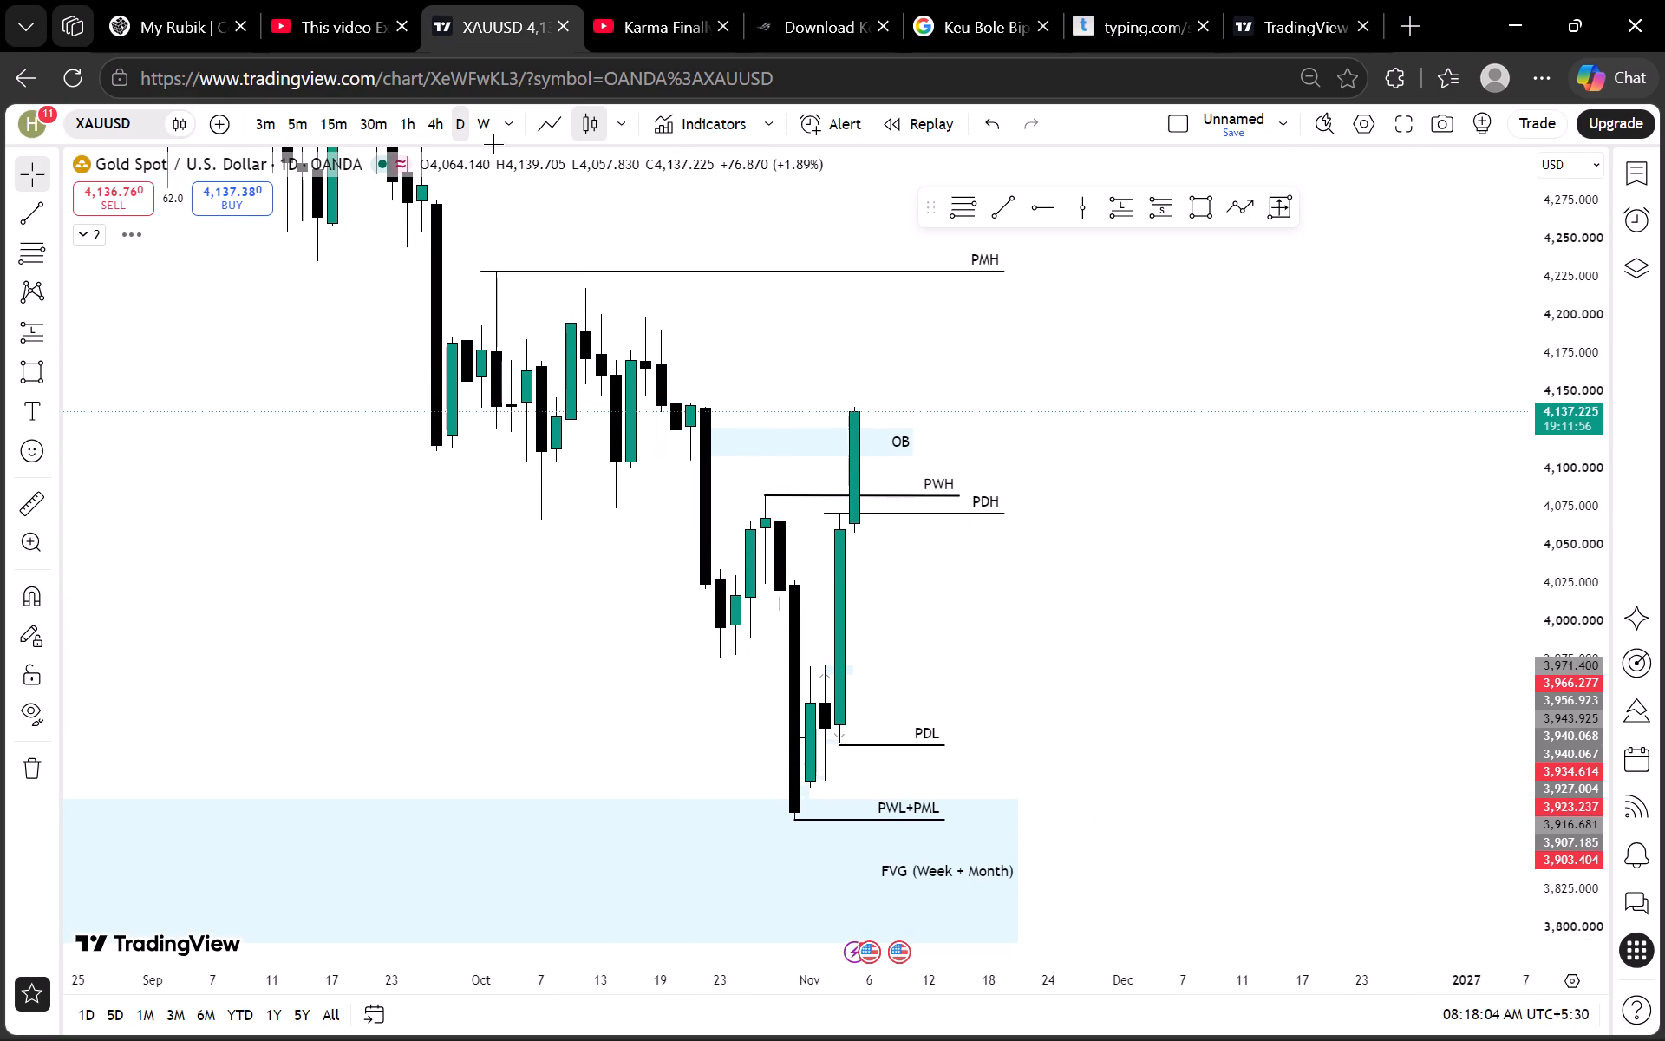
{"action": "left_click", "coordinate": [431, 116]}
{"action": "scroll", "coordinate": [950, 453], "scroll_direction": "down", "scroll_amount": 3}
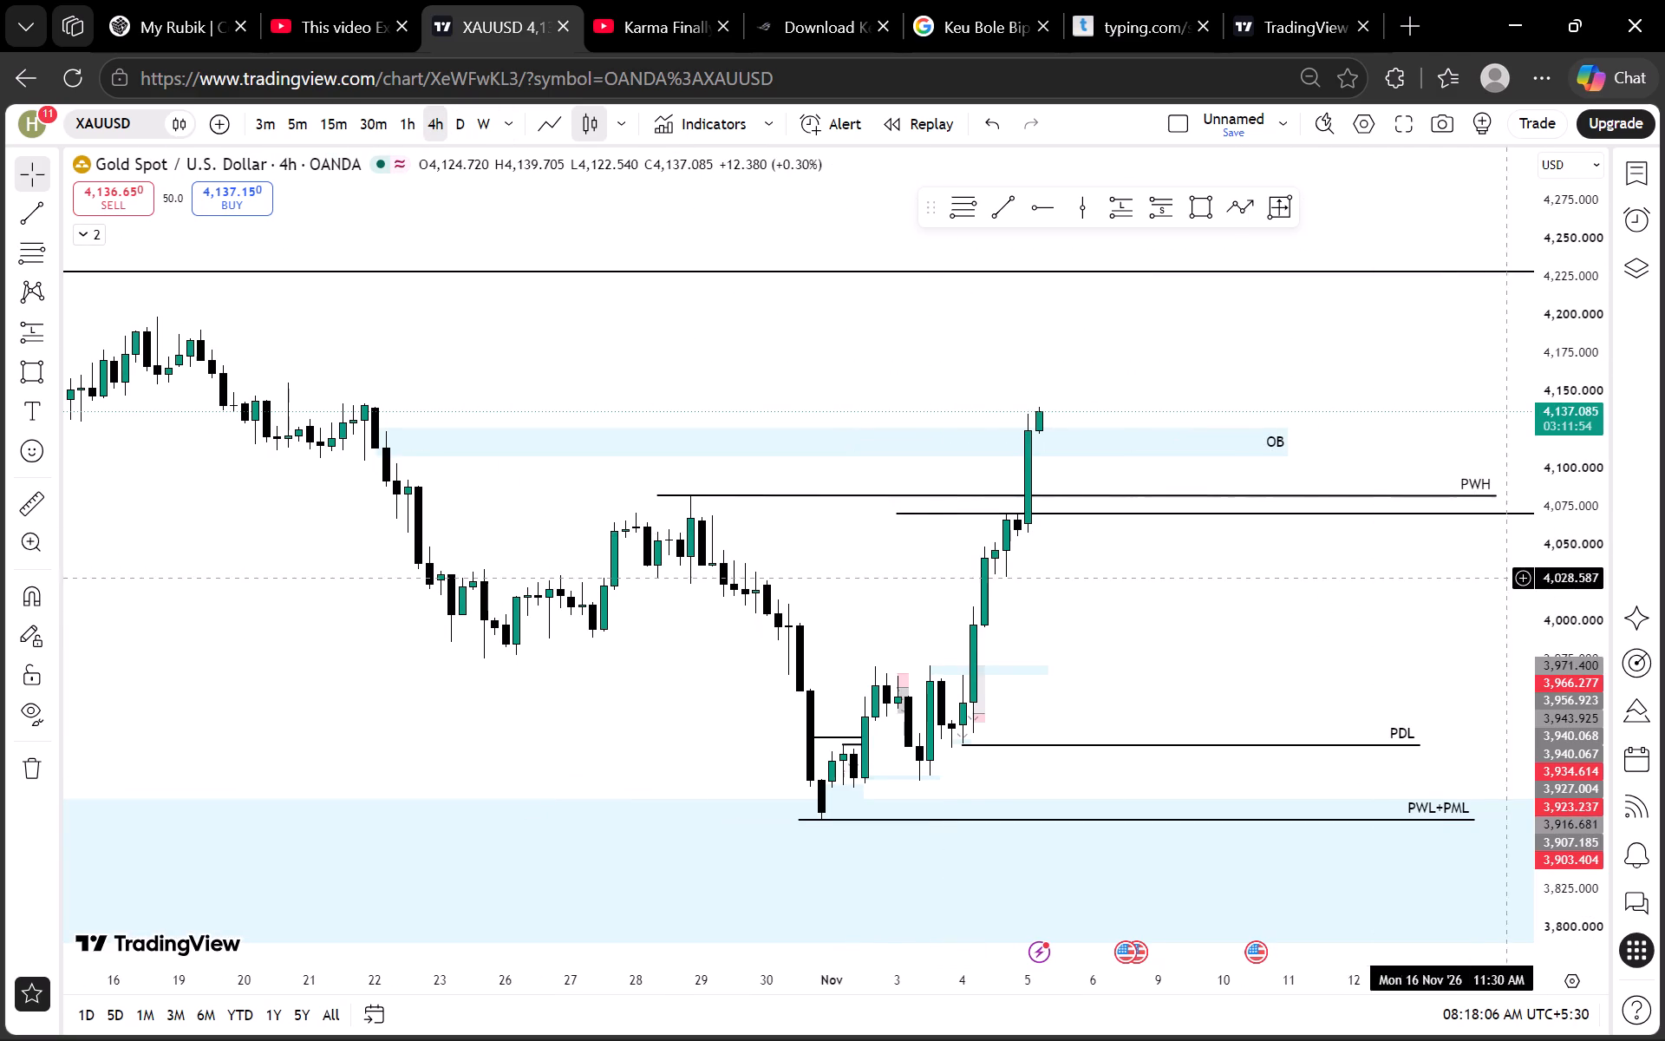
{"action": "scroll", "coordinate": [1538, 557], "scroll_direction": "up", "scroll_amount": 8}
{"action": "scroll", "coordinate": [1421, 556], "scroll_direction": "down", "scroll_amount": 4}
{"action": "left_click", "coordinate": [390, 115]}
Switch the chart to the 1-hour interval and examine the price action from the OB zone's origin to the latest rally.
{"action": "left_click", "coordinate": [413, 116]}
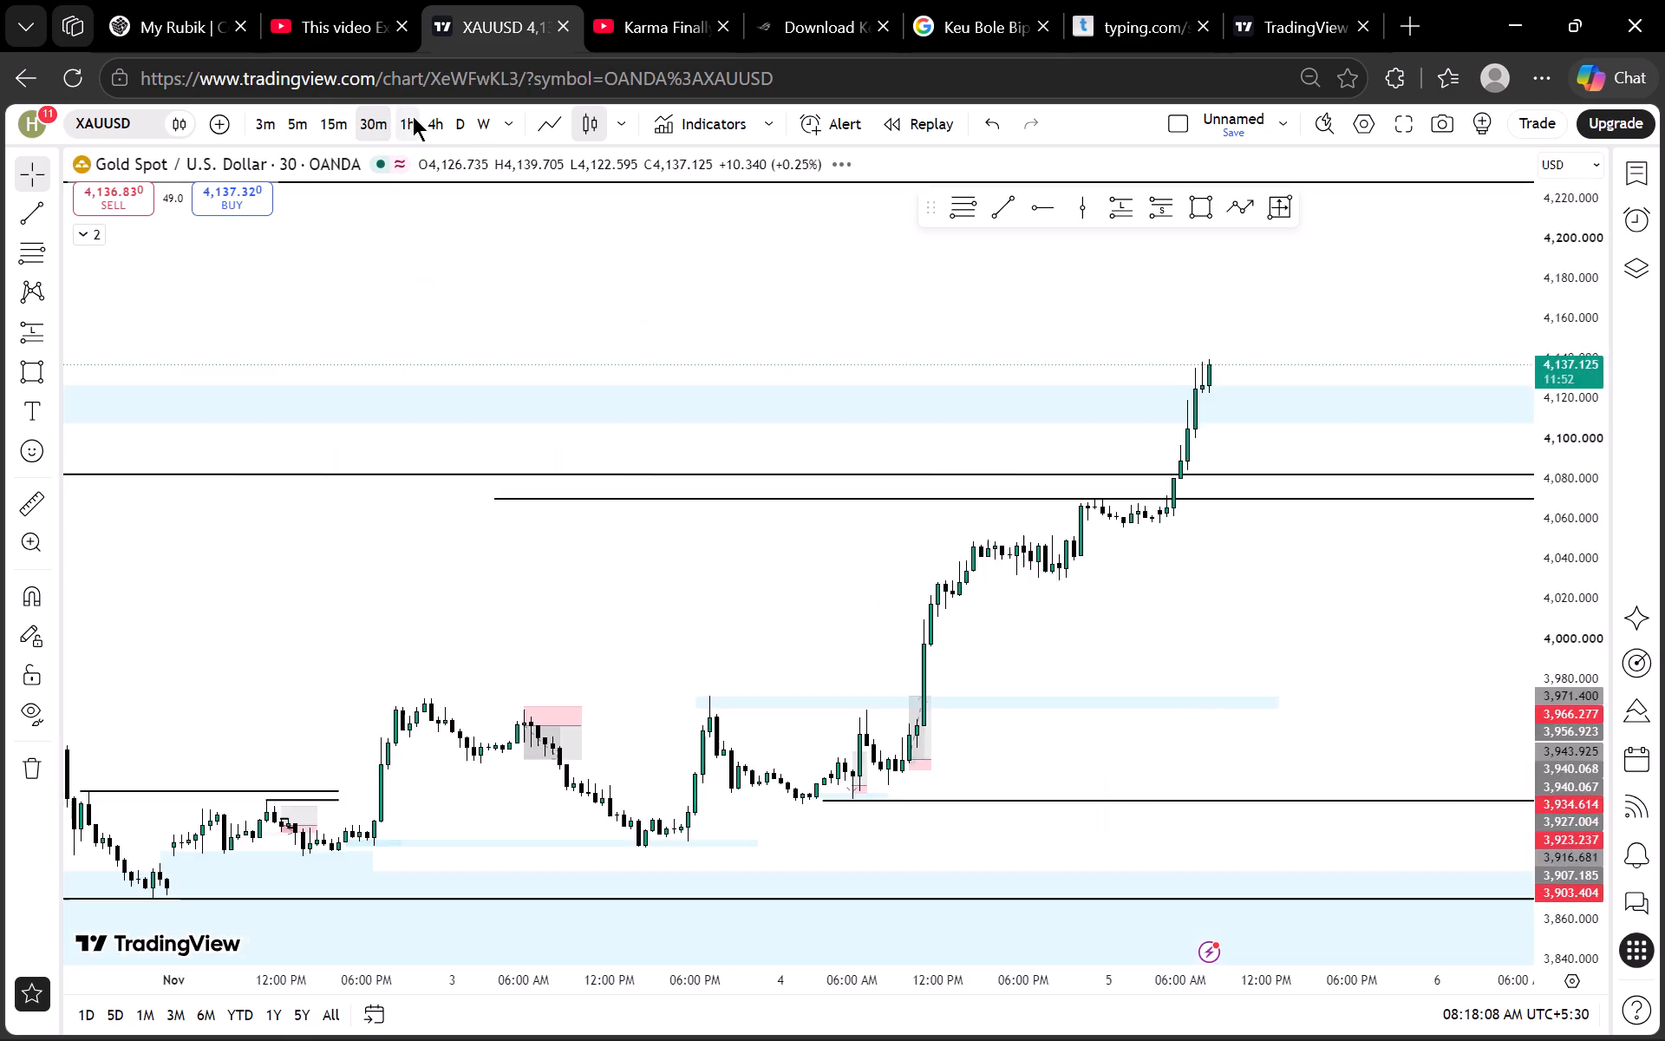
{"action": "scroll", "coordinate": [1179, 427], "scroll_direction": "down", "scroll_amount": 3}
{"action": "left_click_drag", "start_coordinate": [1470, 591], "coordinate": [1245, 593]}
{"action": "scroll", "coordinate": [1560, 557], "scroll_direction": "up", "scroll_amount": 10}
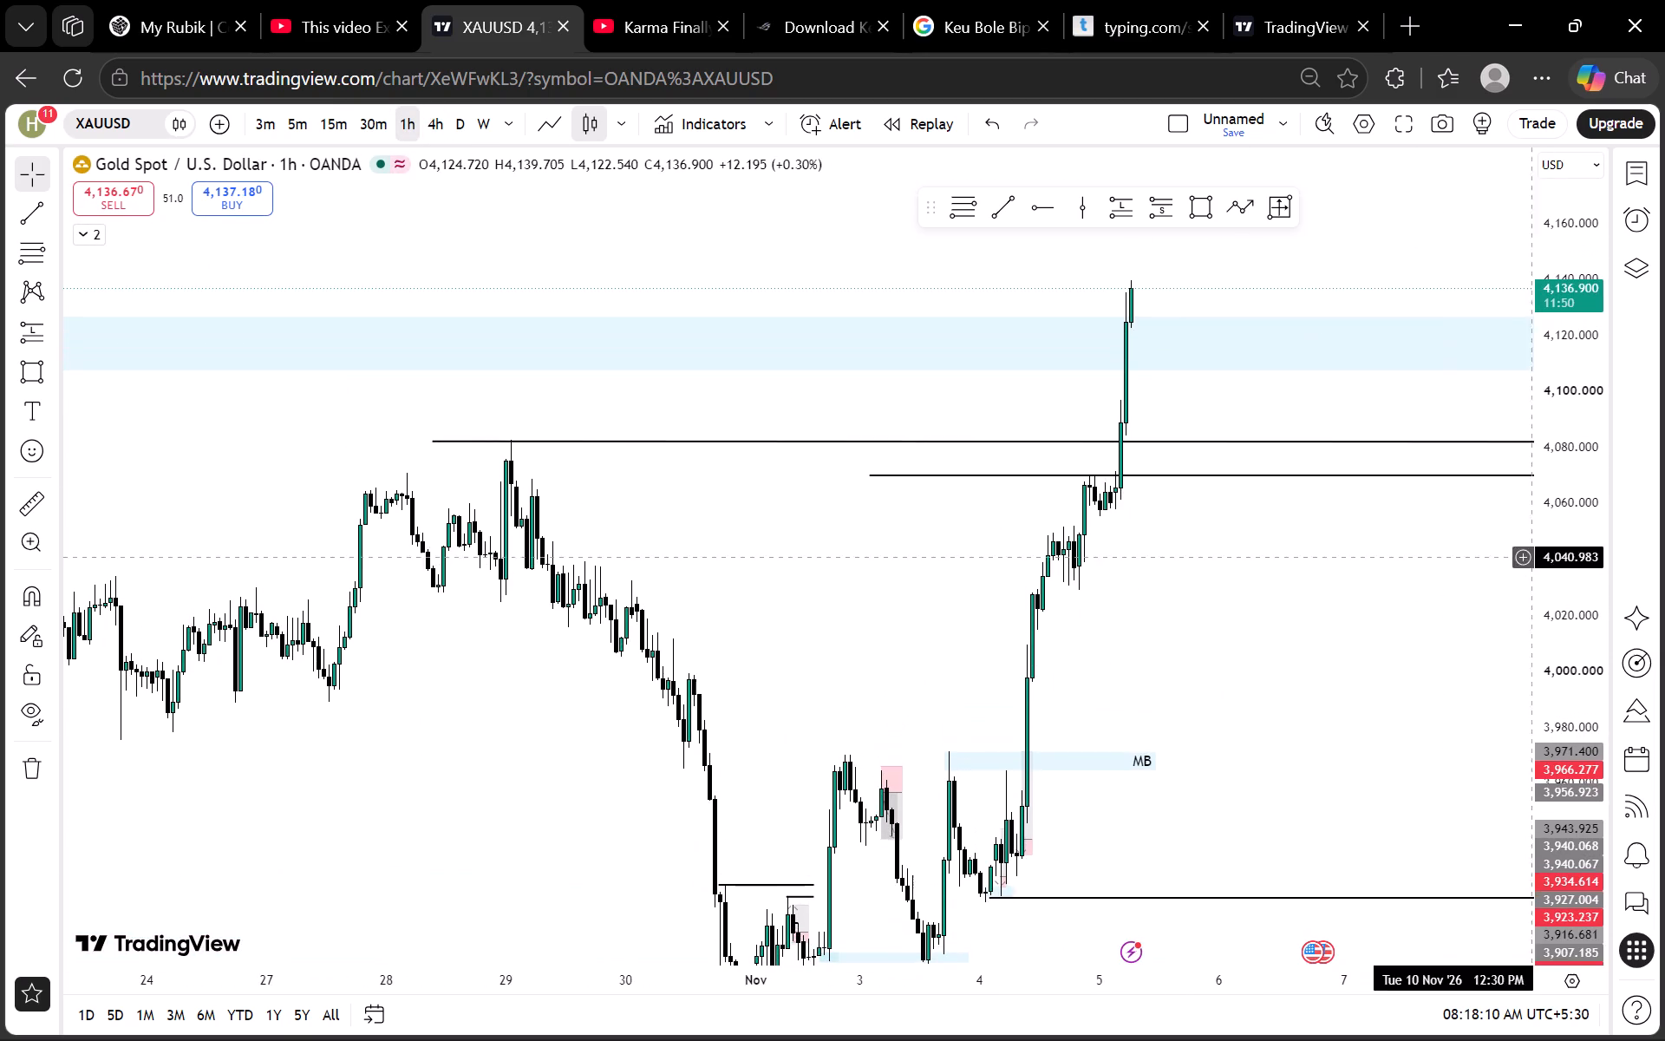
{"action": "scroll", "coordinate": [1387, 563], "scroll_direction": "down", "scroll_amount": 3}
{"action": "left_click_drag", "start_coordinate": [1443, 571], "coordinate": [1407, 676]}
{"action": "left_click_drag", "start_coordinate": [629, 291], "coordinate": [721, 316]}
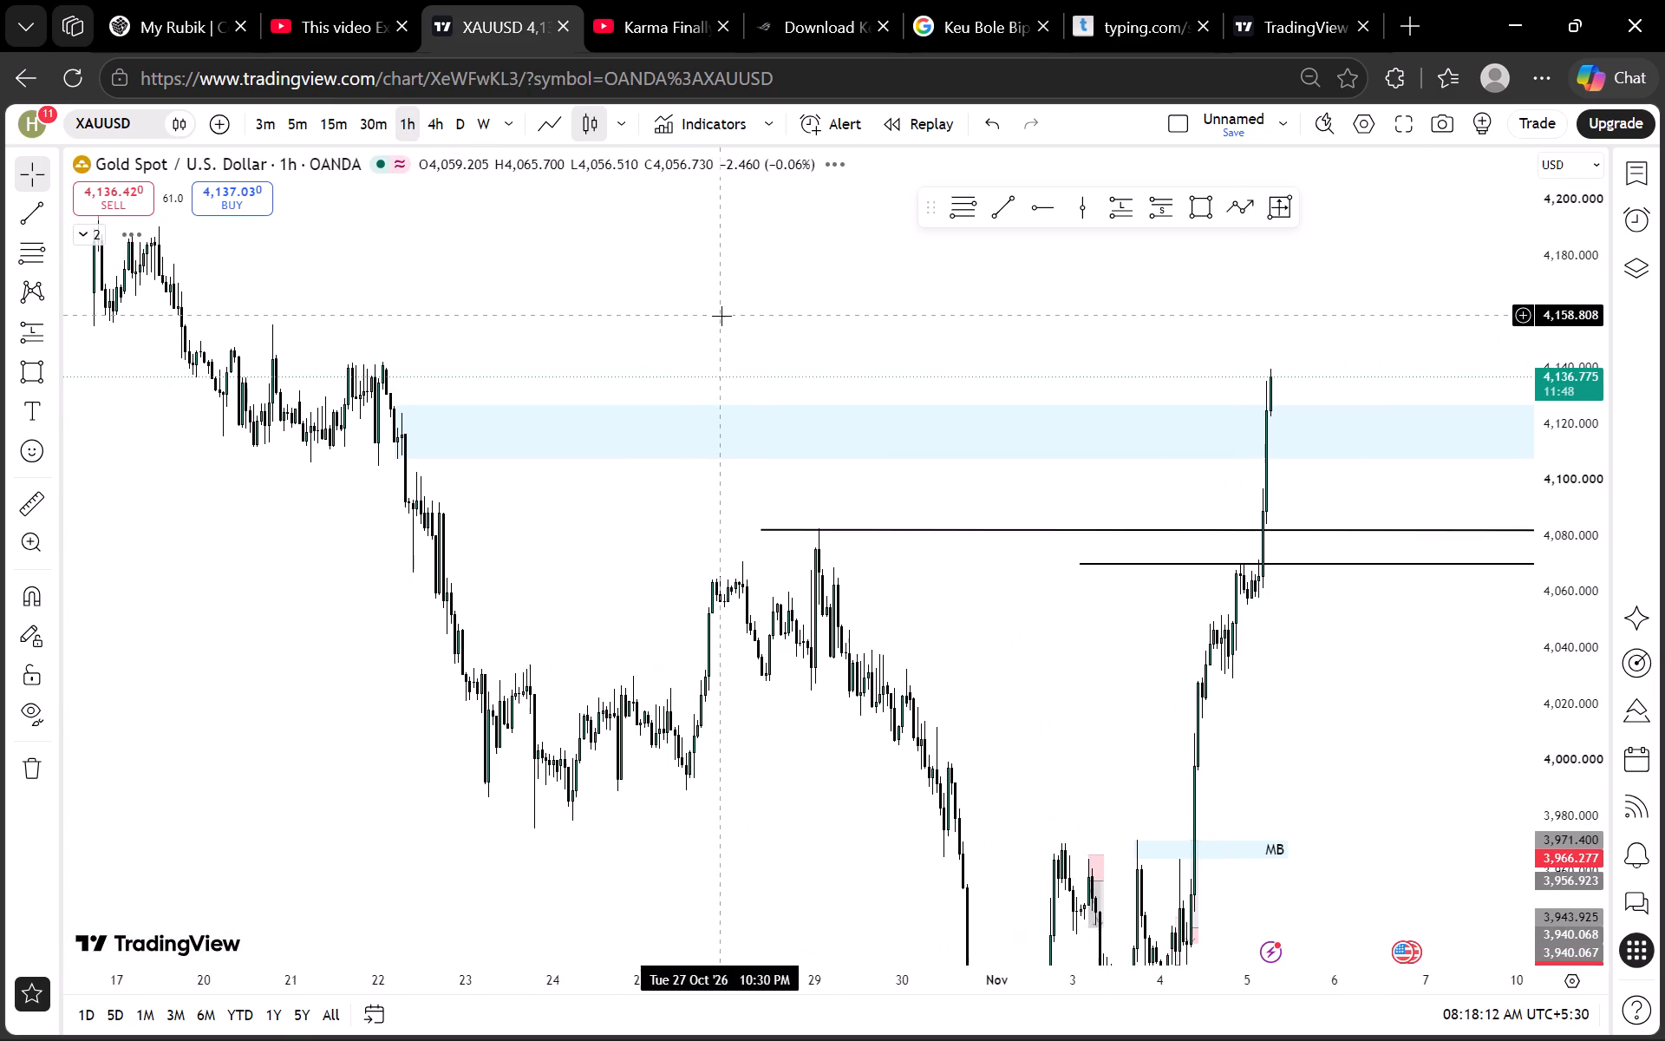
{"action": "scroll", "coordinate": [685, 337], "scroll_direction": "up", "scroll_amount": 2}
{"action": "left_click_drag", "start_coordinate": [605, 344], "coordinate": [709, 345]}
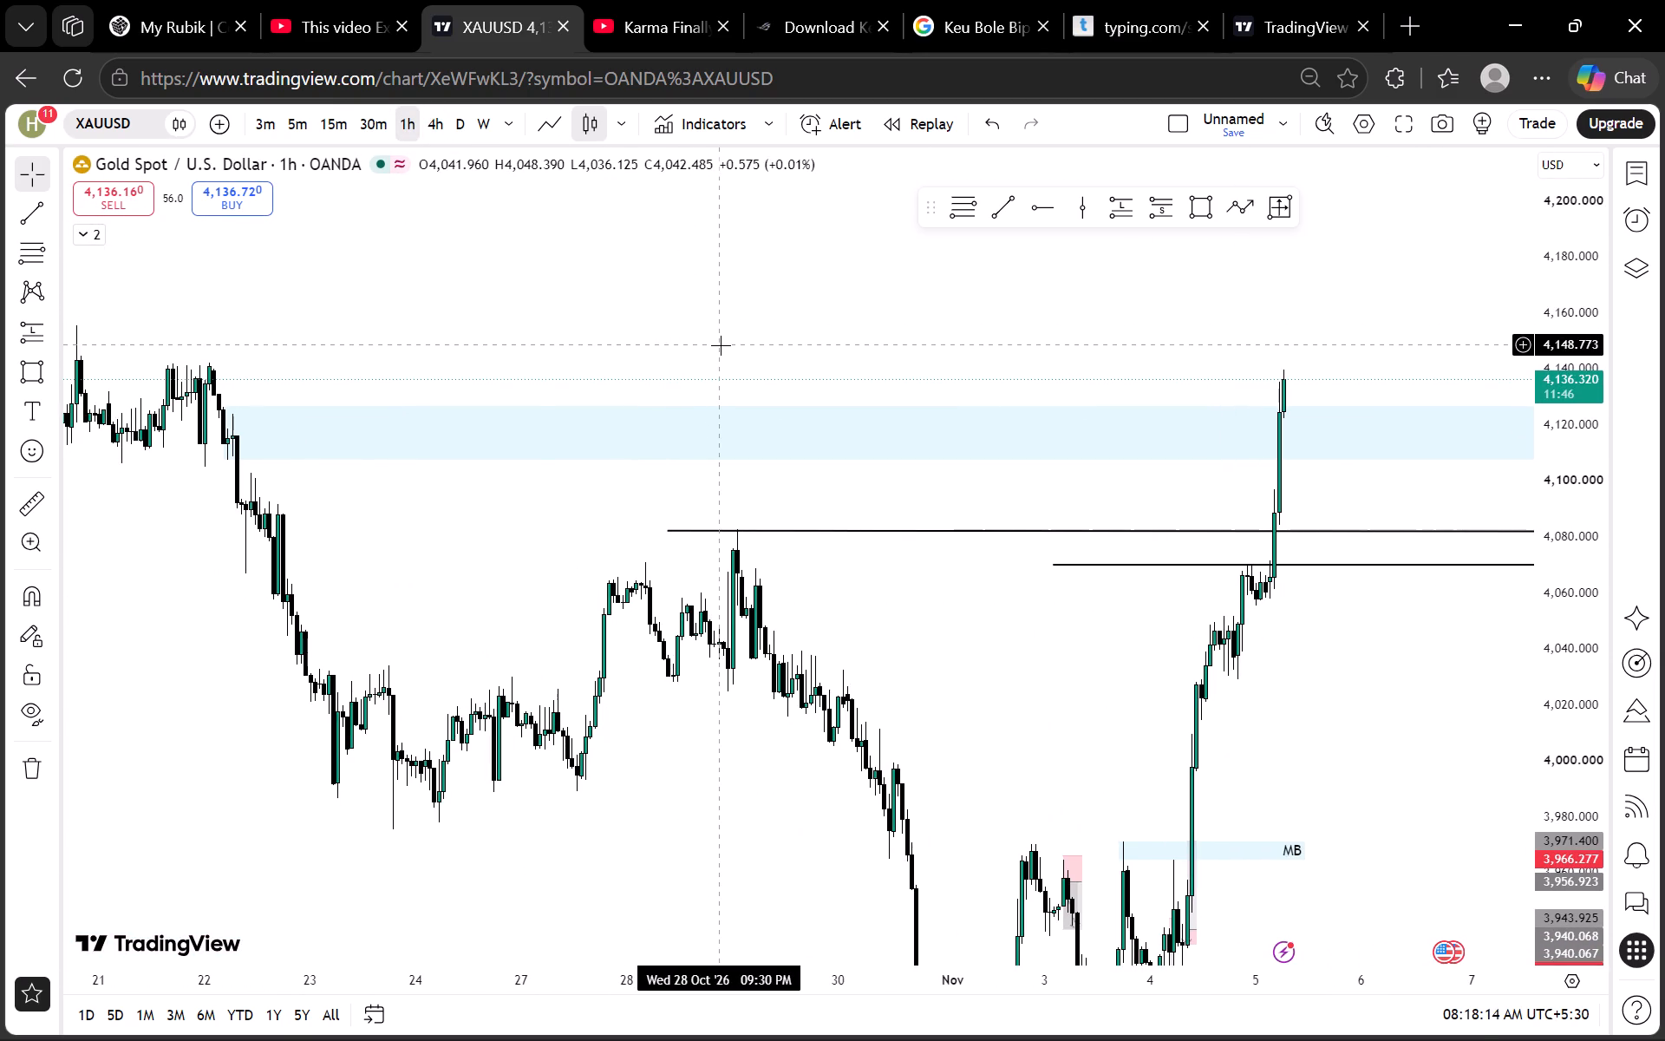
{"action": "left_click_drag", "start_coordinate": [542, 345], "coordinate": [630, 371]}
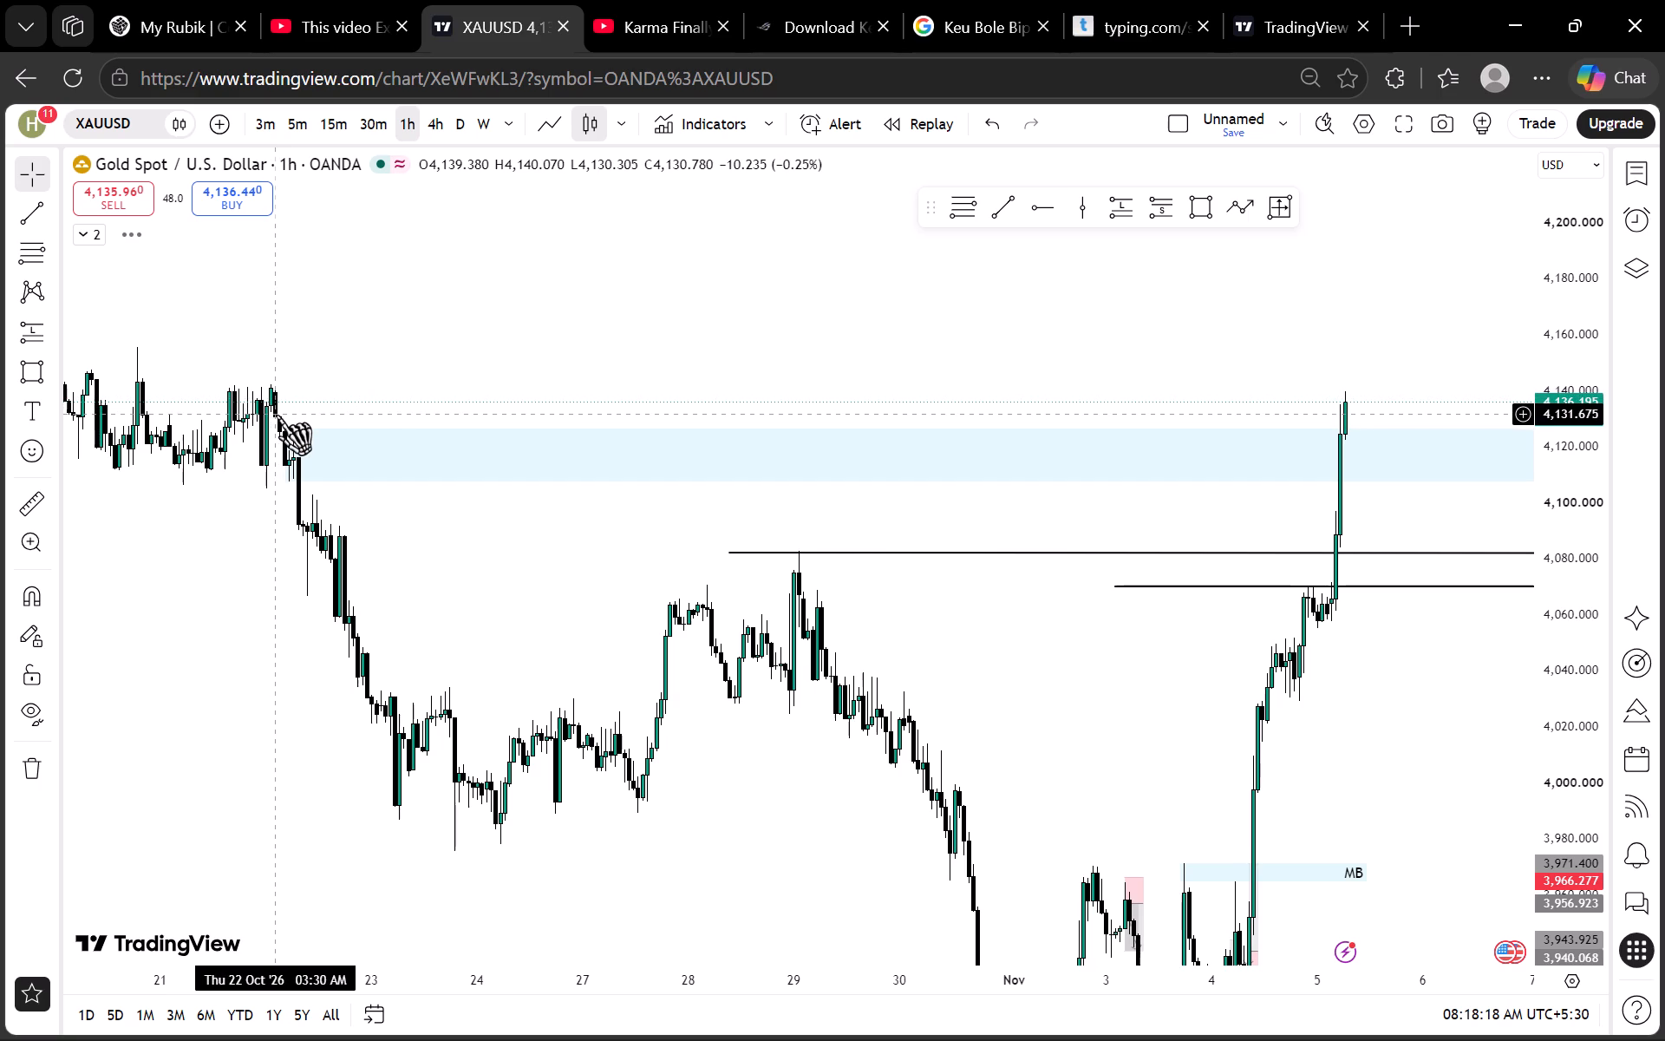
{"action": "scroll", "coordinate": [1474, 437], "scroll_direction": "up", "scroll_amount": 2}
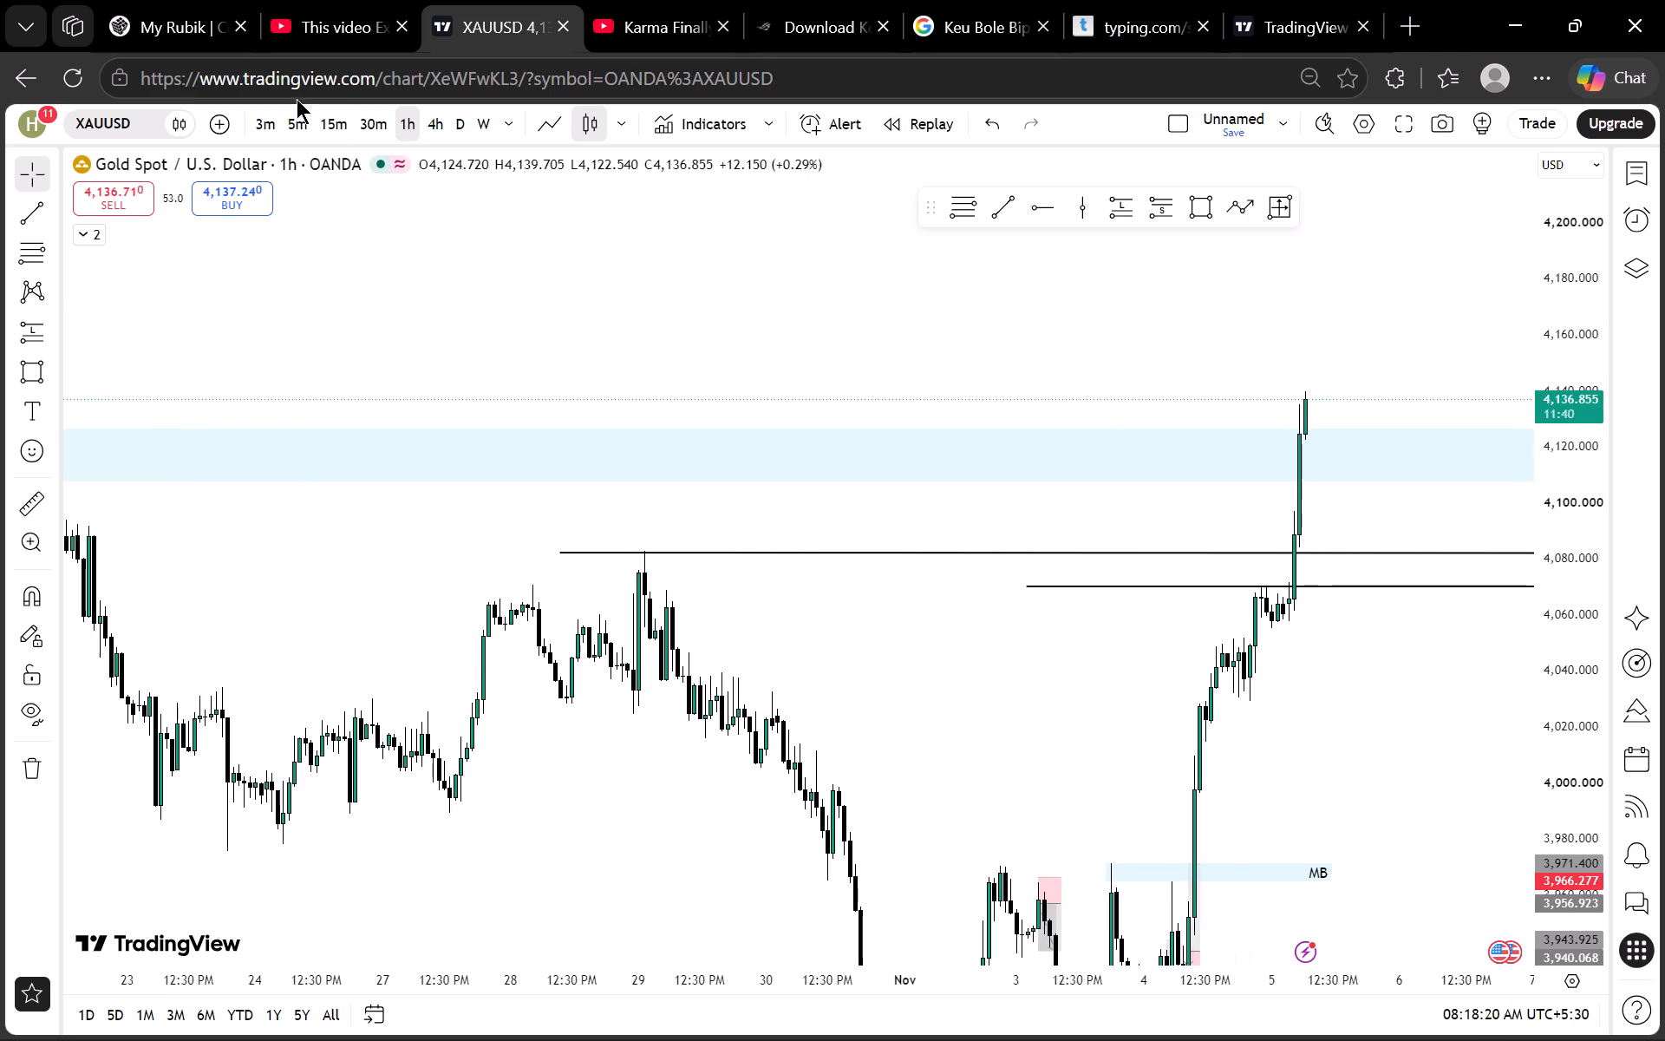
Review the latest rally through the OB zone on the 5-minute, 15-minute and 30-minute charts.
{"action": "left_click", "coordinate": [306, 117]}
{"action": "scroll", "coordinate": [1408, 450], "scroll_direction": "down", "scroll_amount": 6}
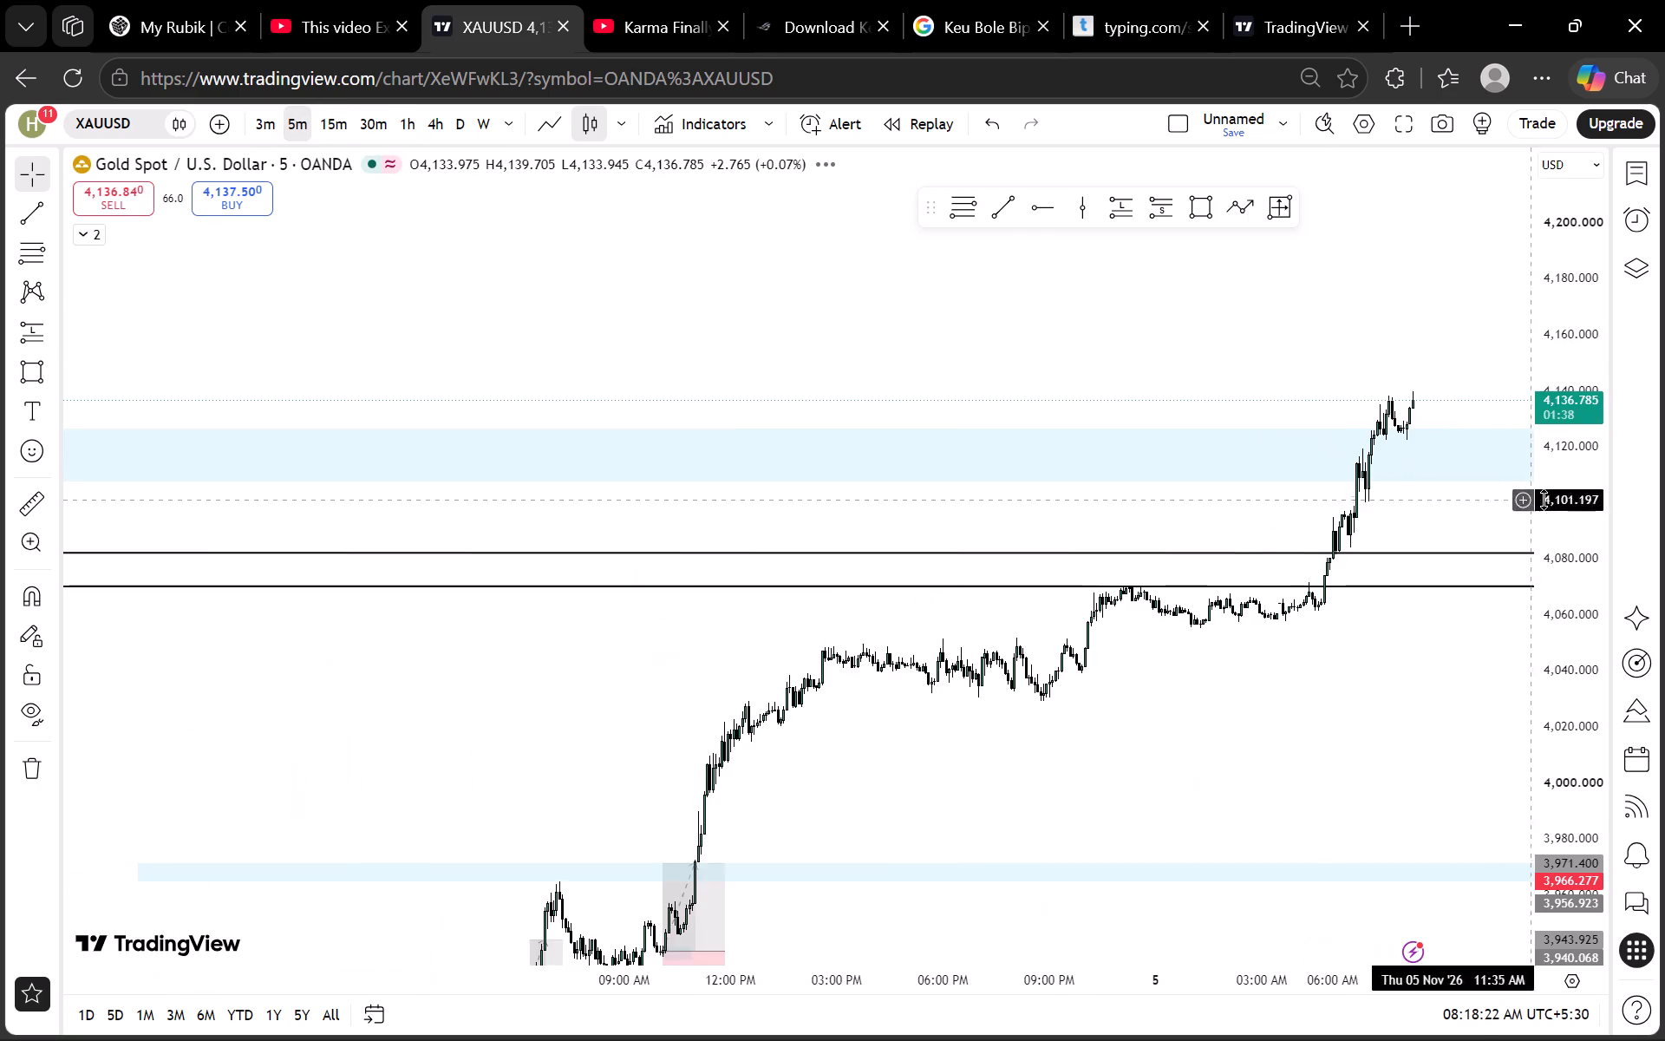
{"action": "scroll", "coordinate": [1559, 500], "scroll_direction": "up", "scroll_amount": 13}
{"action": "left_click_drag", "start_coordinate": [885, 334], "coordinate": [623, 445]}
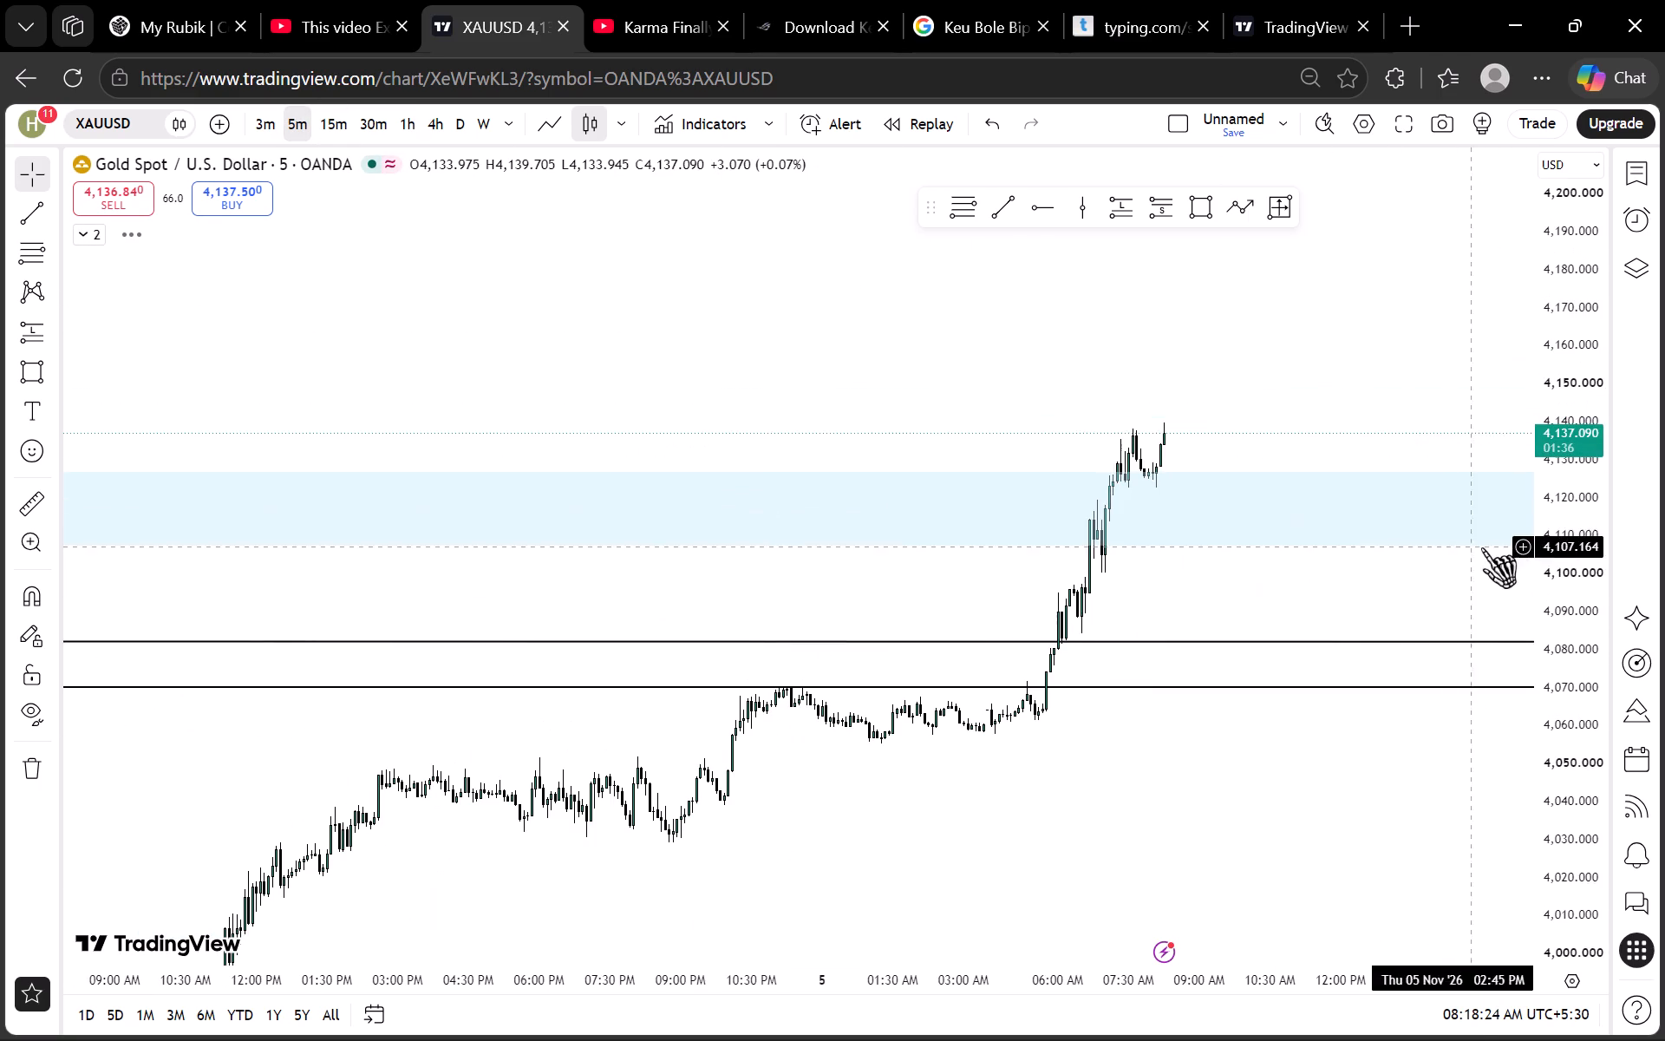
{"action": "scroll", "coordinate": [1605, 488], "scroll_direction": "up", "scroll_amount": 20}
{"action": "scroll", "coordinate": [1605, 488], "scroll_direction": "up", "scroll_amount": 10}
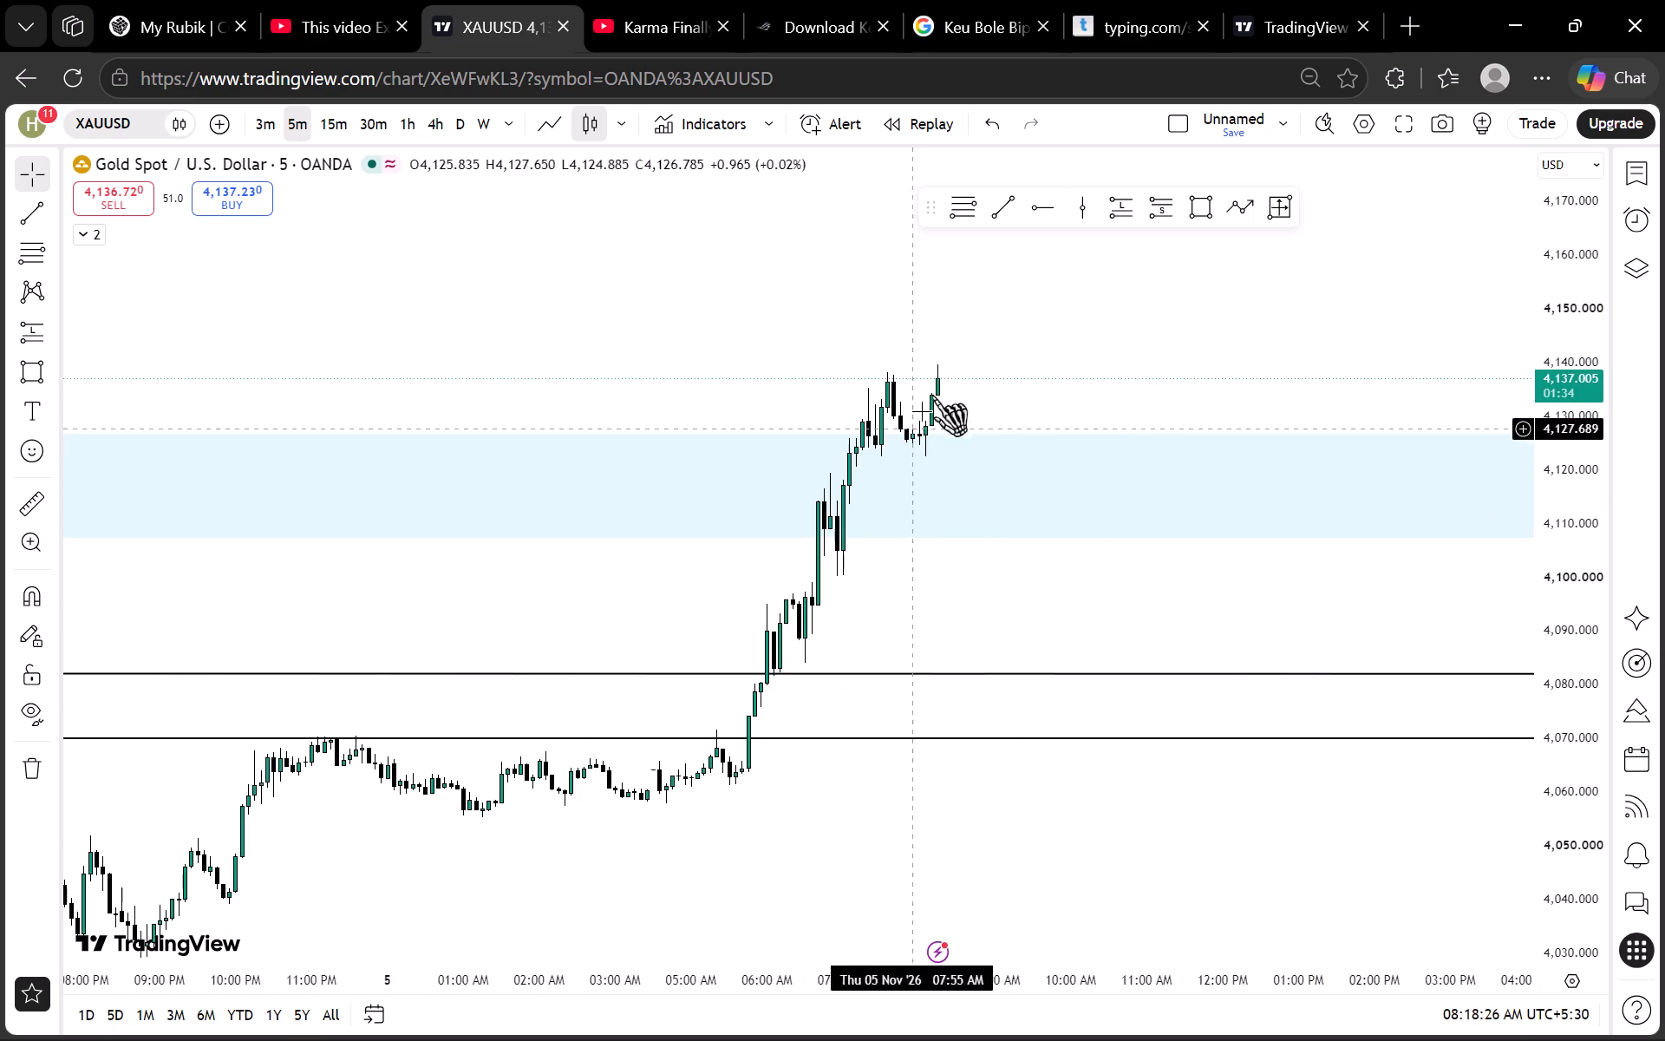
{"action": "left_click_drag", "start_coordinate": [968, 340], "coordinate": [929, 464]}
{"action": "left_click", "coordinate": [343, 125]}
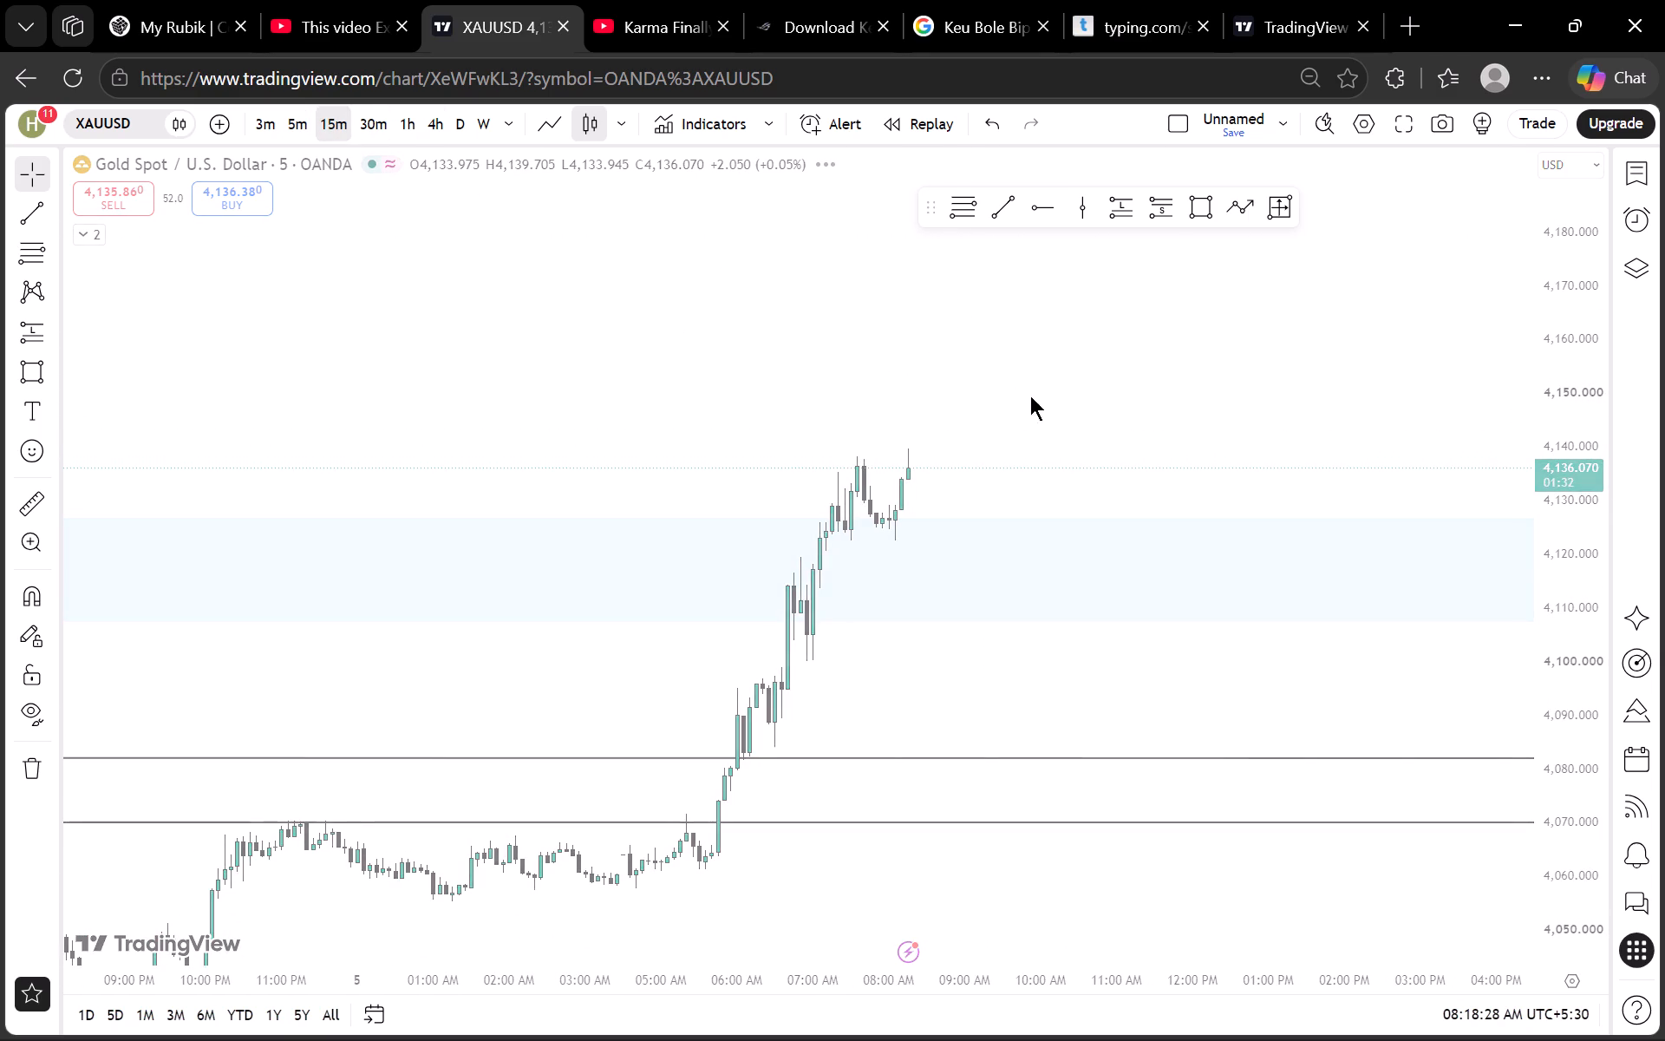
{"action": "scroll", "coordinate": [1064, 418], "scroll_direction": "up", "scroll_amount": 3}
{"action": "left_click_drag", "start_coordinate": [929, 473], "coordinate": [977, 460]}
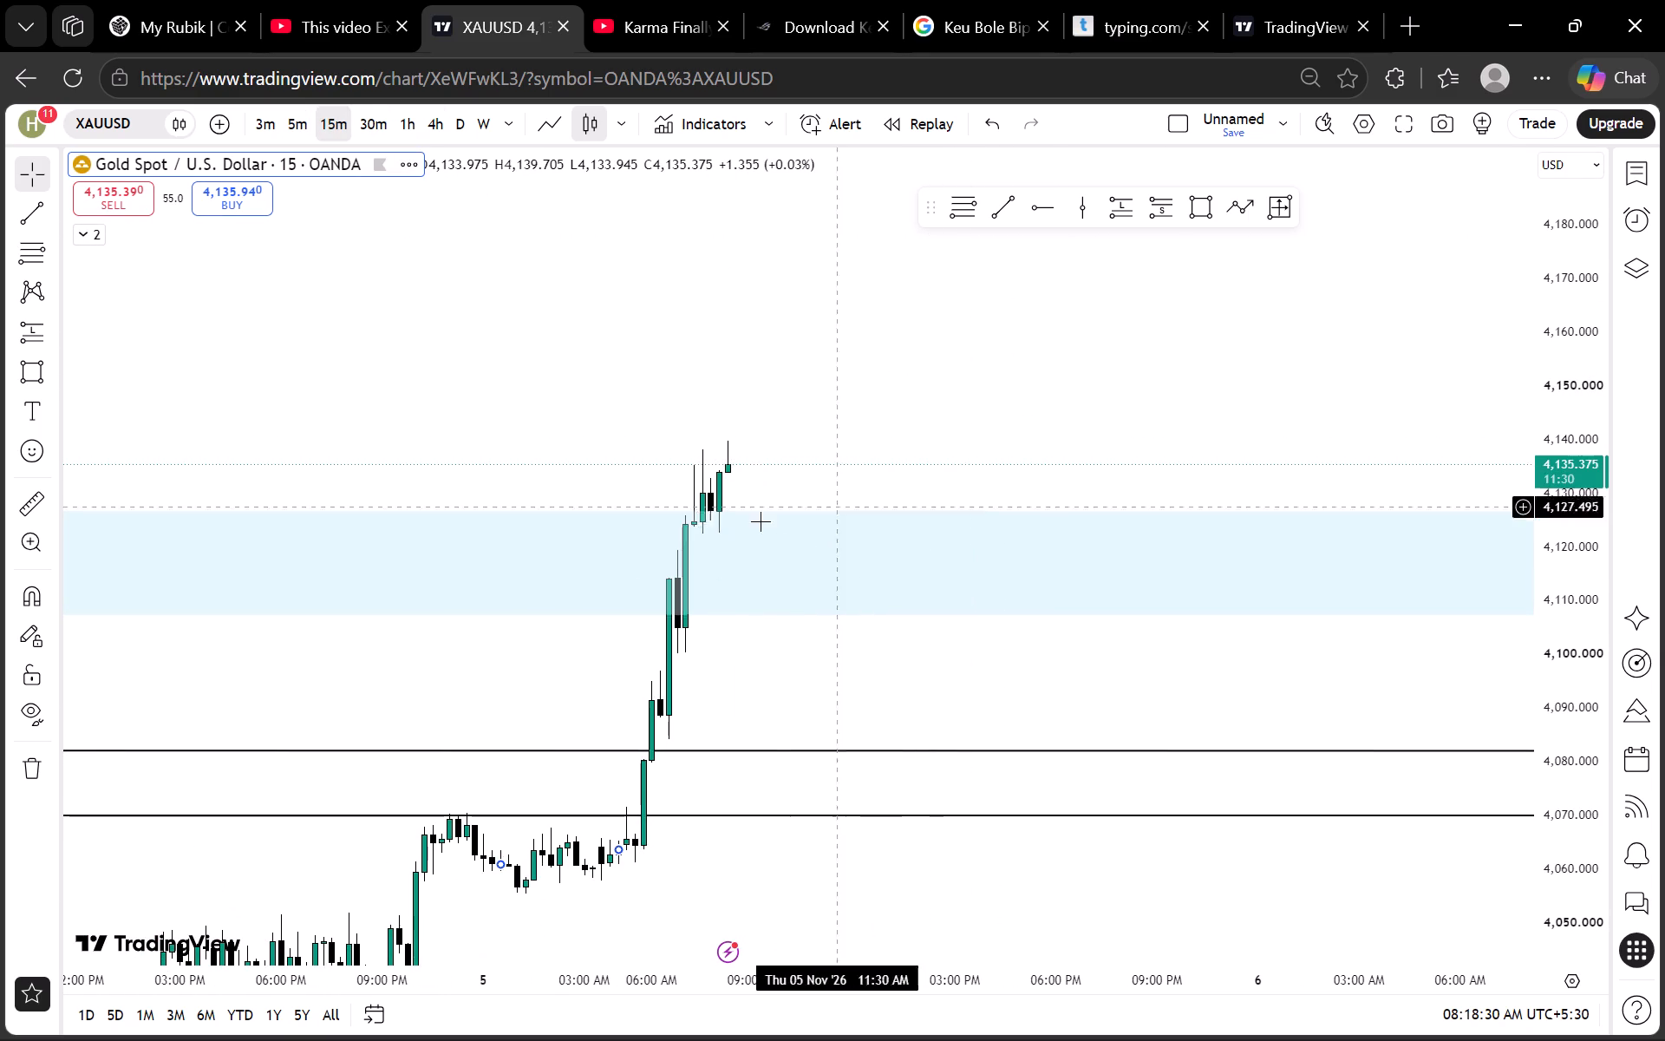
{"action": "scroll", "coordinate": [1566, 479], "scroll_direction": "down", "scroll_amount": 6}
{"action": "scroll", "coordinate": [587, 265], "scroll_direction": "down", "scroll_amount": 3}
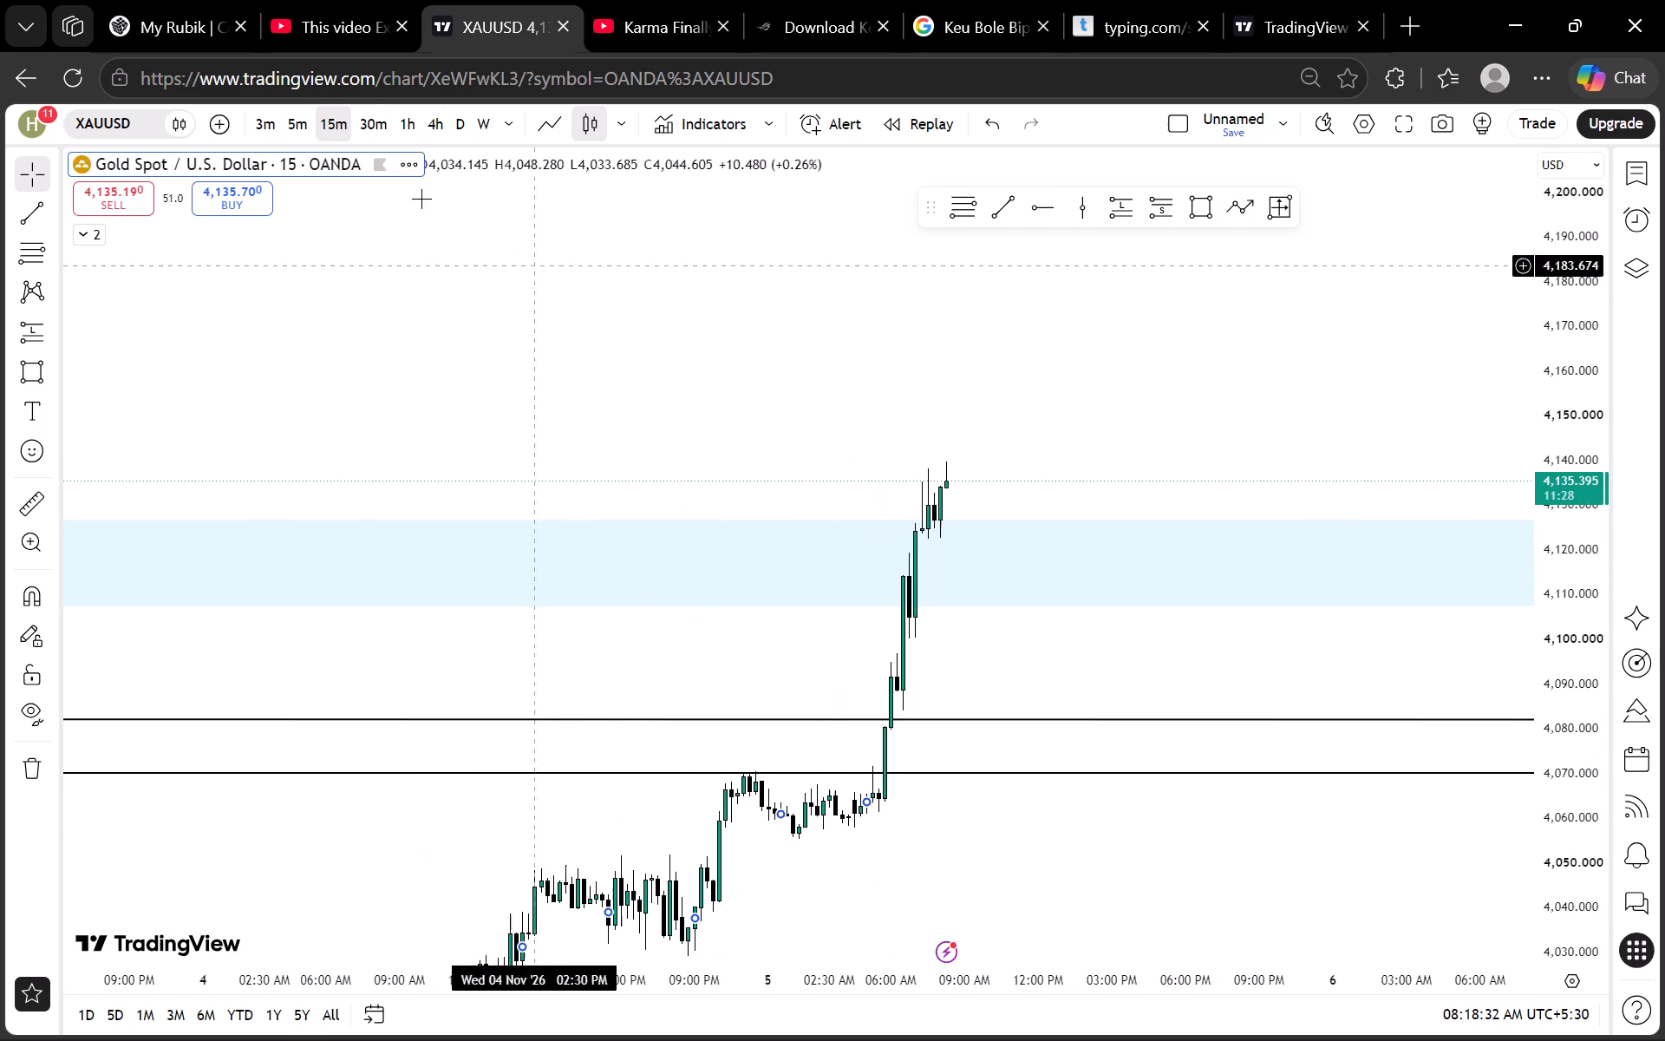
{"action": "left_click", "coordinate": [359, 106]}
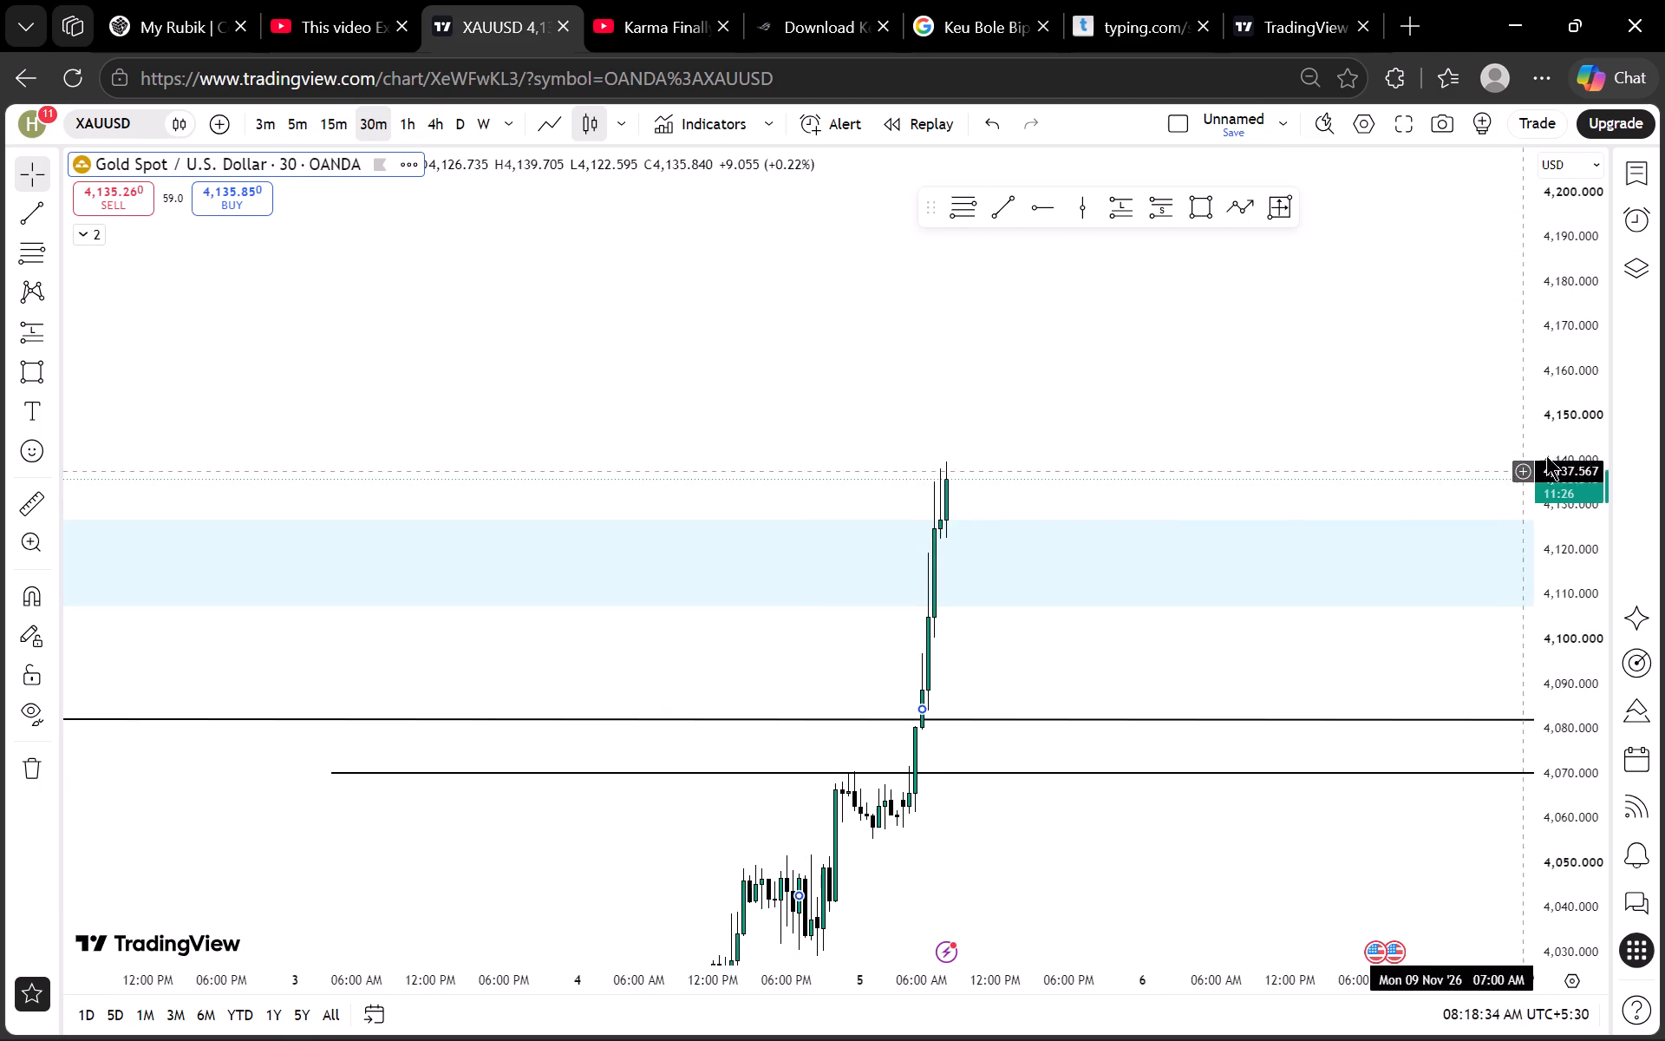
{"action": "scroll", "coordinate": [1563, 444], "scroll_direction": "down", "scroll_amount": 13}
Return to the 1-hour interval and examine the structure from the PMH line down to the MB zone and PDL line.
{"action": "left_click", "coordinate": [405, 128]}
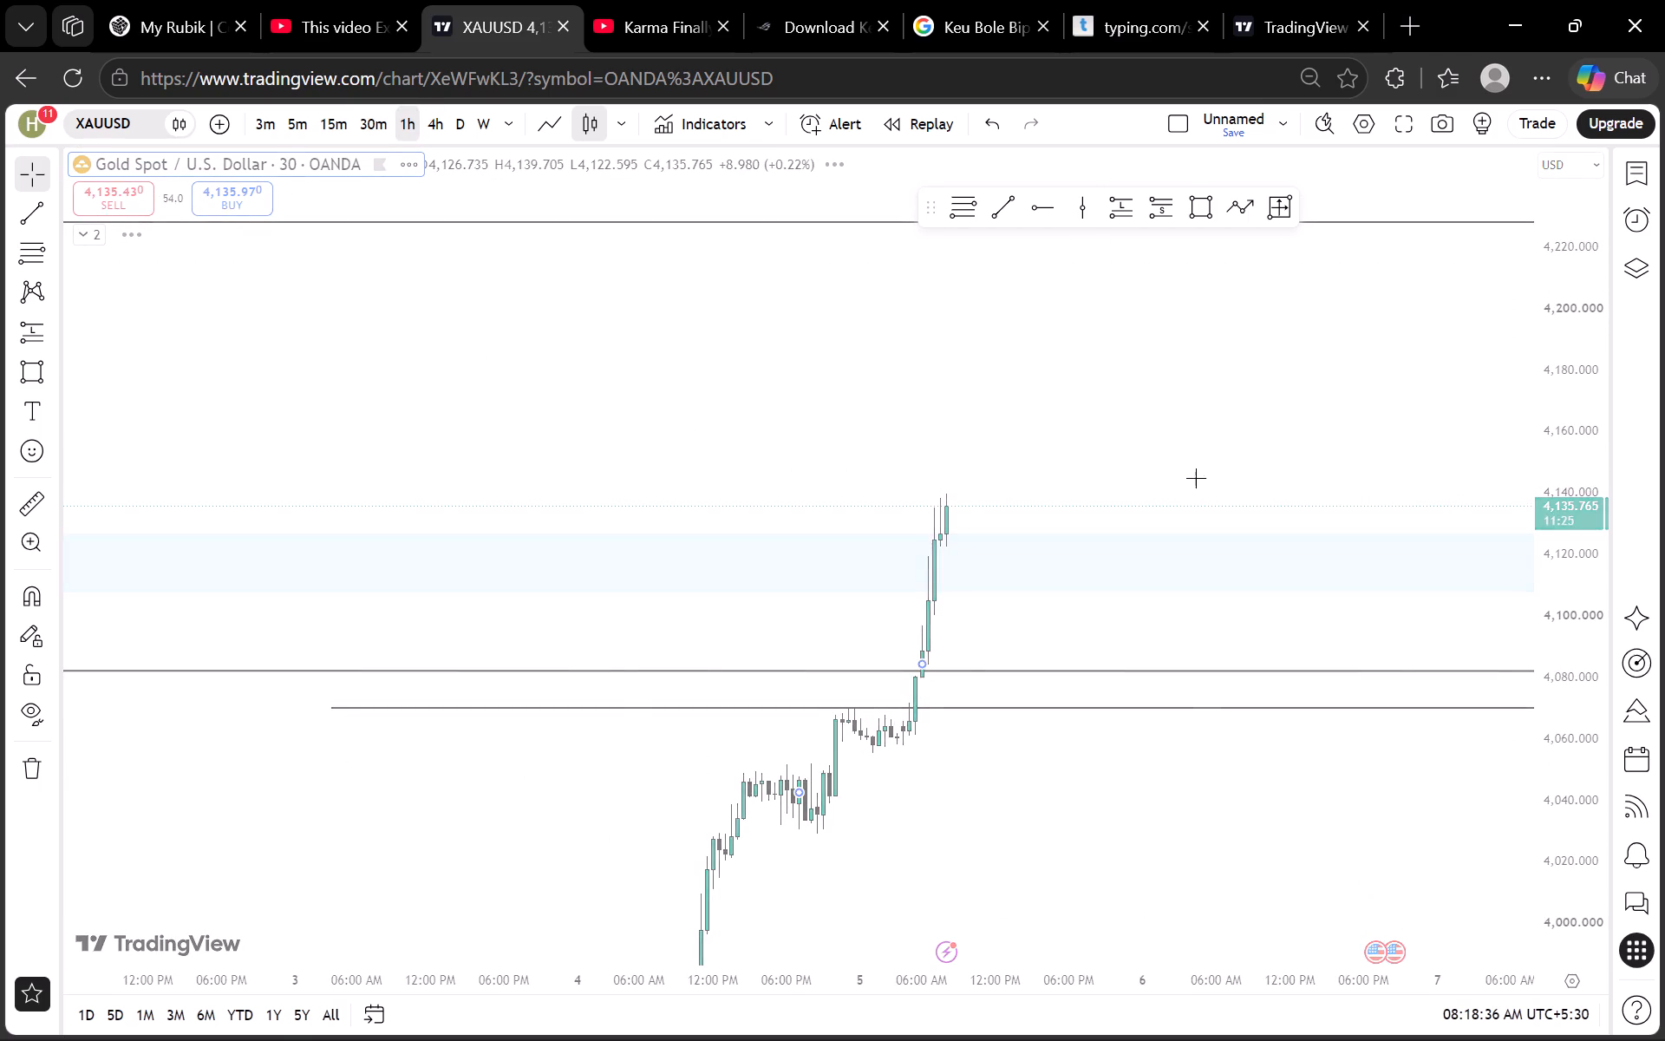
{"action": "scroll", "coordinate": [1515, 479], "scroll_direction": "down", "scroll_amount": 15}
{"action": "scroll", "coordinate": [930, 383], "scroll_direction": "down", "scroll_amount": 5}
{"action": "left_click_drag", "start_coordinate": [770, 384], "coordinate": [998, 485]}
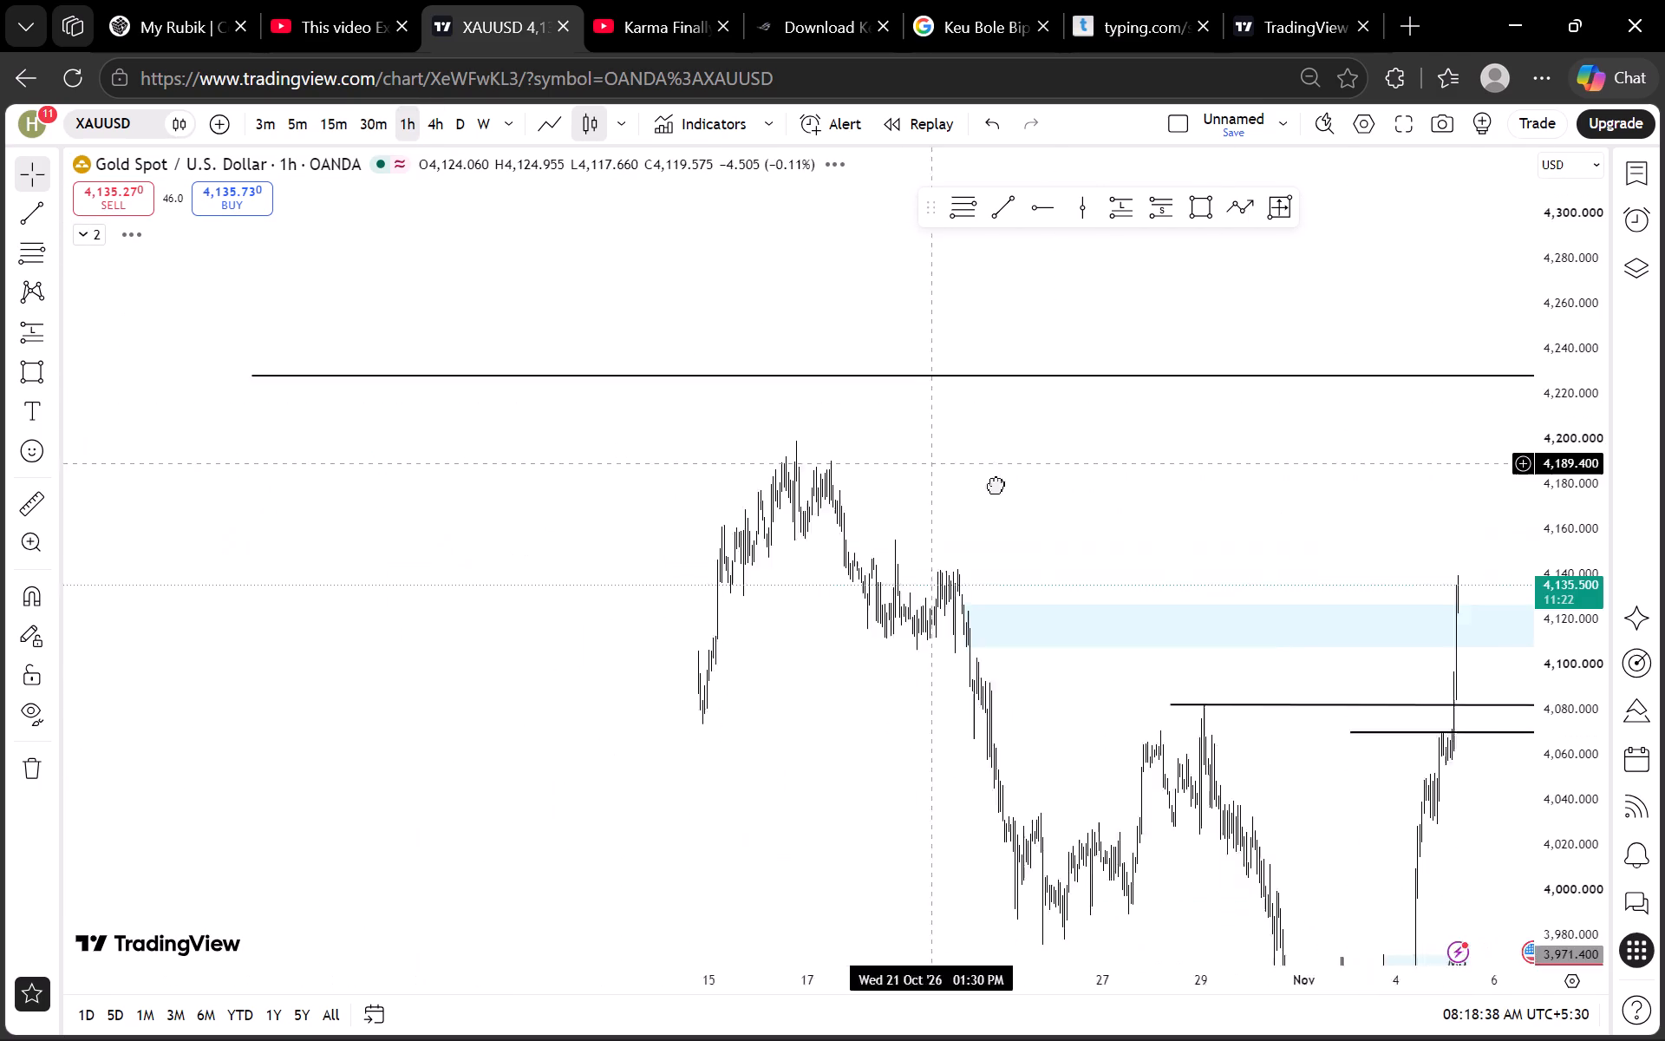
{"action": "left_click_drag", "start_coordinate": [998, 485], "coordinate": [999, 486]}
{"action": "left_click_drag", "start_coordinate": [1020, 482], "coordinate": [596, 329]}
{"action": "left_click_drag", "start_coordinate": [893, 343], "coordinate": [548, 262]}
{"action": "left_click_drag", "start_coordinate": [1082, 637], "coordinate": [1059, 507]}
{"action": "scroll", "coordinate": [962, 547], "scroll_direction": "up", "scroll_amount": 4}
{"action": "left_click_drag", "start_coordinate": [807, 567], "coordinate": [1040, 549]}
{"action": "scroll", "coordinate": [930, 572], "scroll_direction": "up", "scroll_amount": 2}
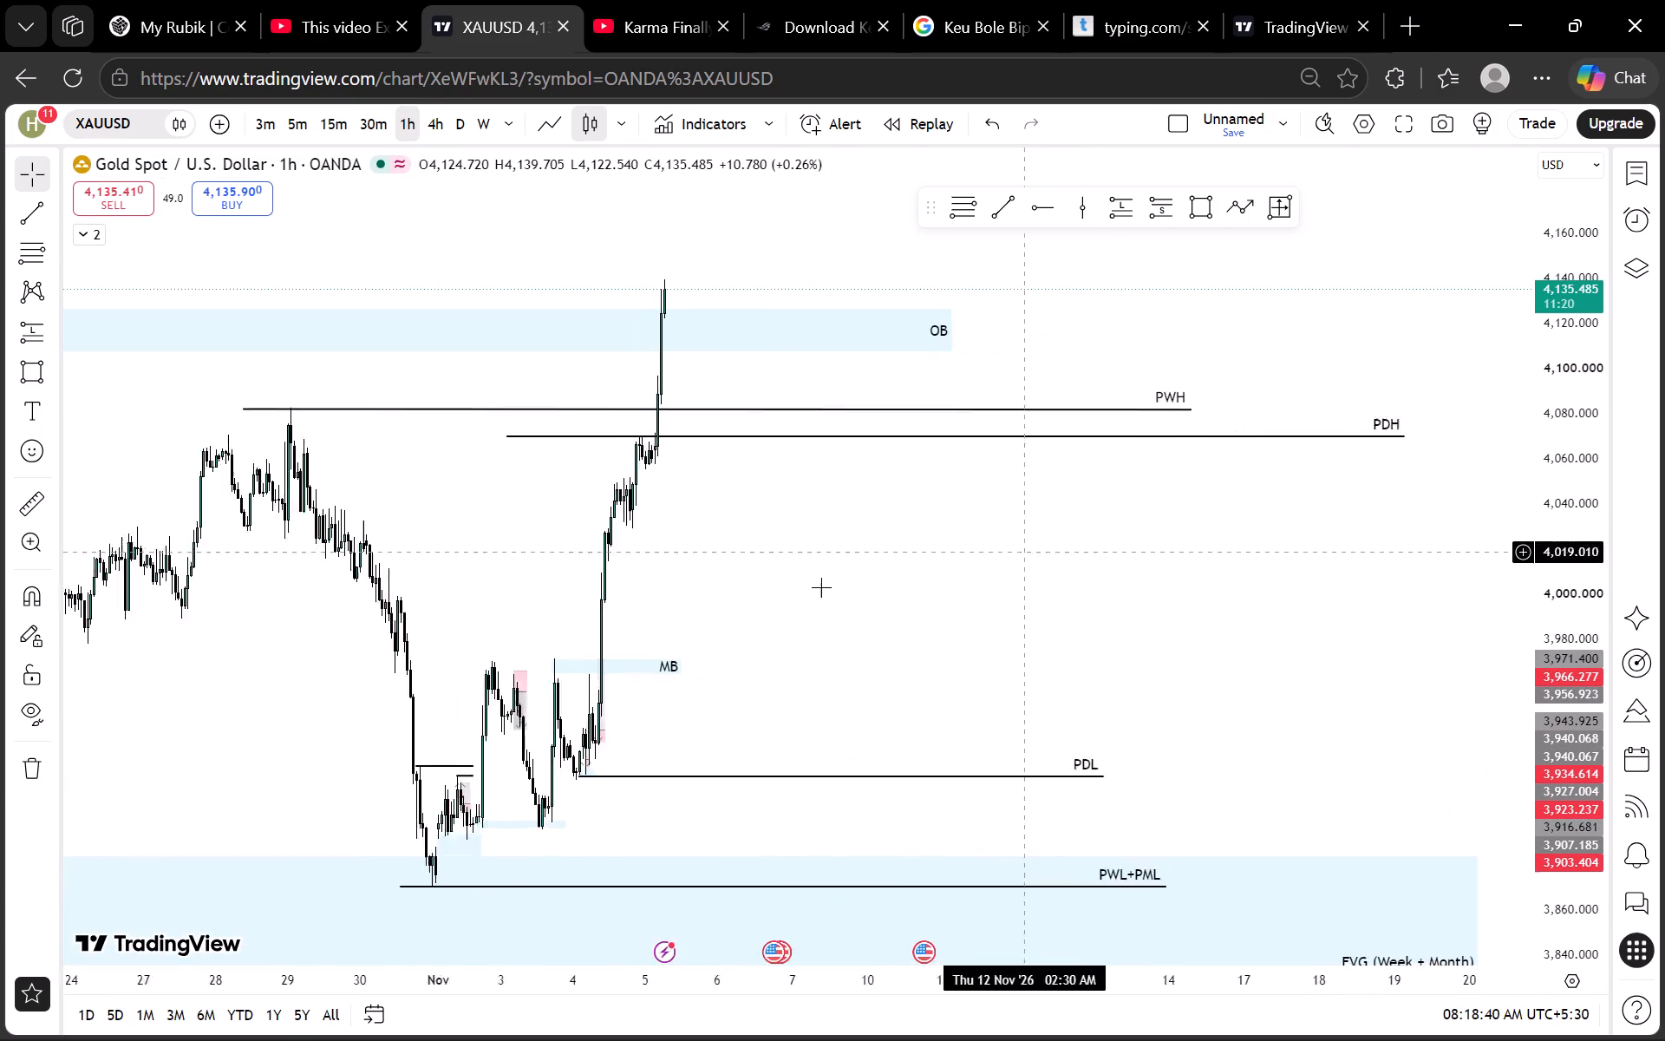
{"action": "scroll", "coordinate": [821, 587], "scroll_direction": "up", "scroll_amount": 2}
{"action": "left_click_drag", "start_coordinate": [761, 591], "coordinate": [1005, 571]}
{"action": "scroll", "coordinate": [1535, 617], "scroll_direction": "up", "scroll_amount": 11}
{"action": "left_click_drag", "start_coordinate": [764, 593], "coordinate": [887, 516]}
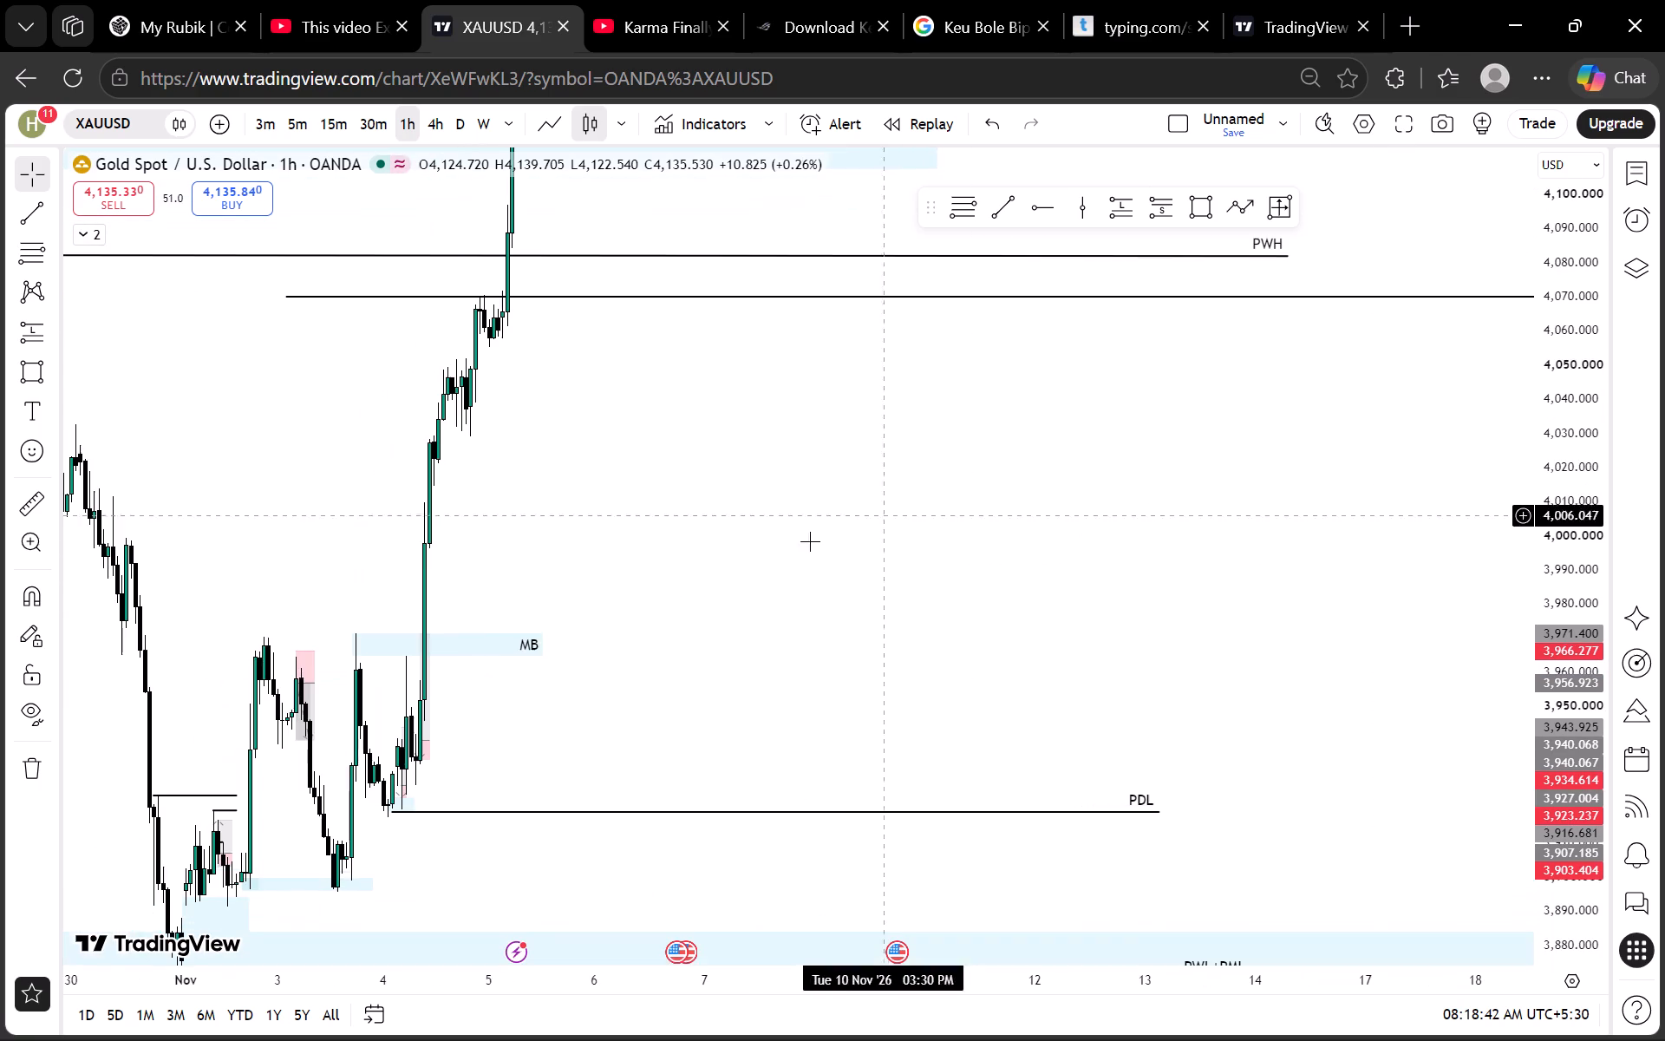
Unlock the MB zone, extend its end to about 6 Nov 9:30 PM with the lower edge at about 3,964.880, and relock it.
{"action": "left_click", "coordinate": [528, 651]}
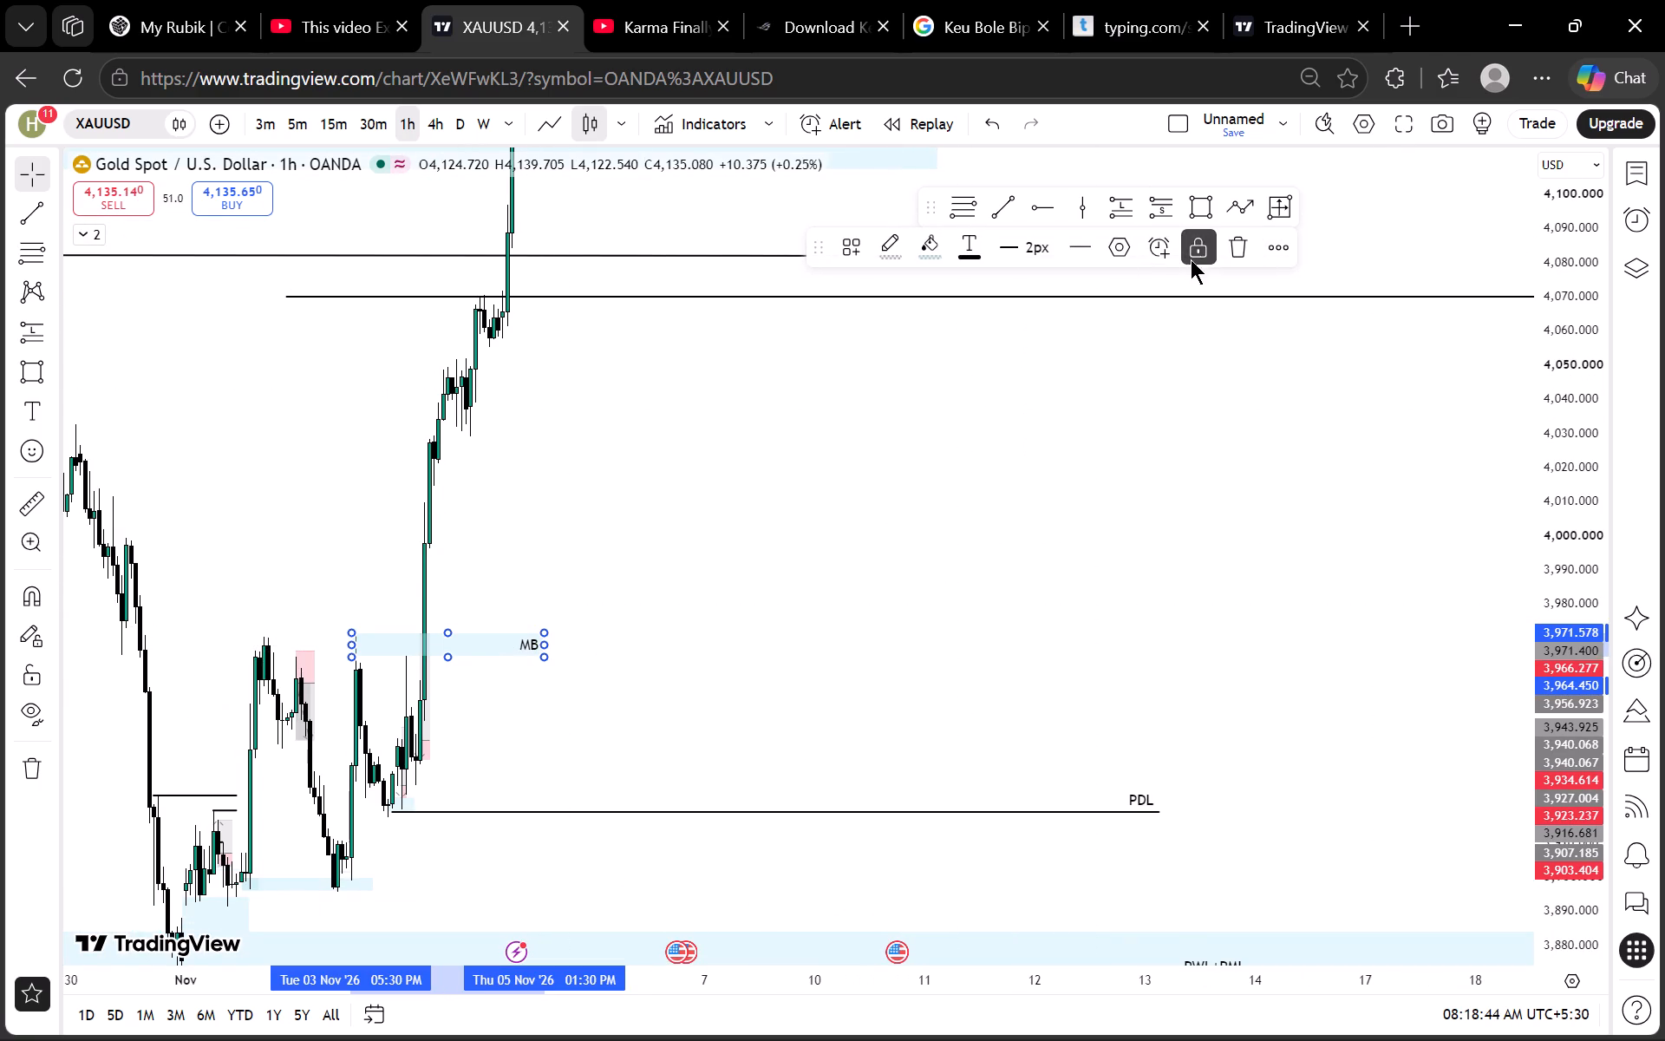
{"action": "left_click", "coordinate": [1201, 255]}
{"action": "left_click_drag", "start_coordinate": [542, 652], "coordinate": [693, 649]}
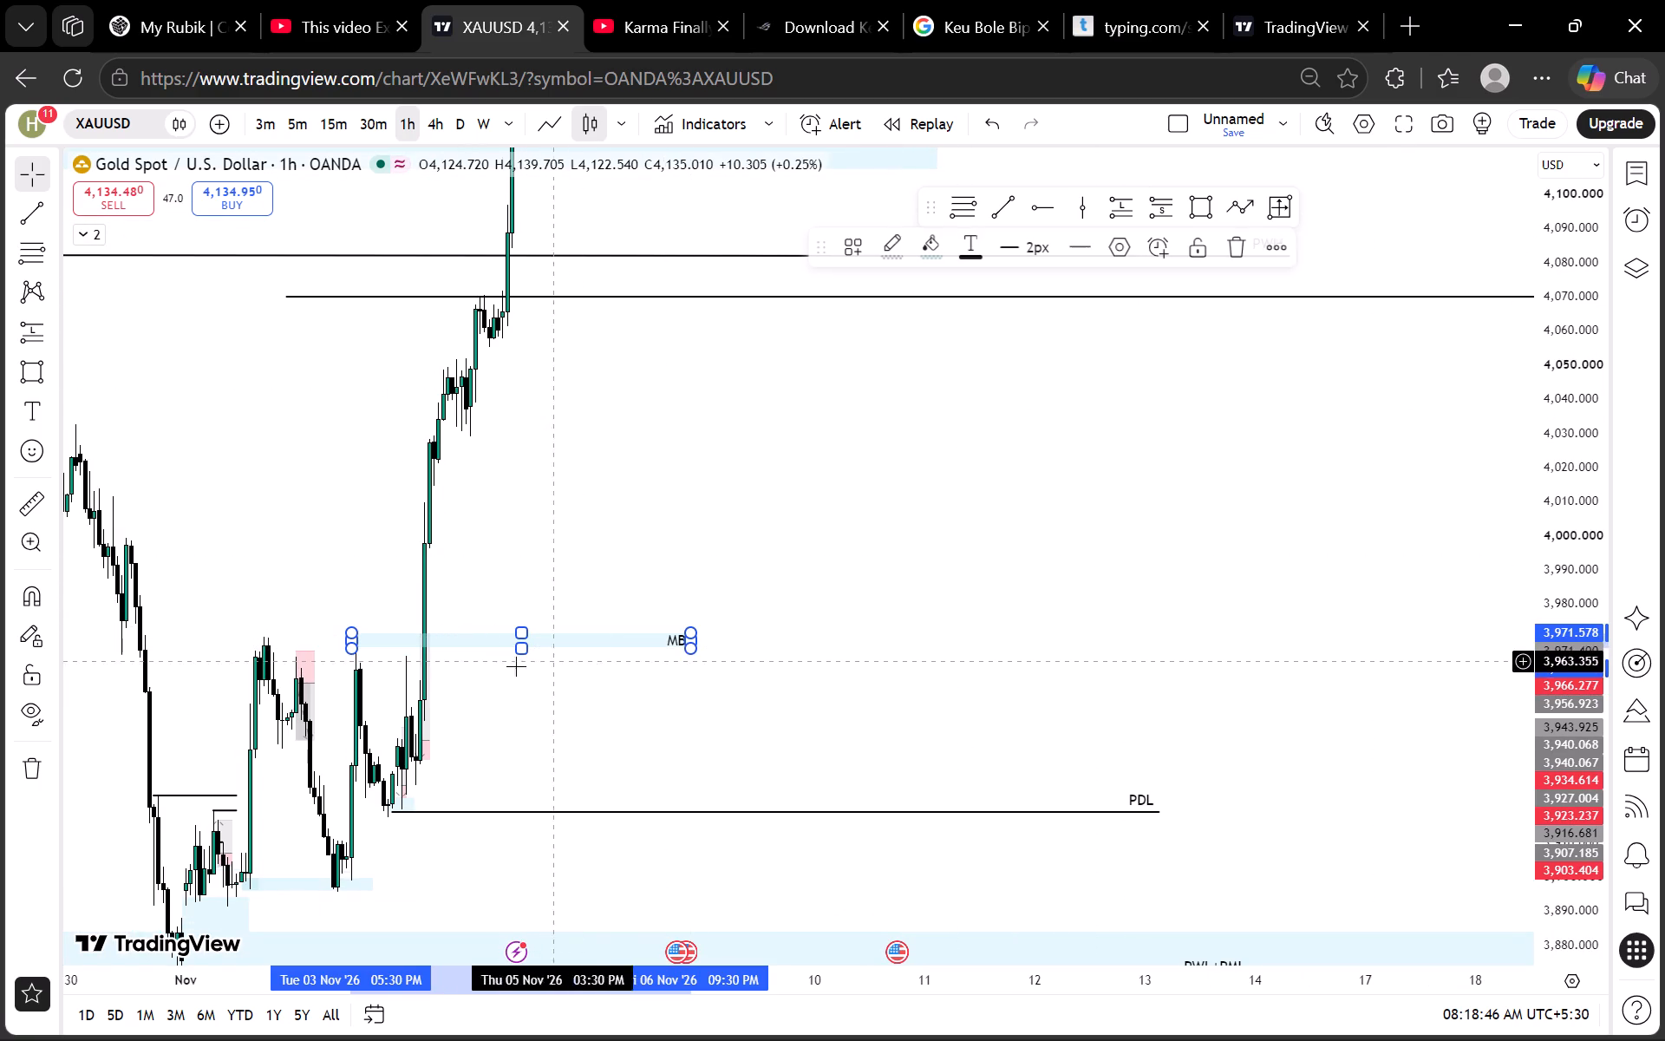
{"action": "left_click", "coordinate": [526, 651]}
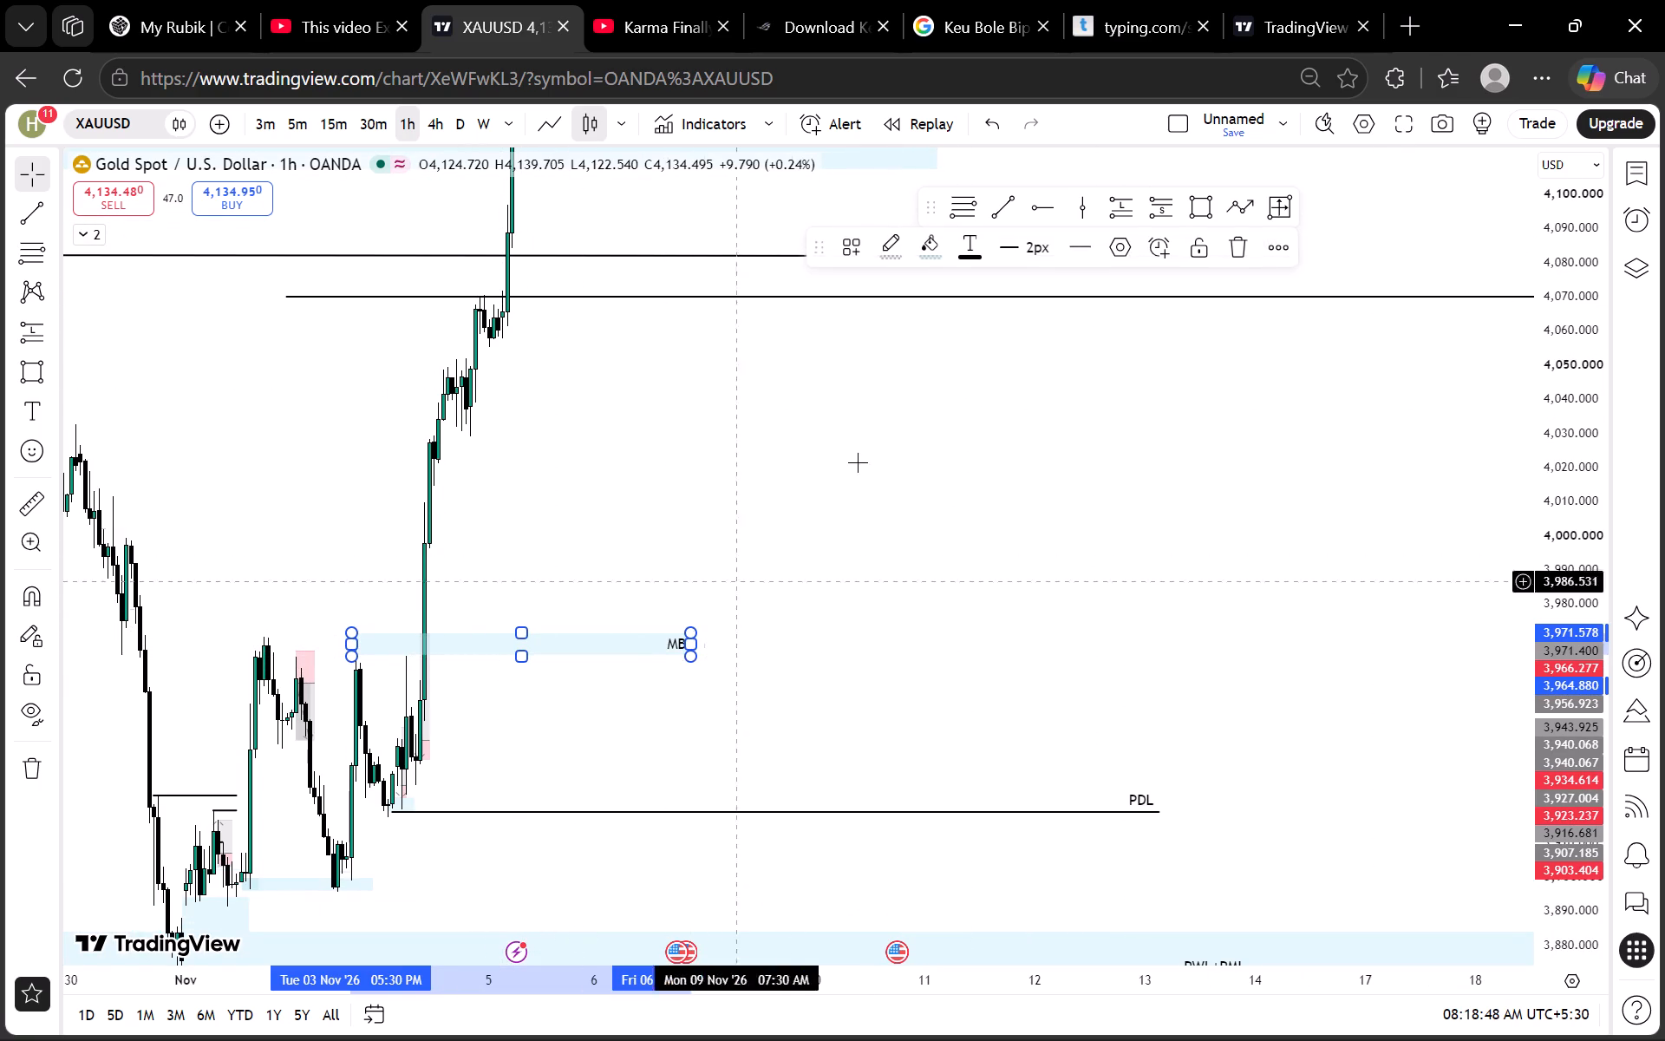
{"action": "left_click", "coordinate": [1186, 252]}
{"action": "left_click", "coordinate": [1096, 363]}
Examine the 1-hour price action around the OB zone and the PWH and PDH lines.
{"action": "left_click_drag", "start_coordinate": [1000, 403], "coordinate": [1041, 544]}
{"action": "scroll", "coordinate": [1583, 520], "scroll_direction": "down", "scroll_amount": 5}
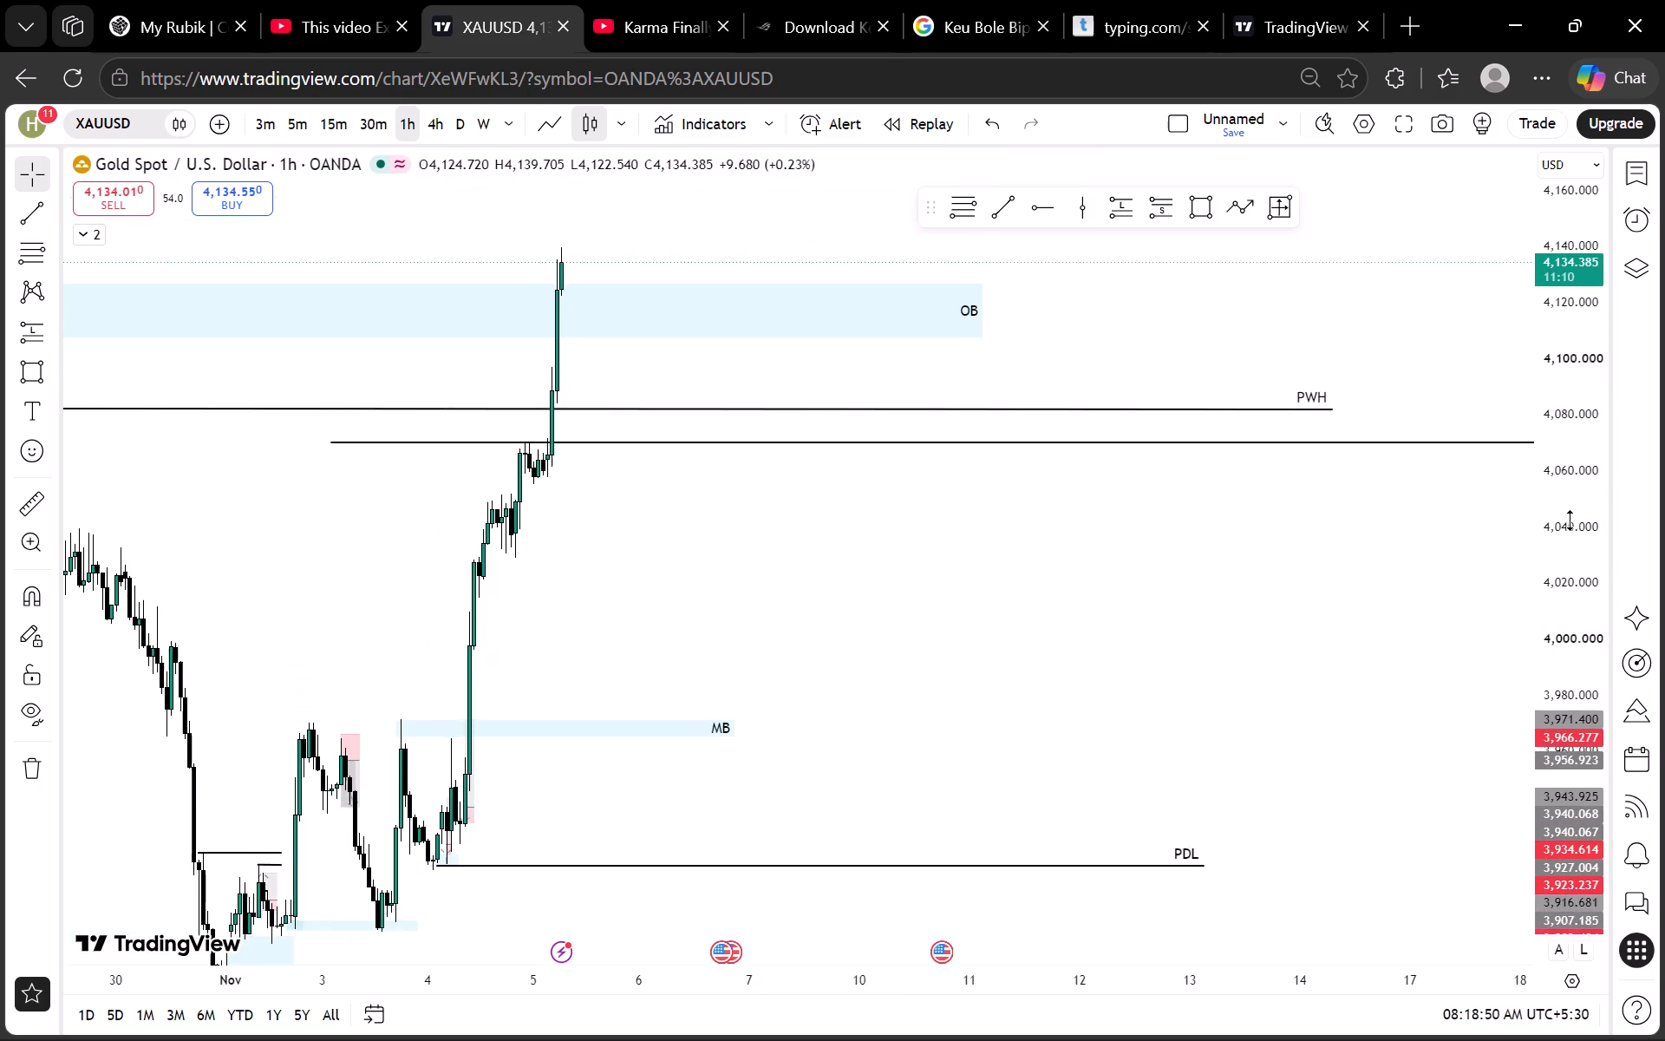
{"action": "scroll", "coordinate": [1570, 520], "scroll_direction": "down", "scroll_amount": 7}
{"action": "left_click_drag", "start_coordinate": [1054, 596], "coordinate": [1066, 717]}
{"action": "scroll", "coordinate": [1592, 497], "scroll_direction": "up", "scroll_amount": 12}
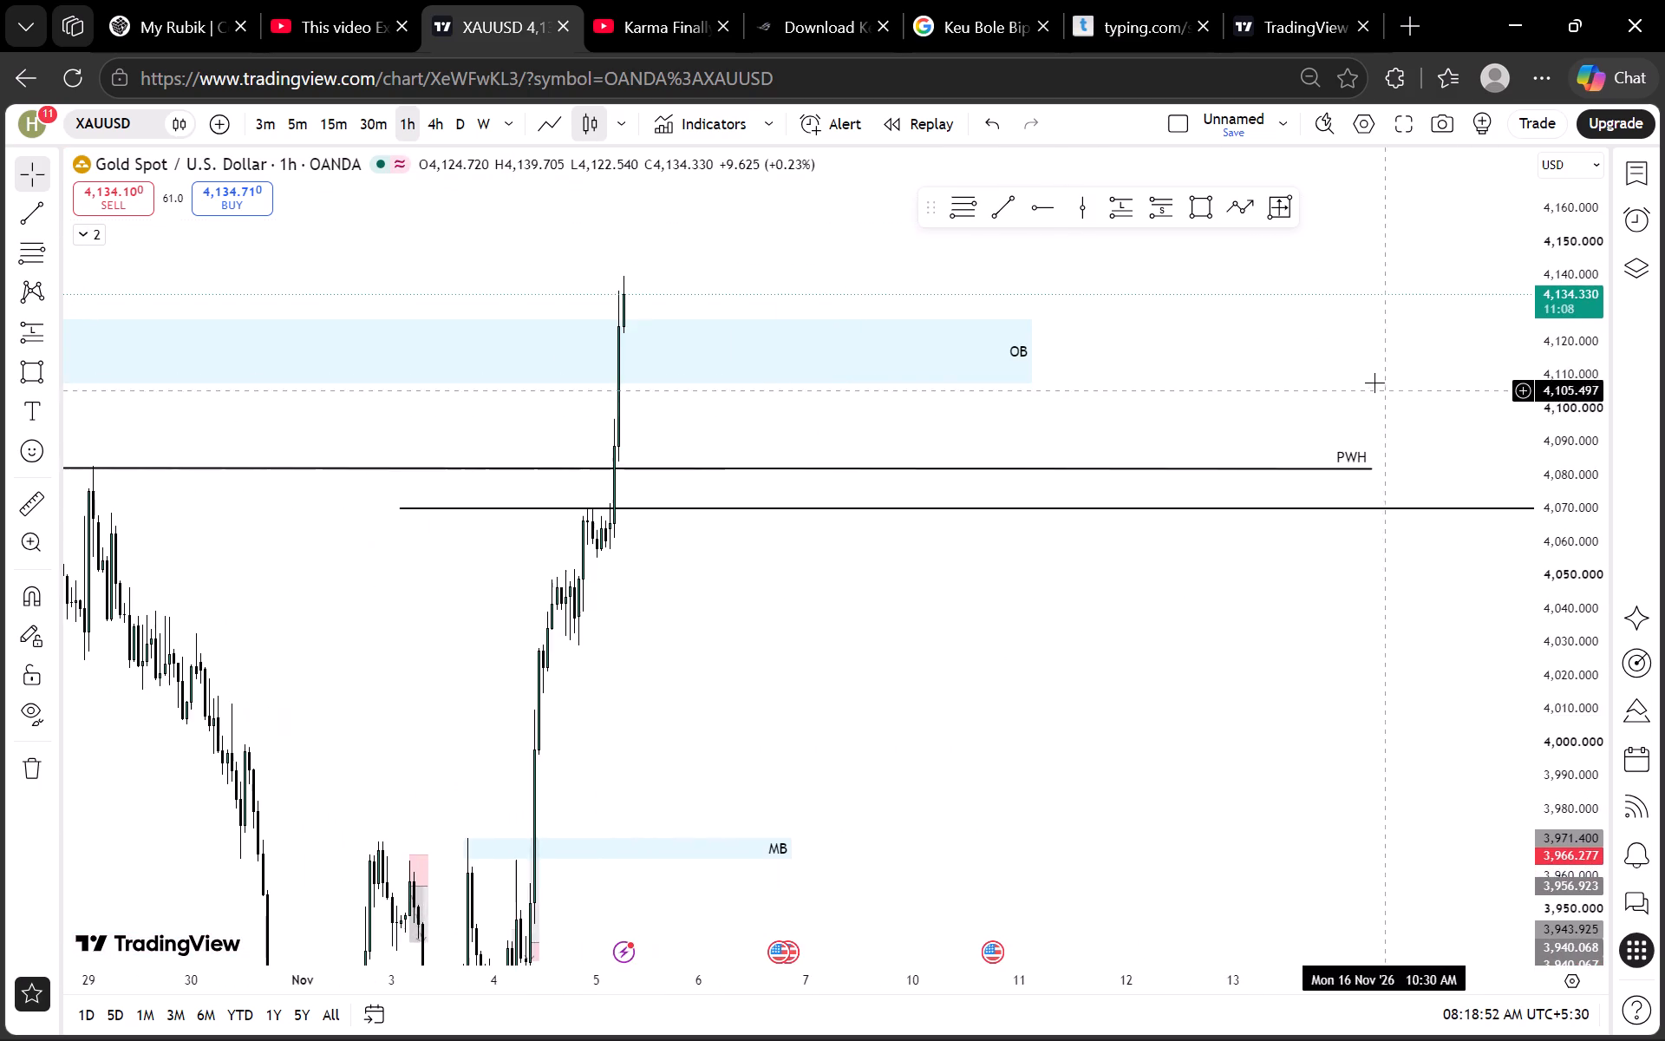
{"action": "left_click_drag", "start_coordinate": [1354, 361], "coordinate": [1279, 451]}
{"action": "scroll", "coordinate": [1267, 449], "scroll_direction": "down", "scroll_amount": 2}
{"action": "left_click_drag", "start_coordinate": [1325, 427], "coordinate": [1028, 426]}
{"action": "scroll", "coordinate": [1006, 484], "scroll_direction": "down", "scroll_amount": 2}
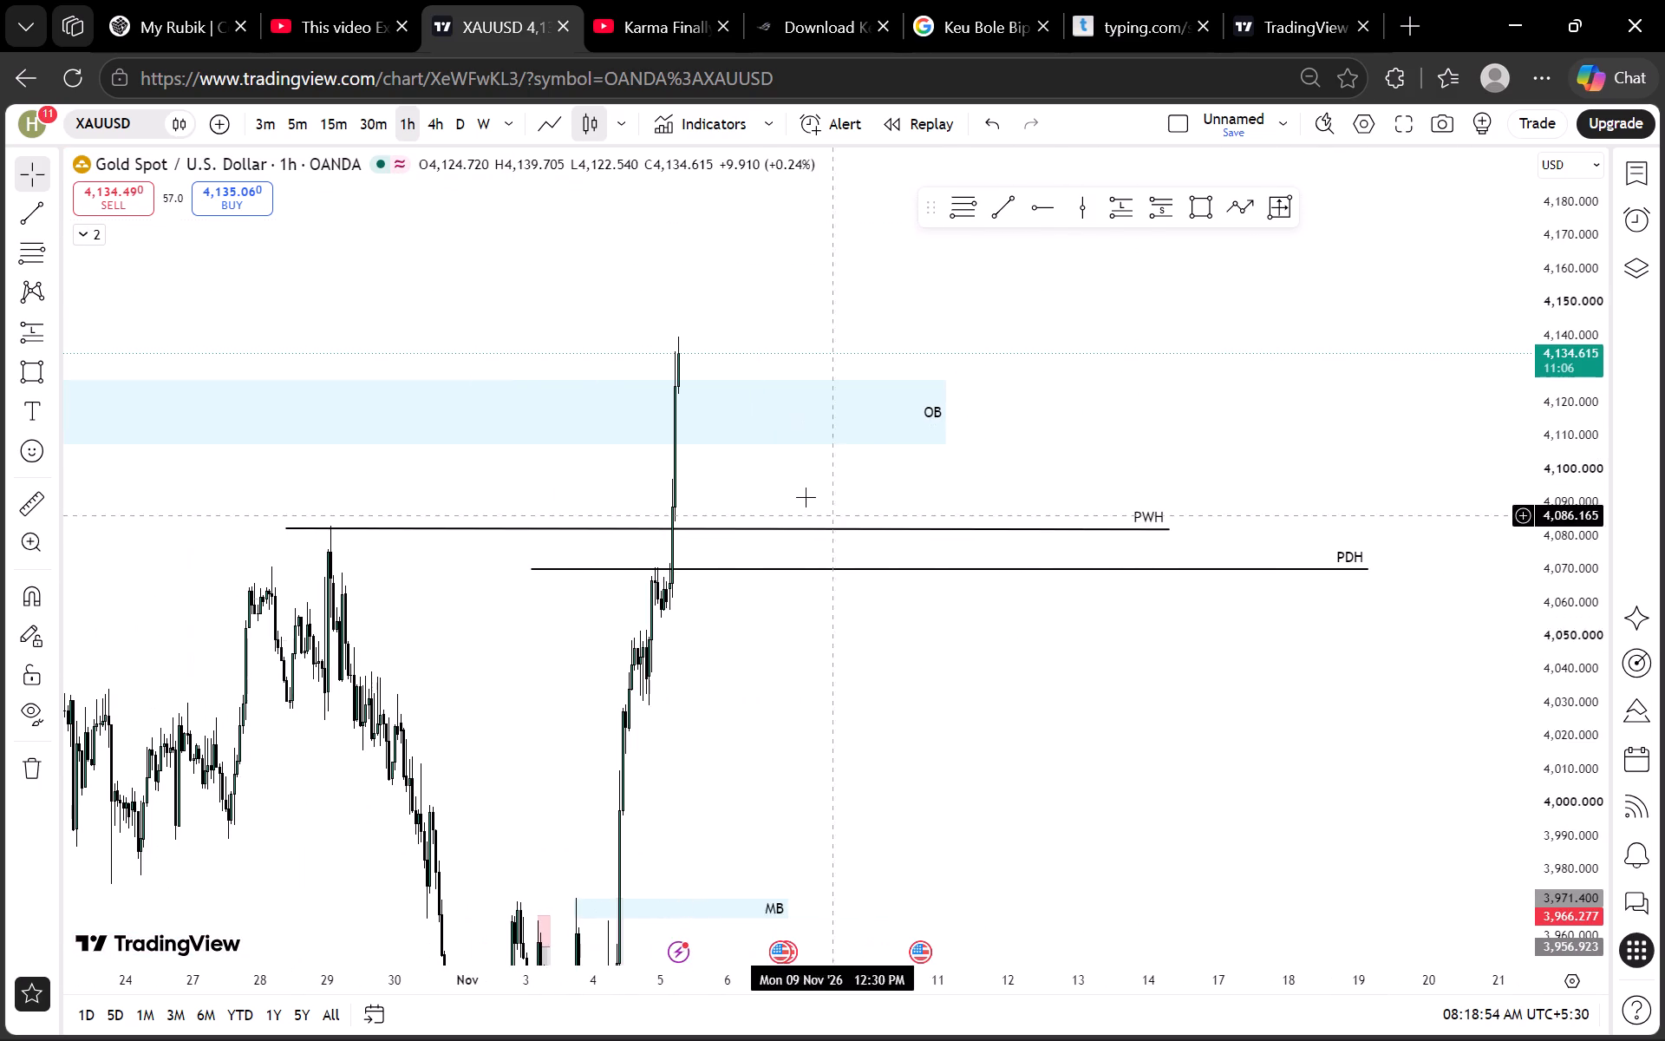
{"action": "left_click_drag", "start_coordinate": [863, 742], "coordinate": [836, 712]}
Compare the OB zone and the PWH and PDH lines on the 4-hour and 1-day charts.
{"action": "left_click", "coordinate": [422, 126]}
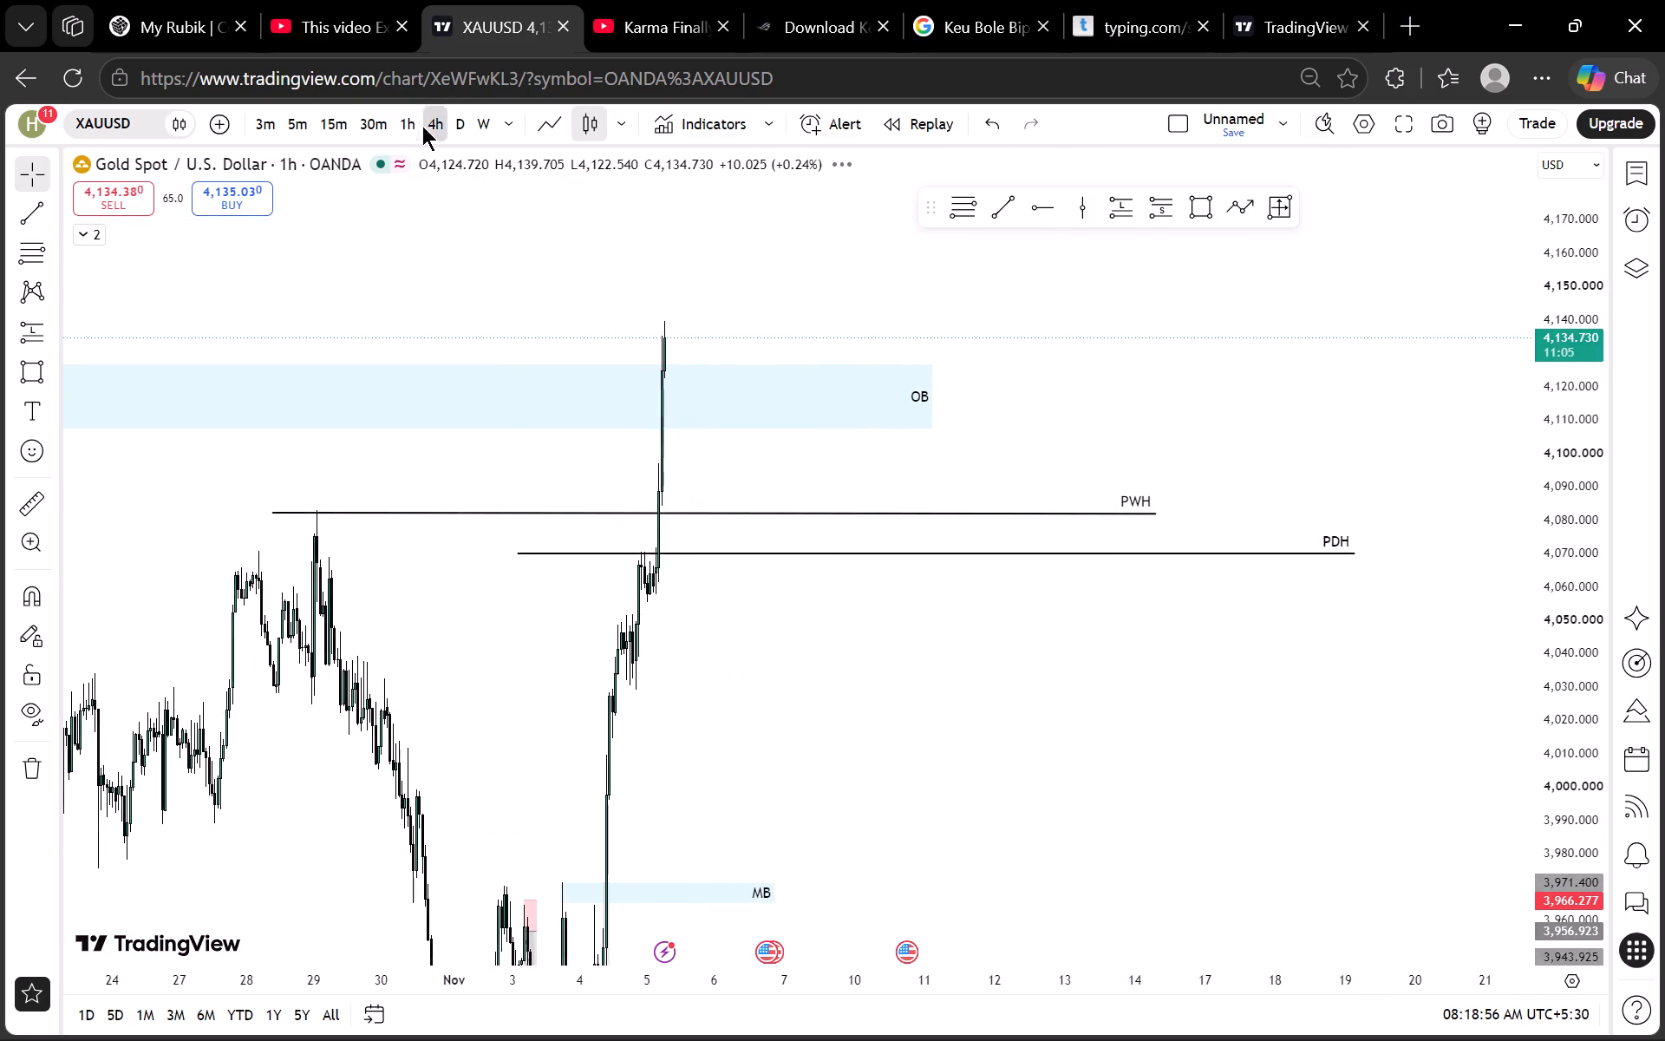
{"action": "scroll", "coordinate": [925, 636], "scroll_direction": "up", "scroll_amount": 3}
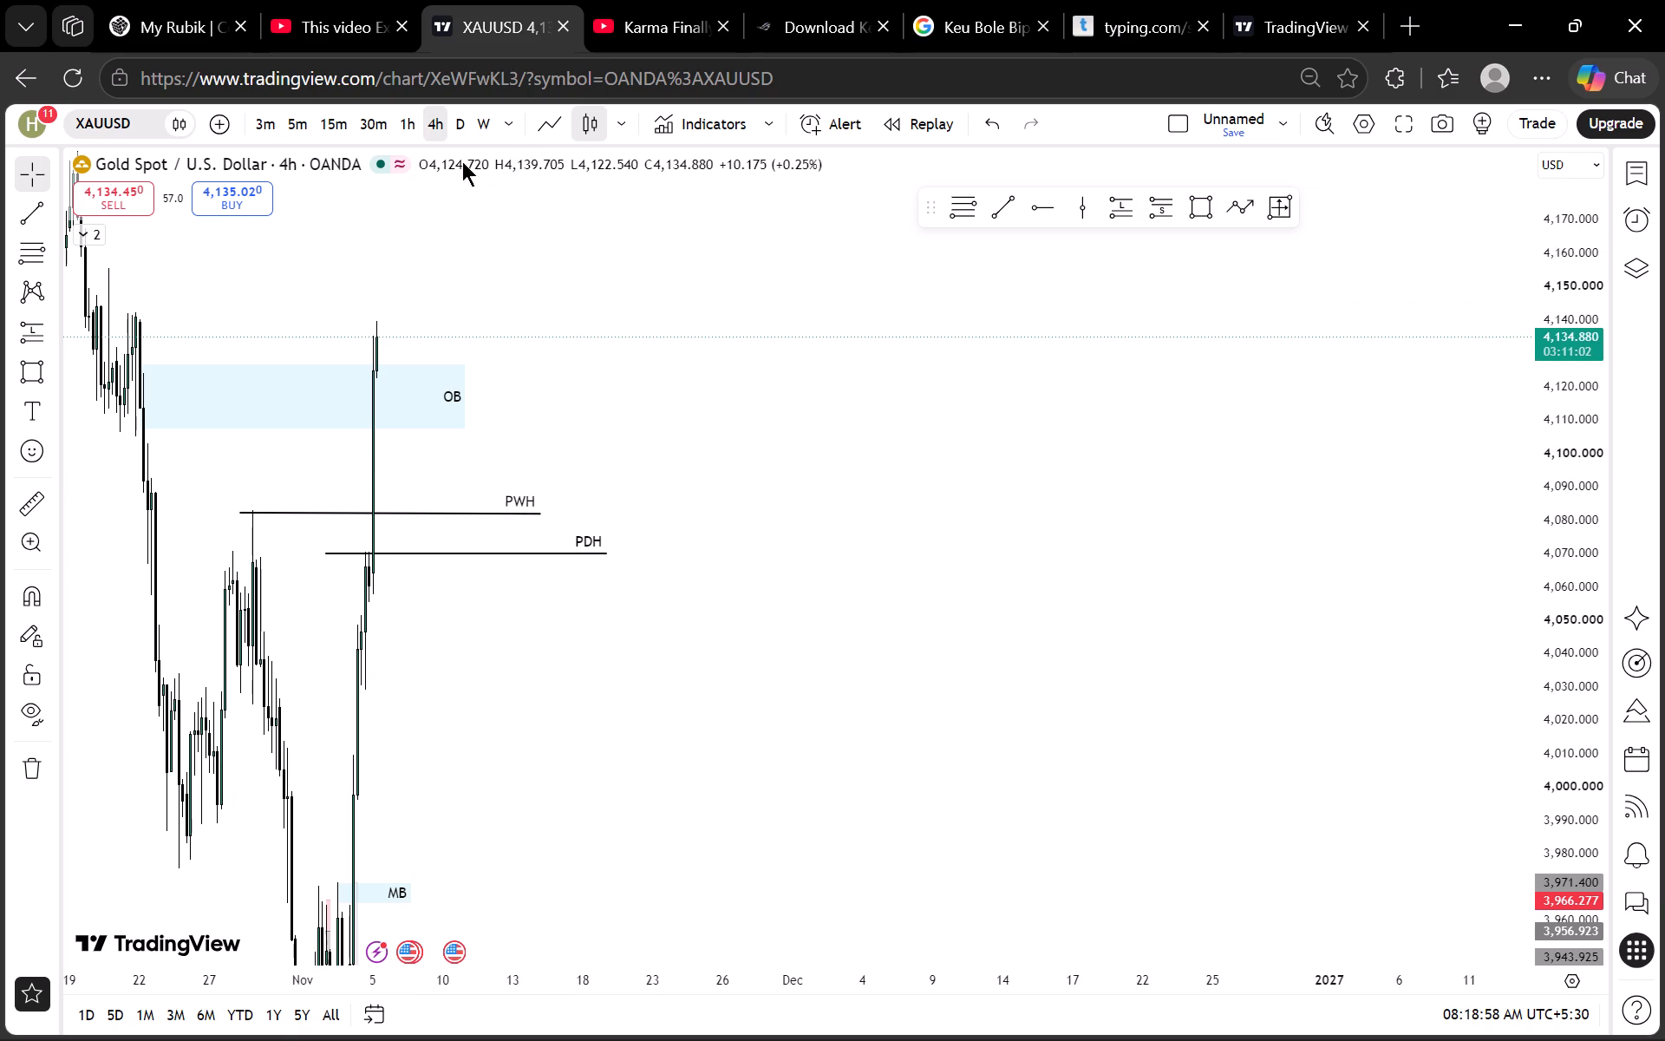
{"action": "left_click", "coordinate": [454, 125]}
{"action": "left_click", "coordinate": [446, 124]}
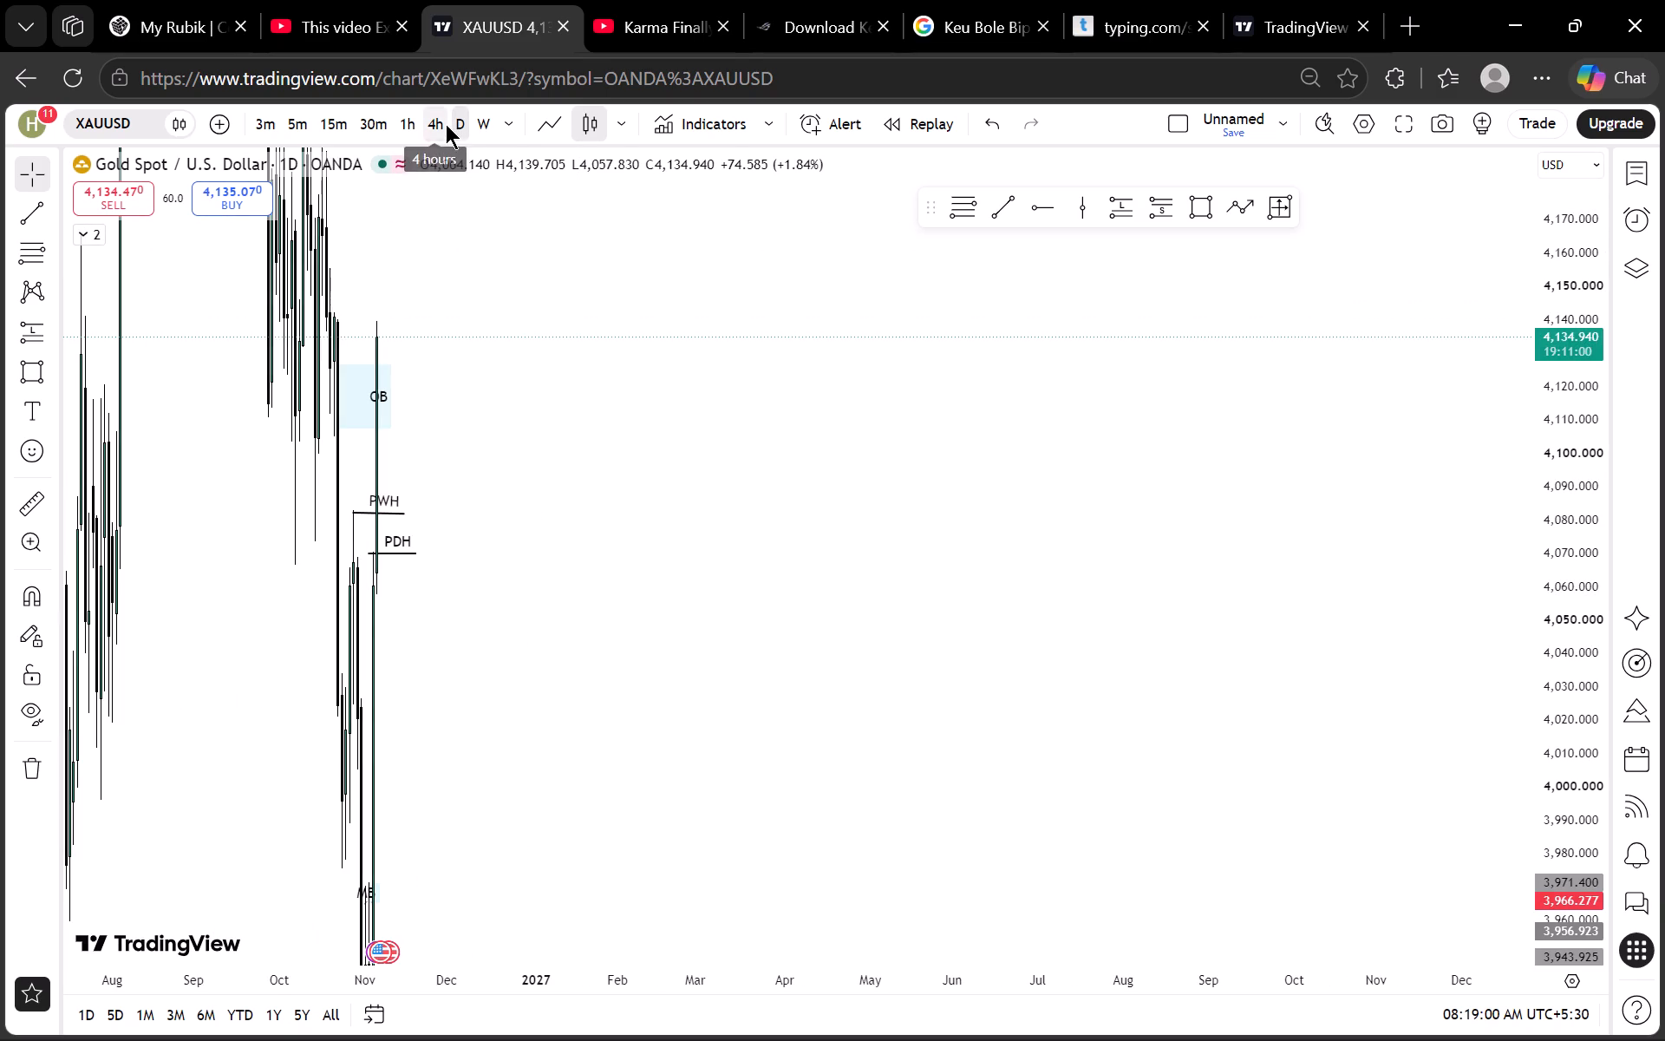
{"action": "left_click_drag", "start_coordinate": [619, 686], "coordinate": [1124, 724]}
{"action": "scroll", "coordinate": [1008, 734], "scroll_direction": "up", "scroll_amount": 9}
{"action": "left_click_drag", "start_coordinate": [911, 750], "coordinate": [1152, 737]}
{"action": "left_click_drag", "start_coordinate": [819, 732], "coordinate": [1404, 728]}
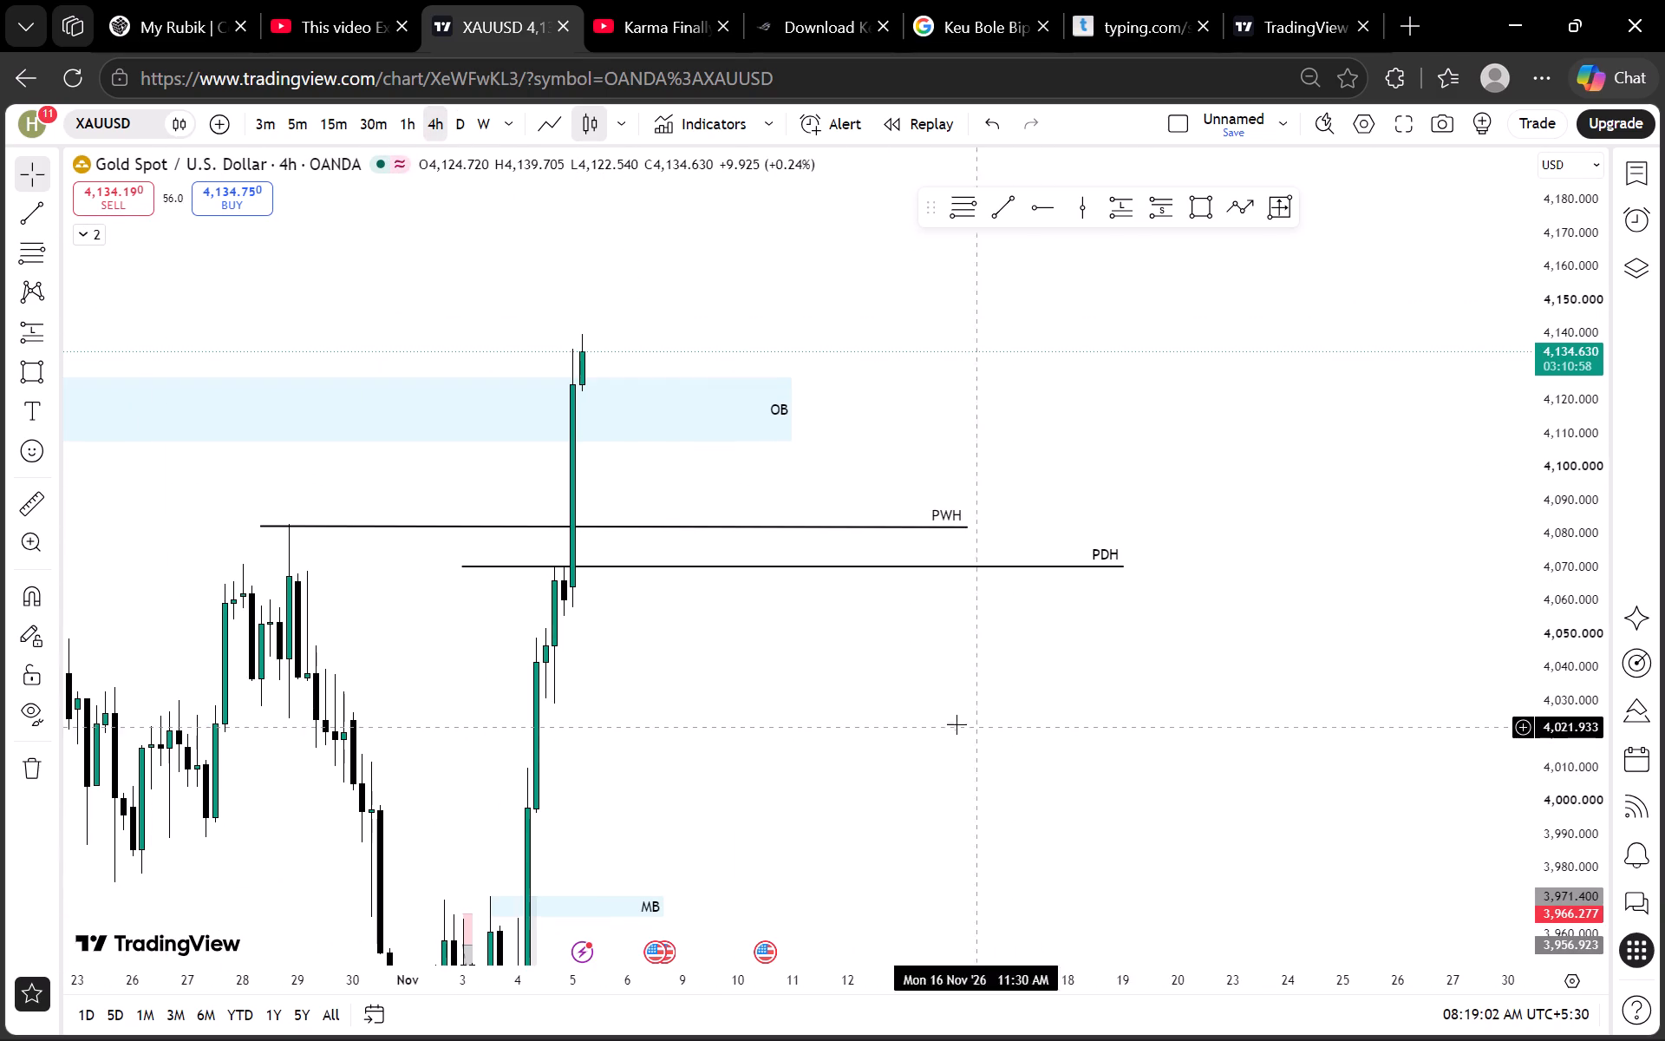
On the 1-hour chart, move the PDH line's start point to the 4 Nov high at about 10:30 PM.
{"action": "left_click", "coordinate": [409, 118]}
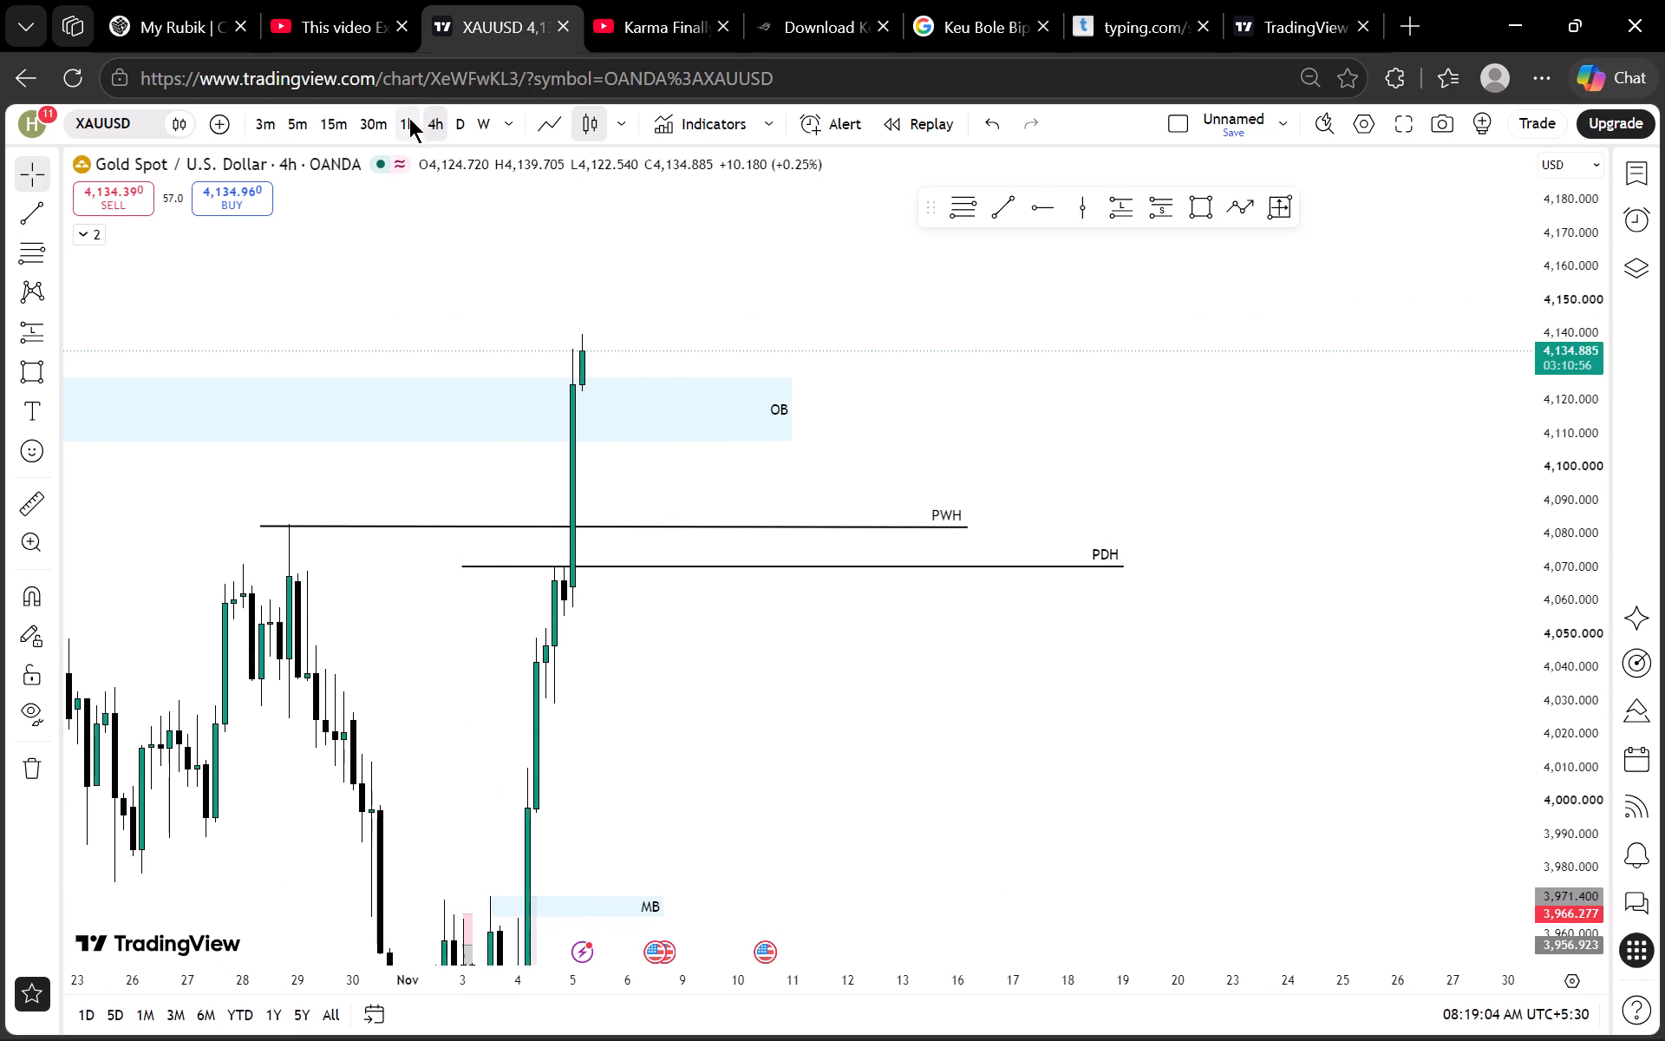
{"action": "scroll", "coordinate": [626, 476], "scroll_direction": "down", "scroll_amount": 4}
{"action": "left_click_drag", "start_coordinate": [1061, 639], "coordinate": [817, 636]}
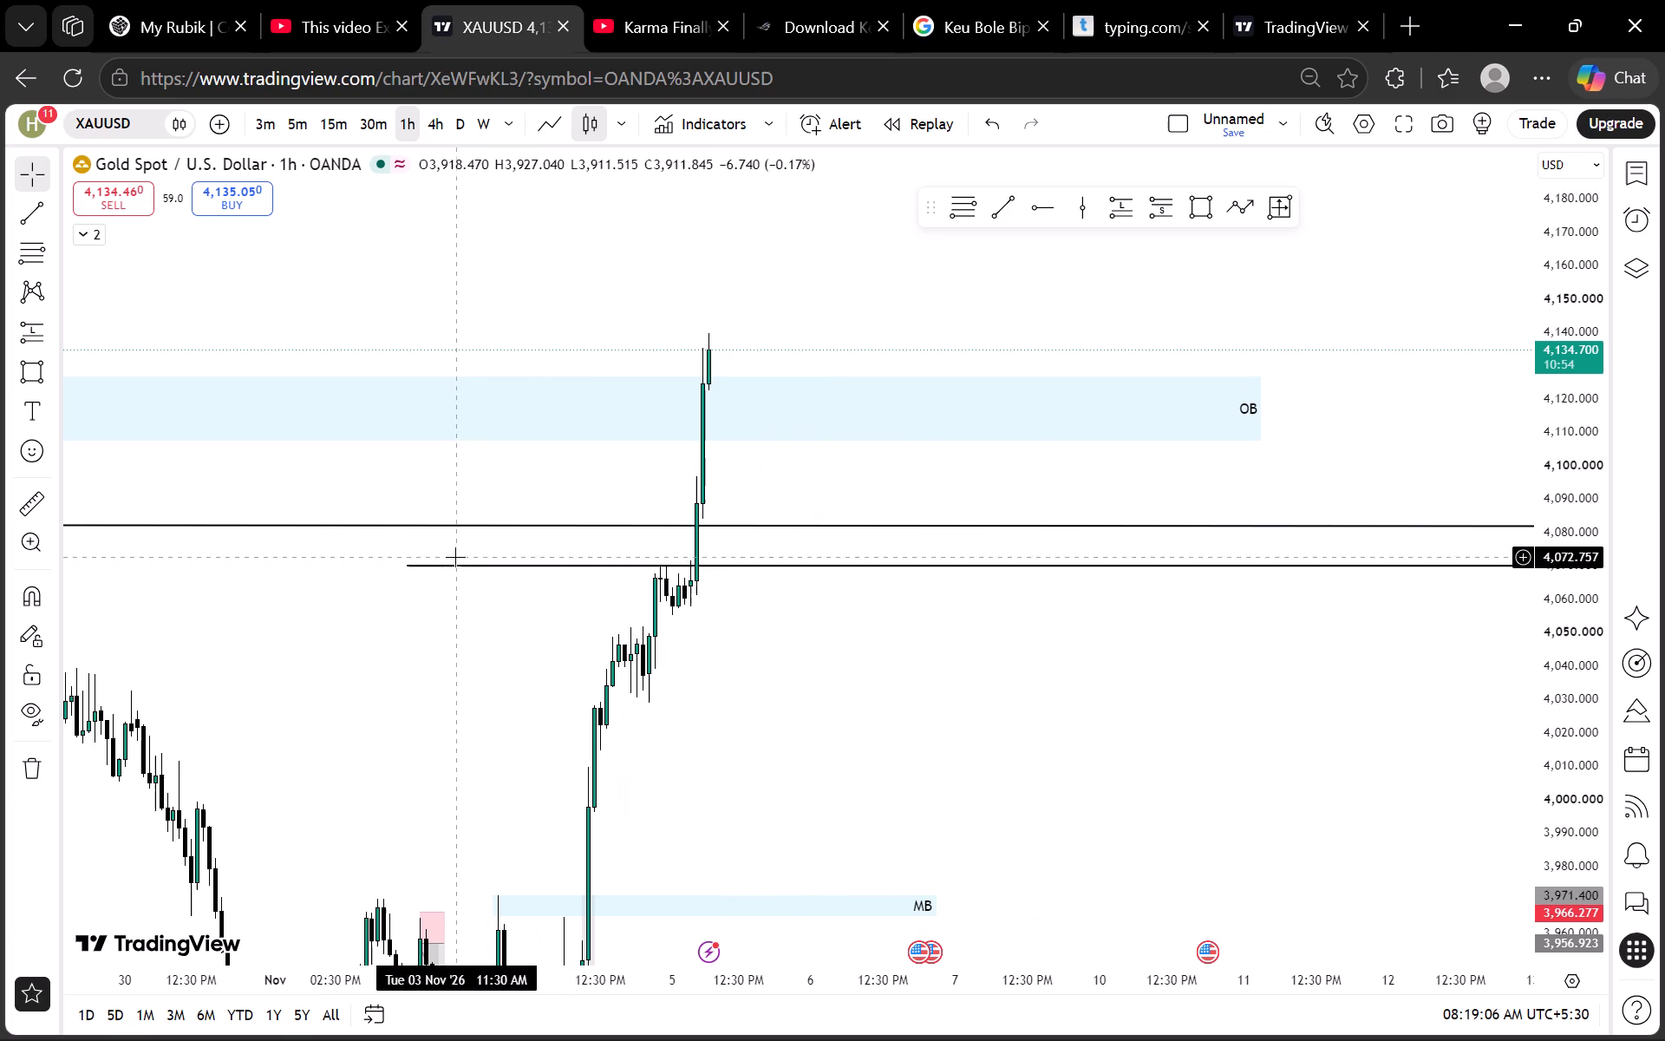
{"action": "left_click_drag", "start_coordinate": [409, 567], "coordinate": [655, 568]}
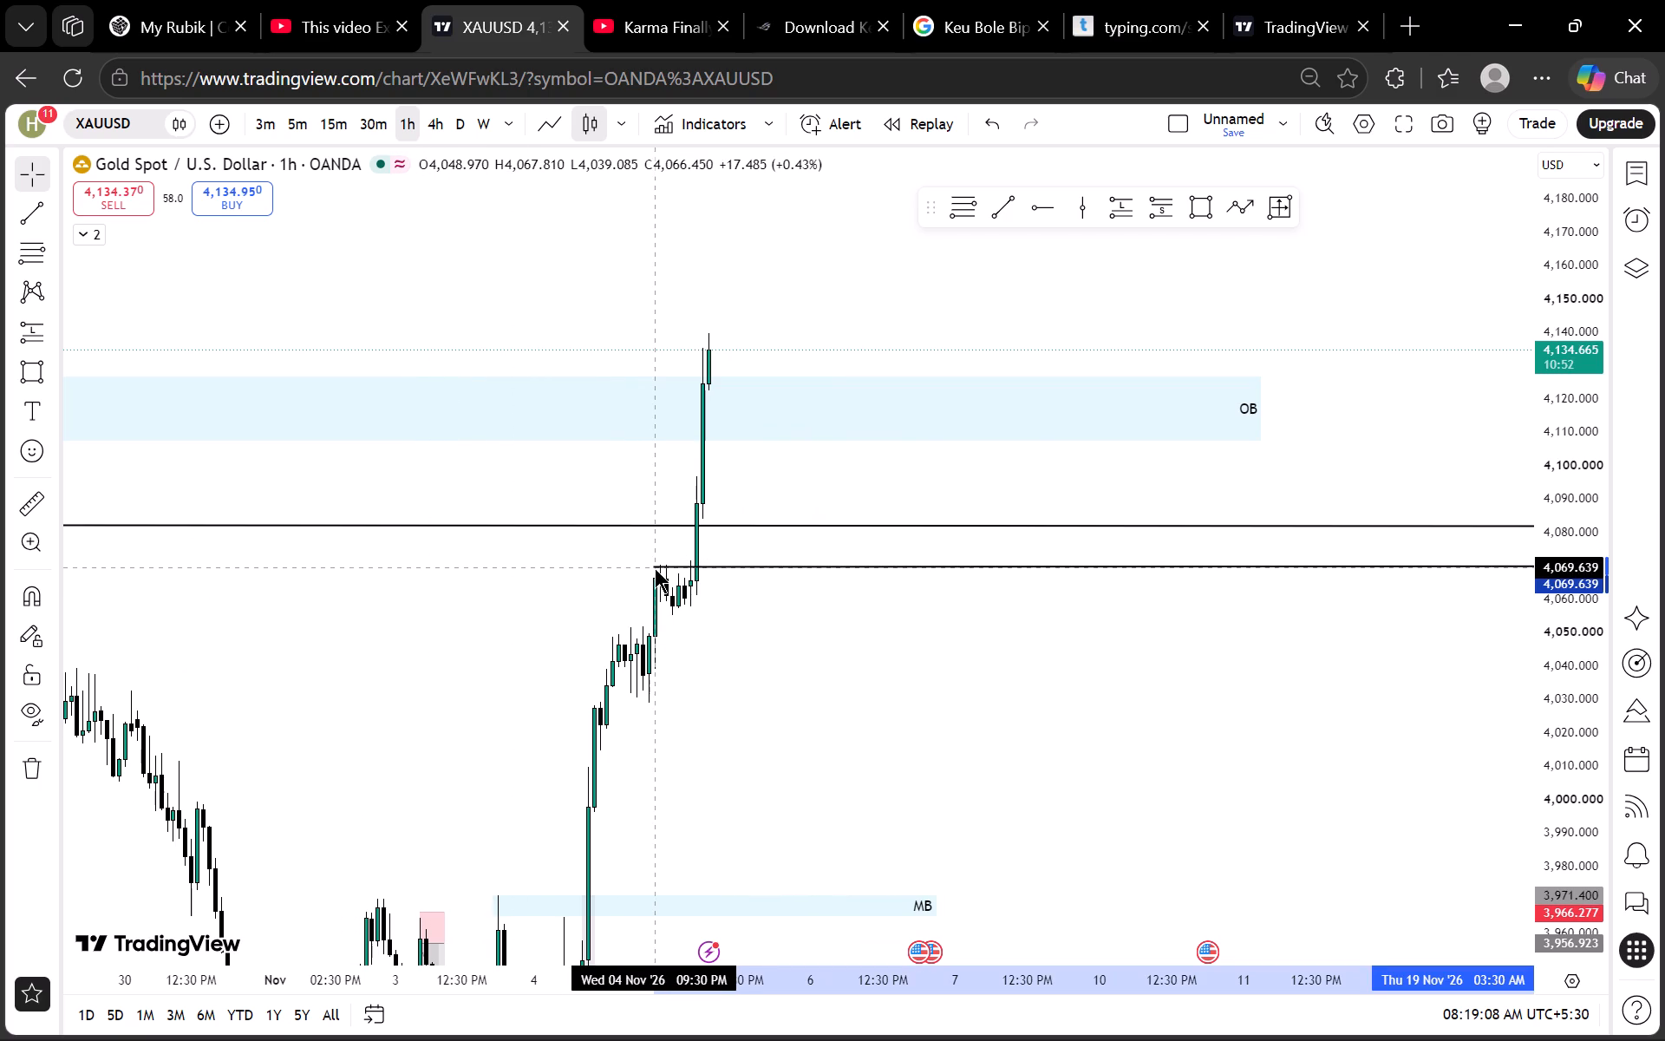
{"action": "left_click_drag", "start_coordinate": [655, 568], "coordinate": [658, 568]}
{"action": "left_click", "coordinate": [850, 613]}
Shorten the PDH line by moving its end point back to about 13 Nov, near 4,069.
{"action": "left_click_drag", "start_coordinate": [1005, 652], "coordinate": [672, 634]}
{"action": "scroll", "coordinate": [689, 619], "scroll_direction": "down", "scroll_amount": 4}
{"action": "left_click_drag", "start_coordinate": [1182, 619], "coordinate": [857, 619]}
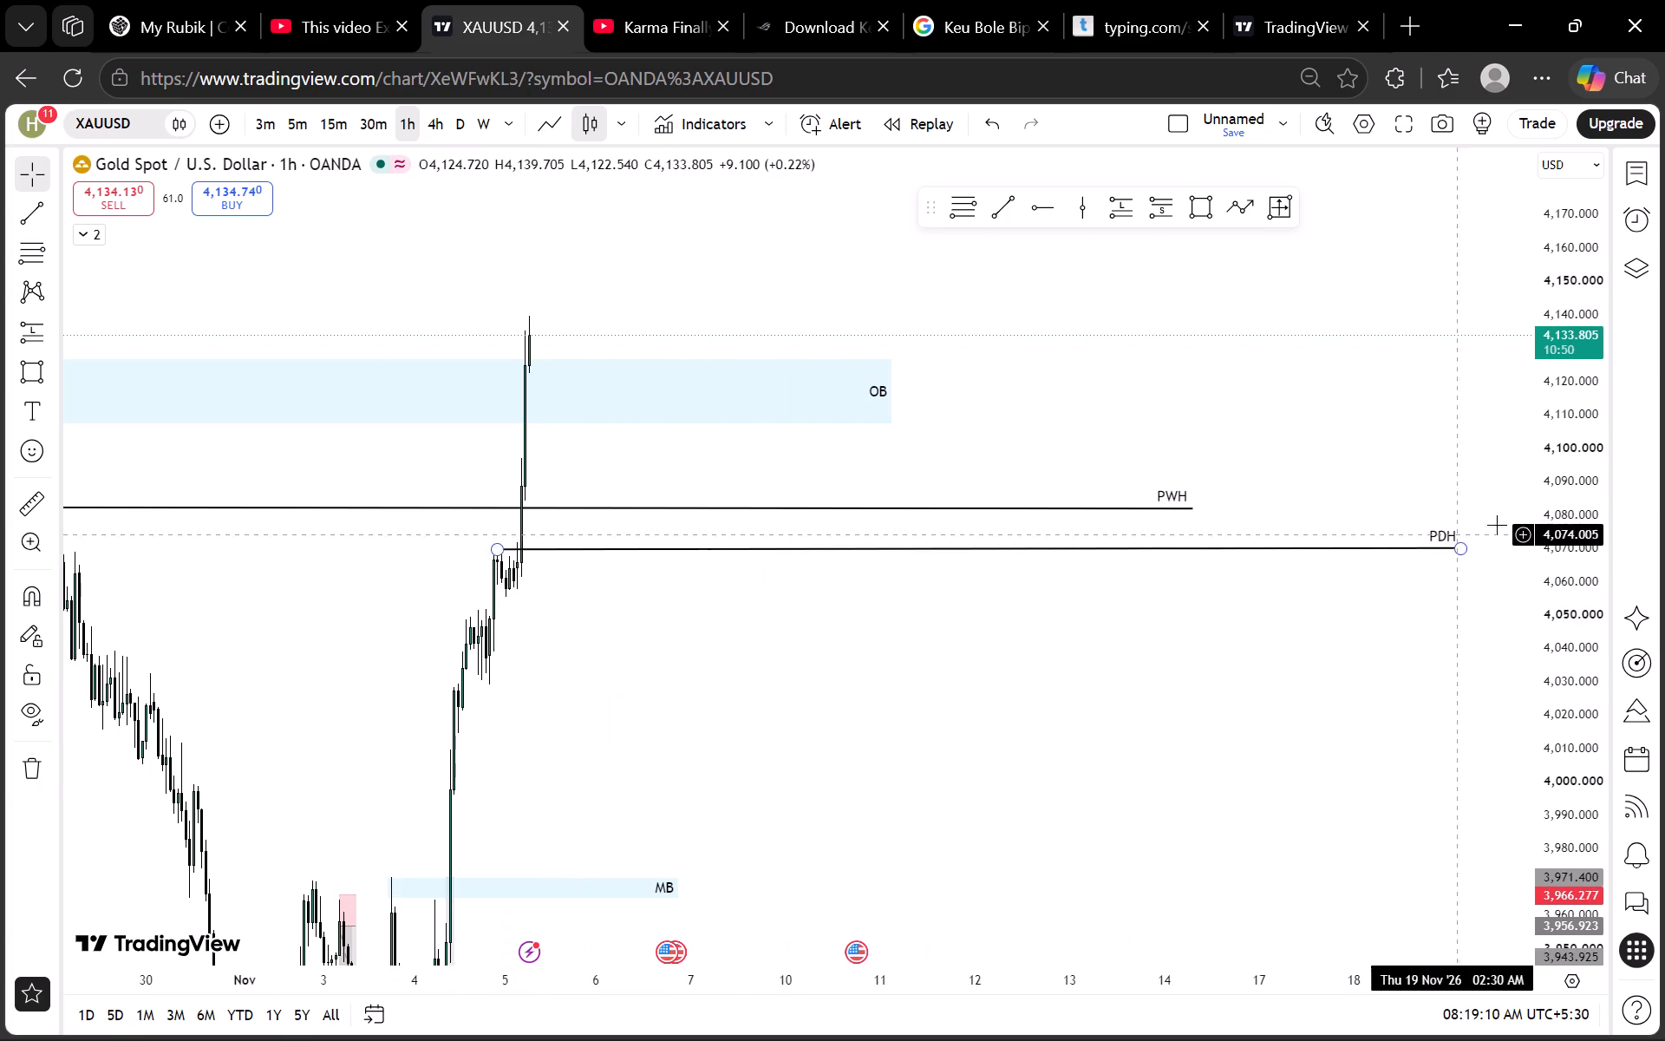
{"action": "left_click_drag", "start_coordinate": [1459, 551], "coordinate": [1094, 551]}
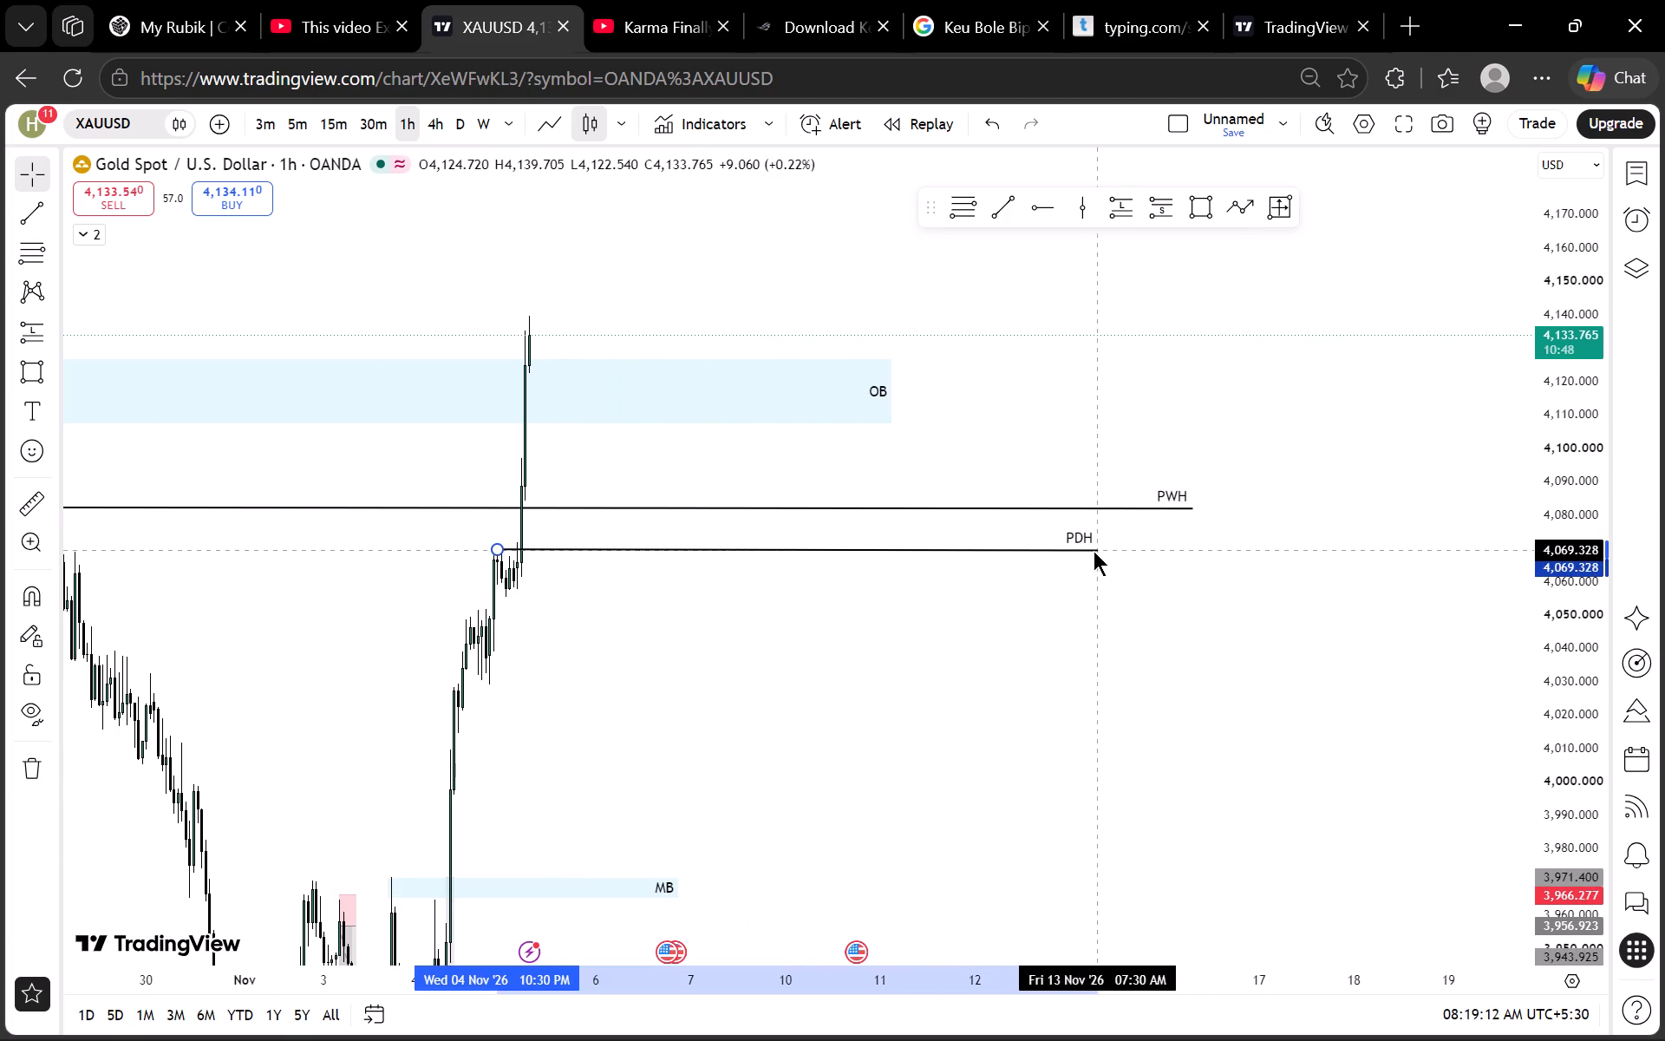
{"action": "left_click_drag", "start_coordinate": [1094, 551], "coordinate": [1088, 551]}
Shorten the PWH line by moving its end point back to 11 Nov at about 5:30 AM, near 4,082.
{"action": "left_click_drag", "start_coordinate": [1188, 508], "coordinate": [902, 513]}
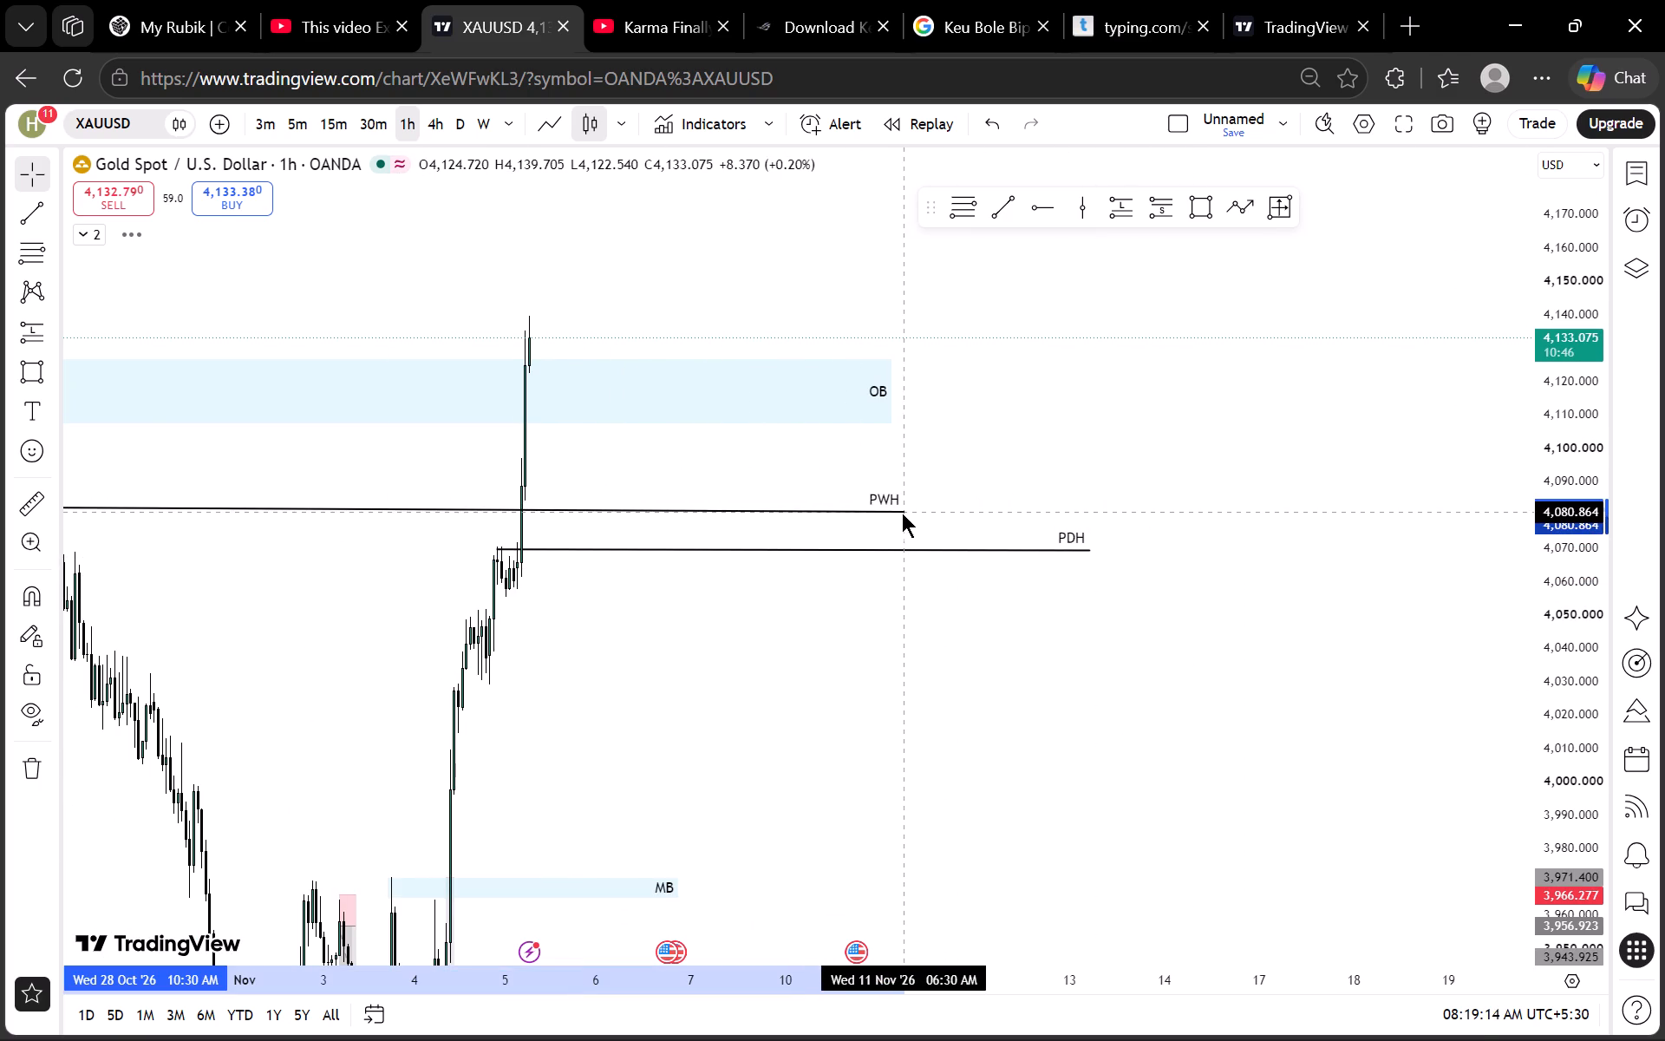
{"action": "left_click_drag", "start_coordinate": [902, 513], "coordinate": [898, 507]}
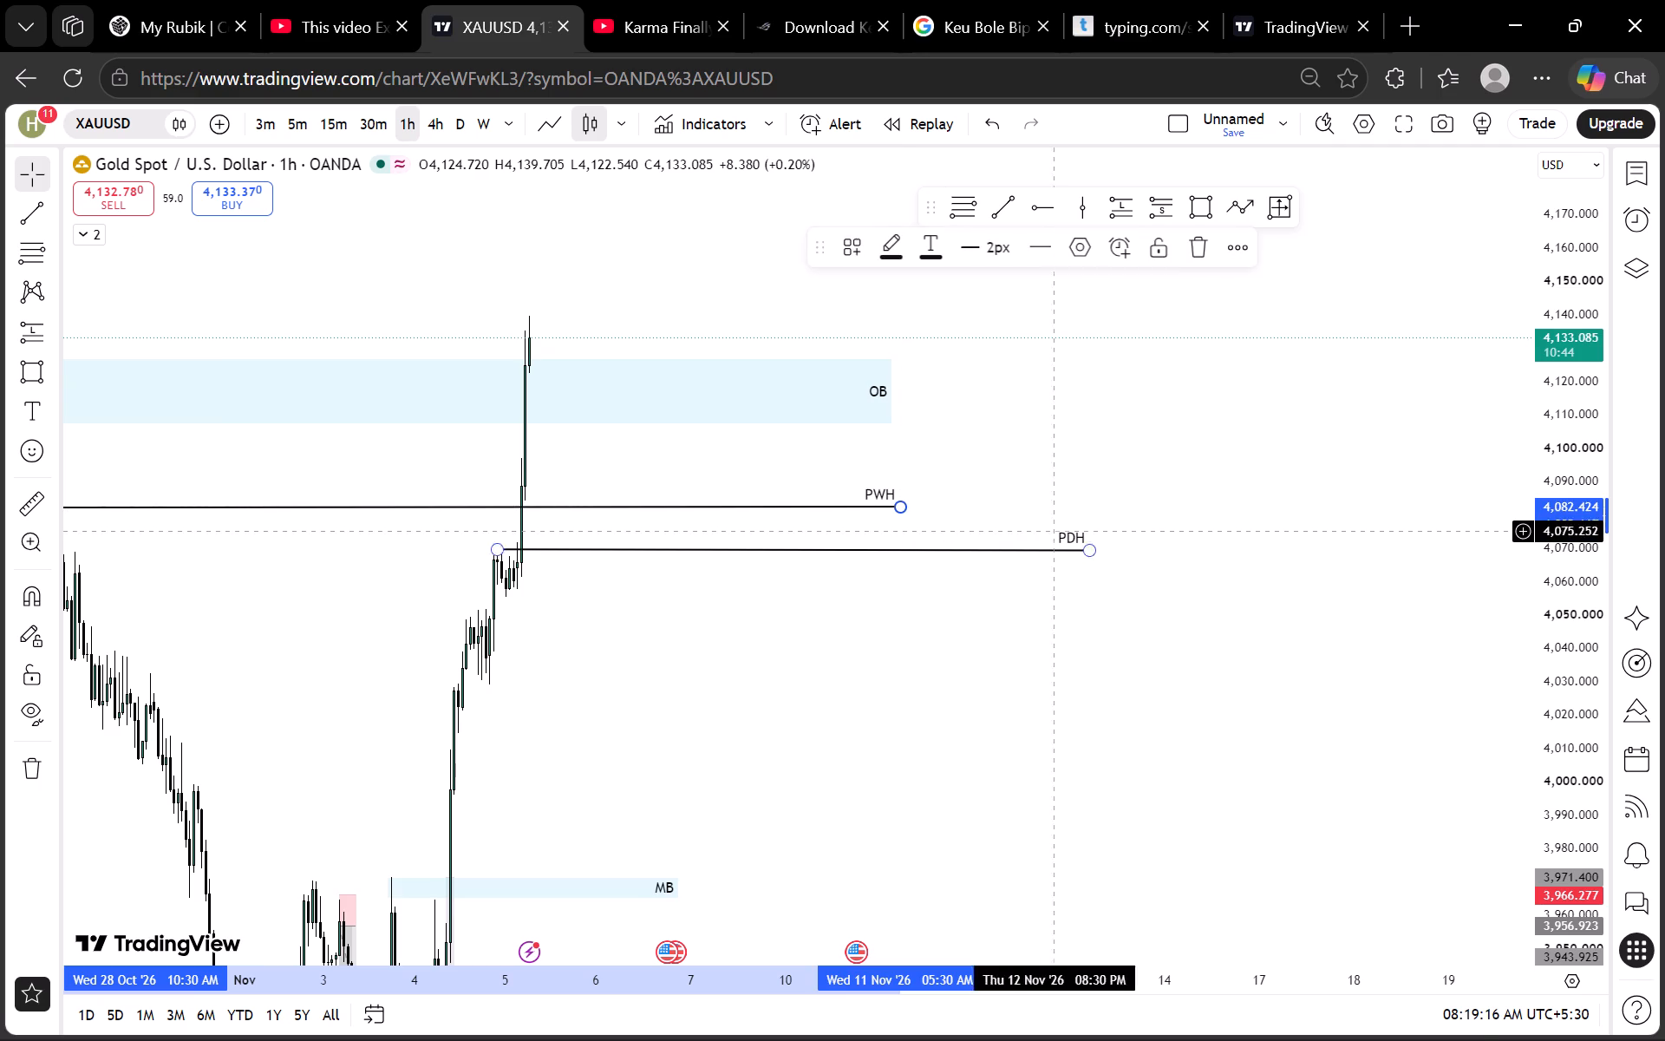
Shorten the PDH line by moving its end point back to about 11 Nov, near 4,069.
{"action": "left_click_drag", "start_coordinate": [1085, 546], "coordinate": [893, 544]}
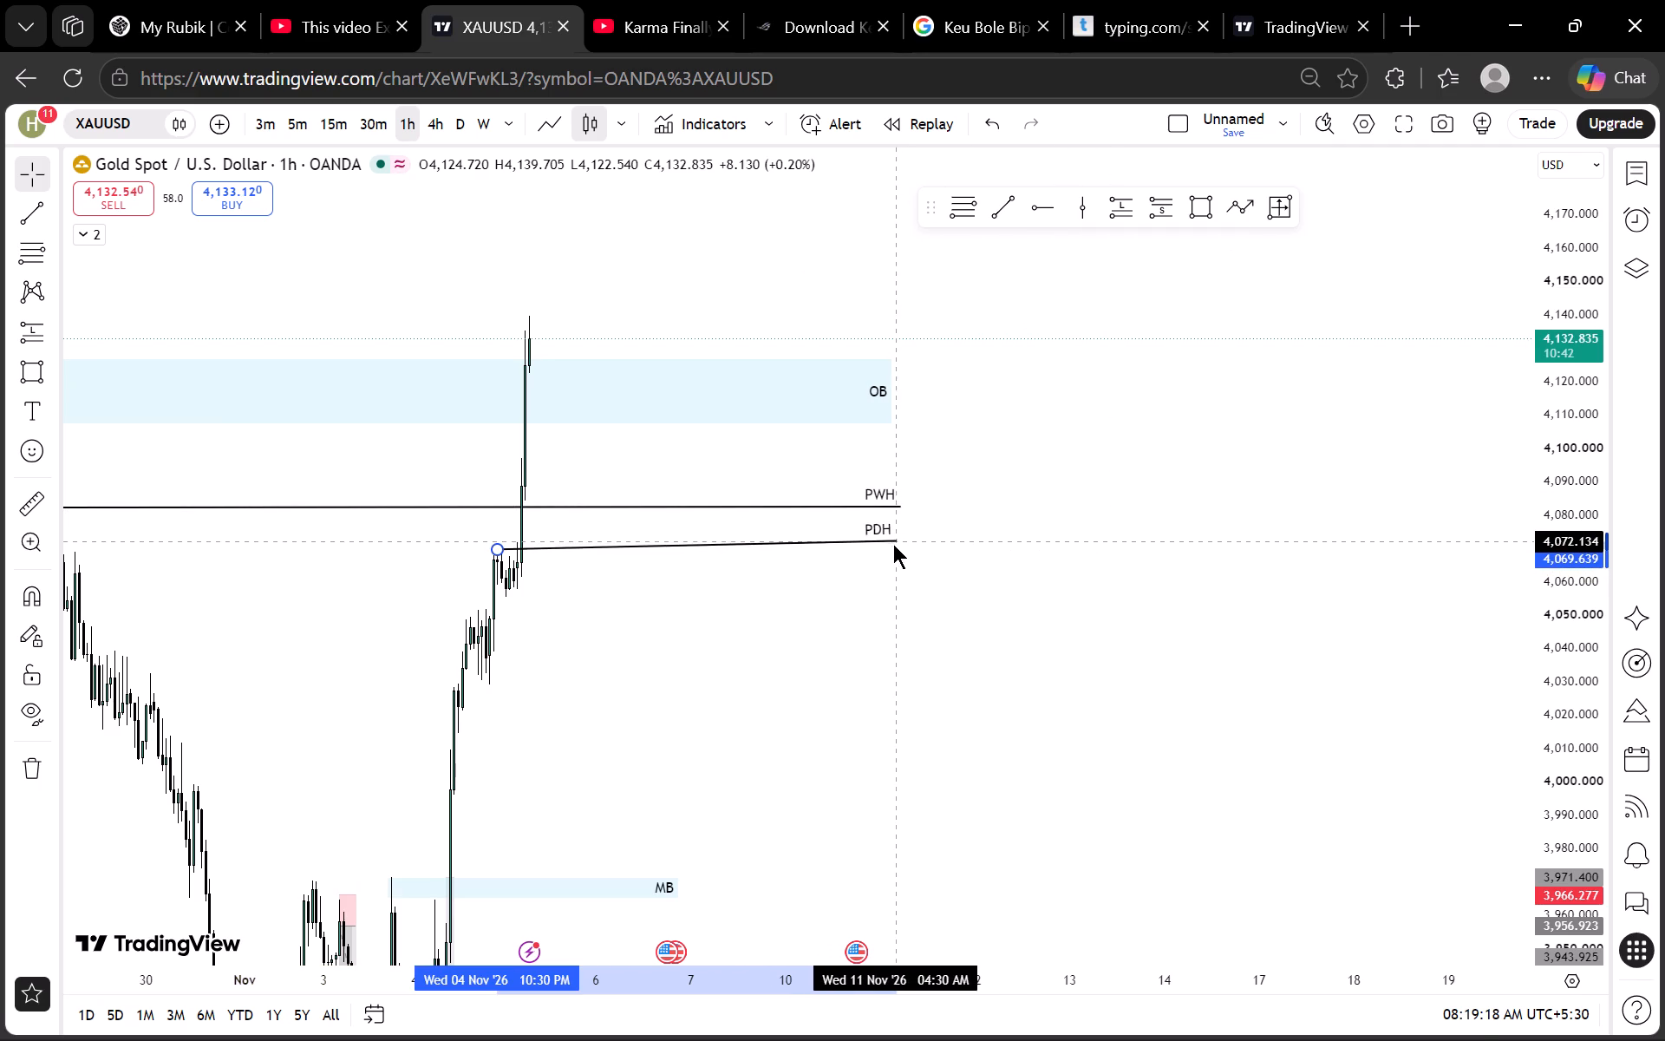
{"action": "left_click_drag", "start_coordinate": [893, 544], "coordinate": [891, 550]}
{"action": "left_click", "coordinate": [816, 598]}
Check the OB zone and the PWH and PDH lines on the 1-hour and 4-hour charts.
{"action": "left_click_drag", "start_coordinate": [824, 625], "coordinate": [885, 624]}
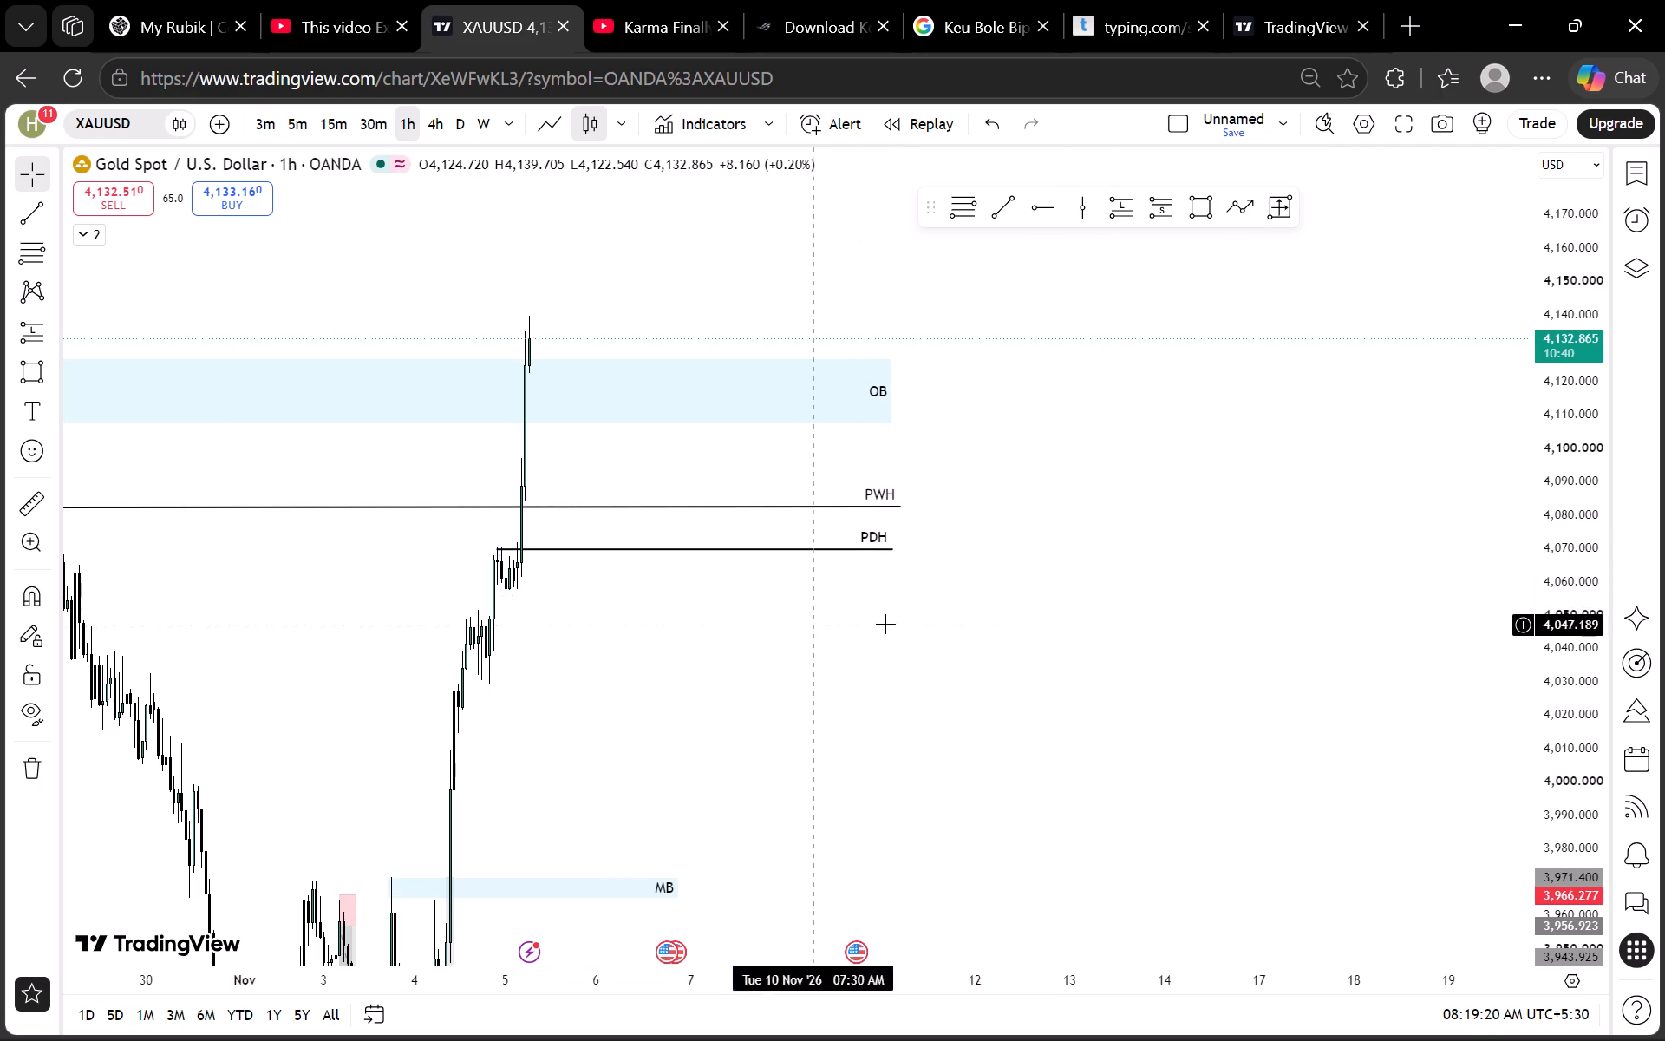
{"action": "left_click_drag", "start_coordinate": [885, 624], "coordinate": [1116, 559]}
{"action": "scroll", "coordinate": [1541, 479], "scroll_direction": "down", "scroll_amount": 5}
{"action": "scroll", "coordinate": [1536, 514], "scroll_direction": "up", "scroll_amount": 14}
{"action": "left_click_drag", "start_coordinate": [1269, 353], "coordinate": [1390, 710]}
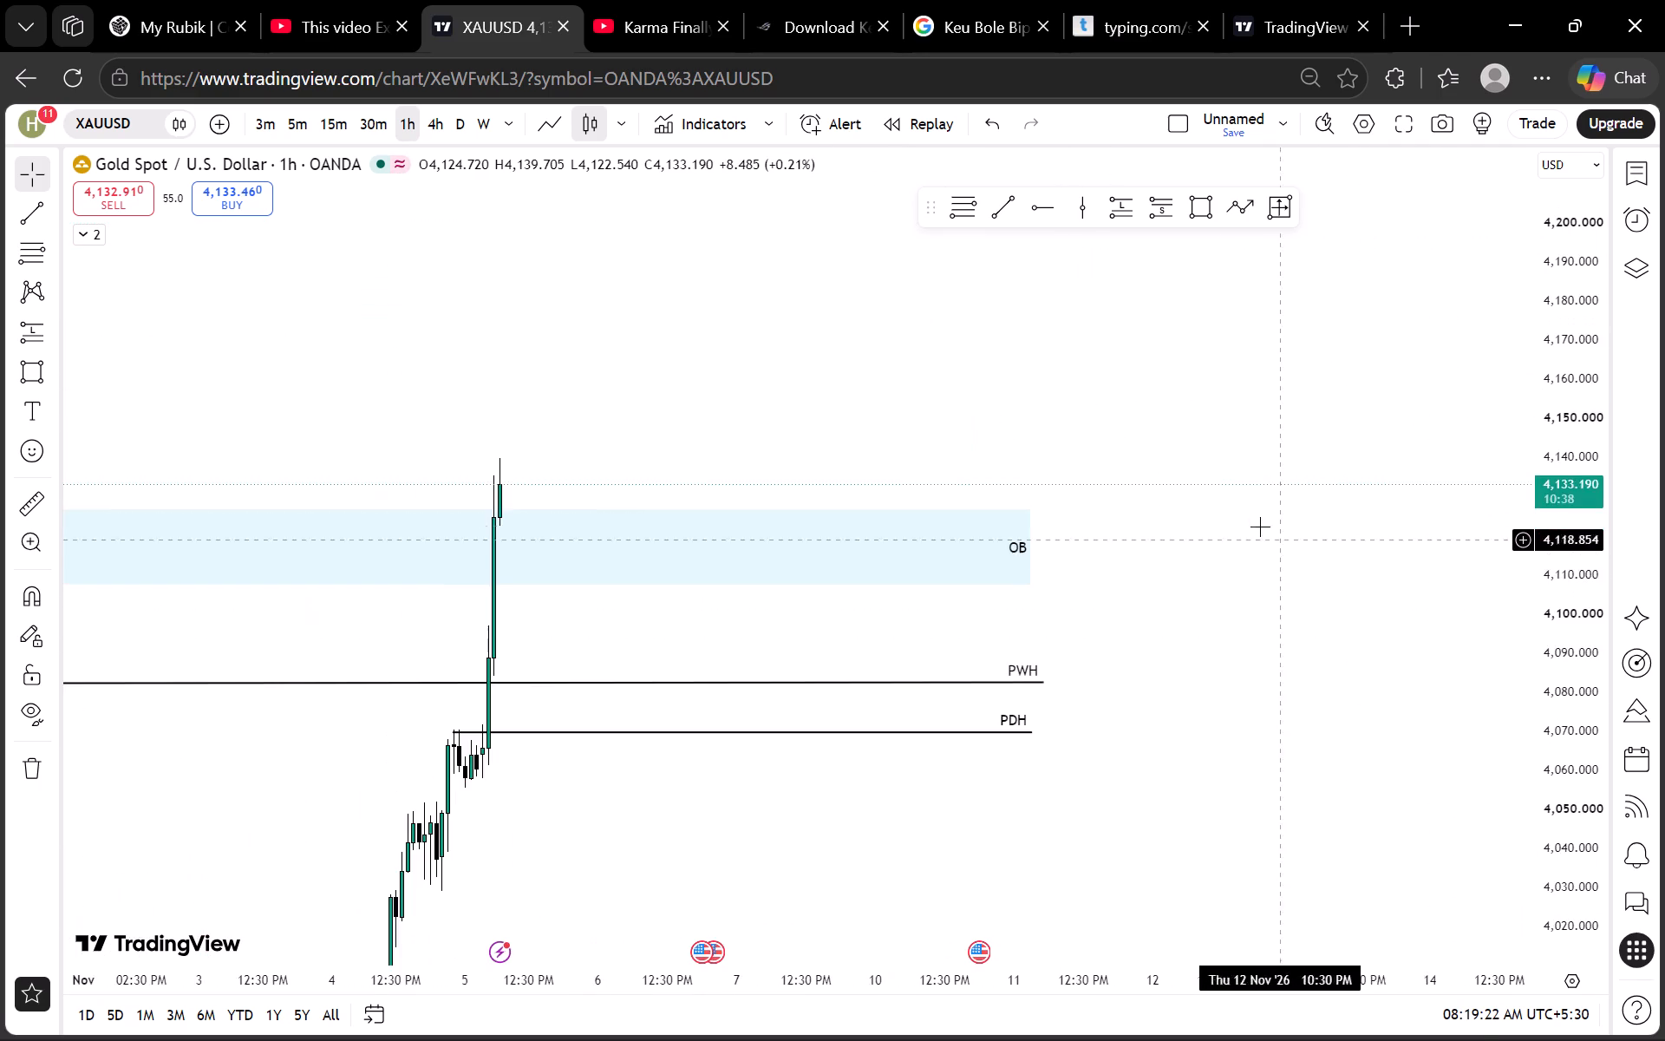
{"action": "left_click_drag", "start_coordinate": [1277, 507], "coordinate": [1387, 478]}
{"action": "scroll", "coordinate": [1556, 462], "scroll_direction": "up", "scroll_amount": 6}
{"action": "scroll", "coordinate": [649, 348], "scroll_direction": "up", "scroll_amount": 1}
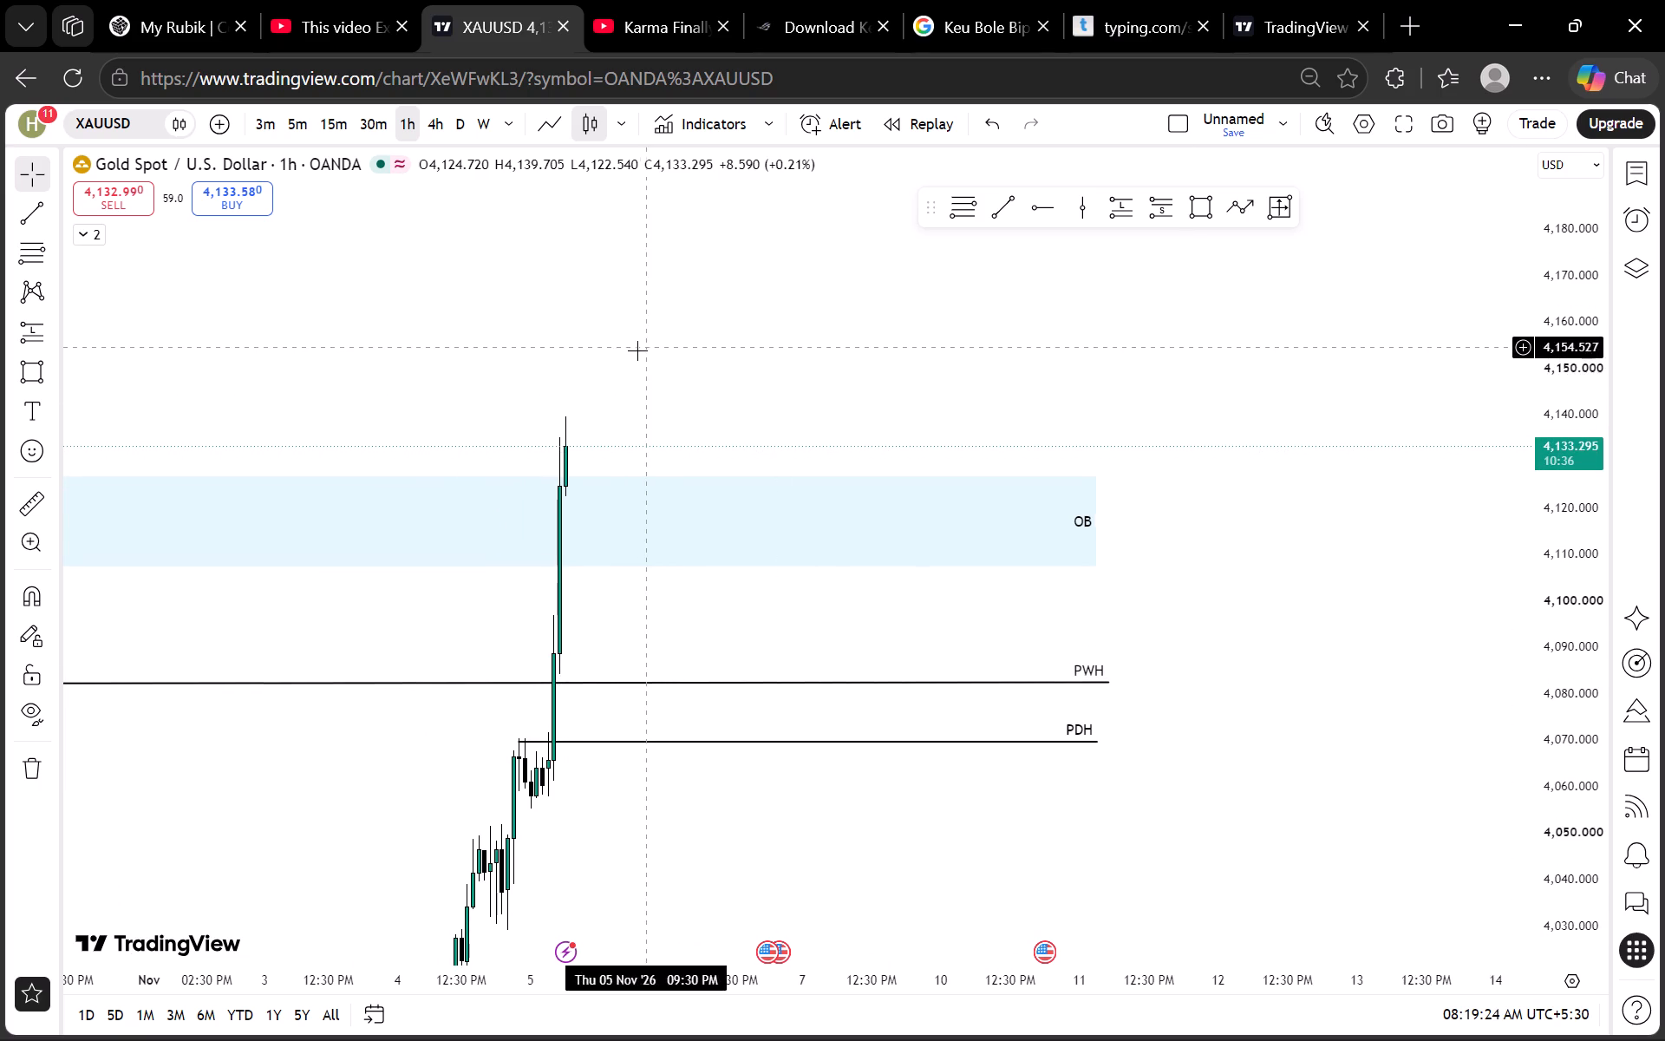
{"action": "scroll", "coordinate": [637, 350], "scroll_direction": "up", "scroll_amount": 1}
{"action": "left_click_drag", "start_coordinate": [659, 349], "coordinate": [845, 341]}
{"action": "left_click", "coordinate": [445, 131]}
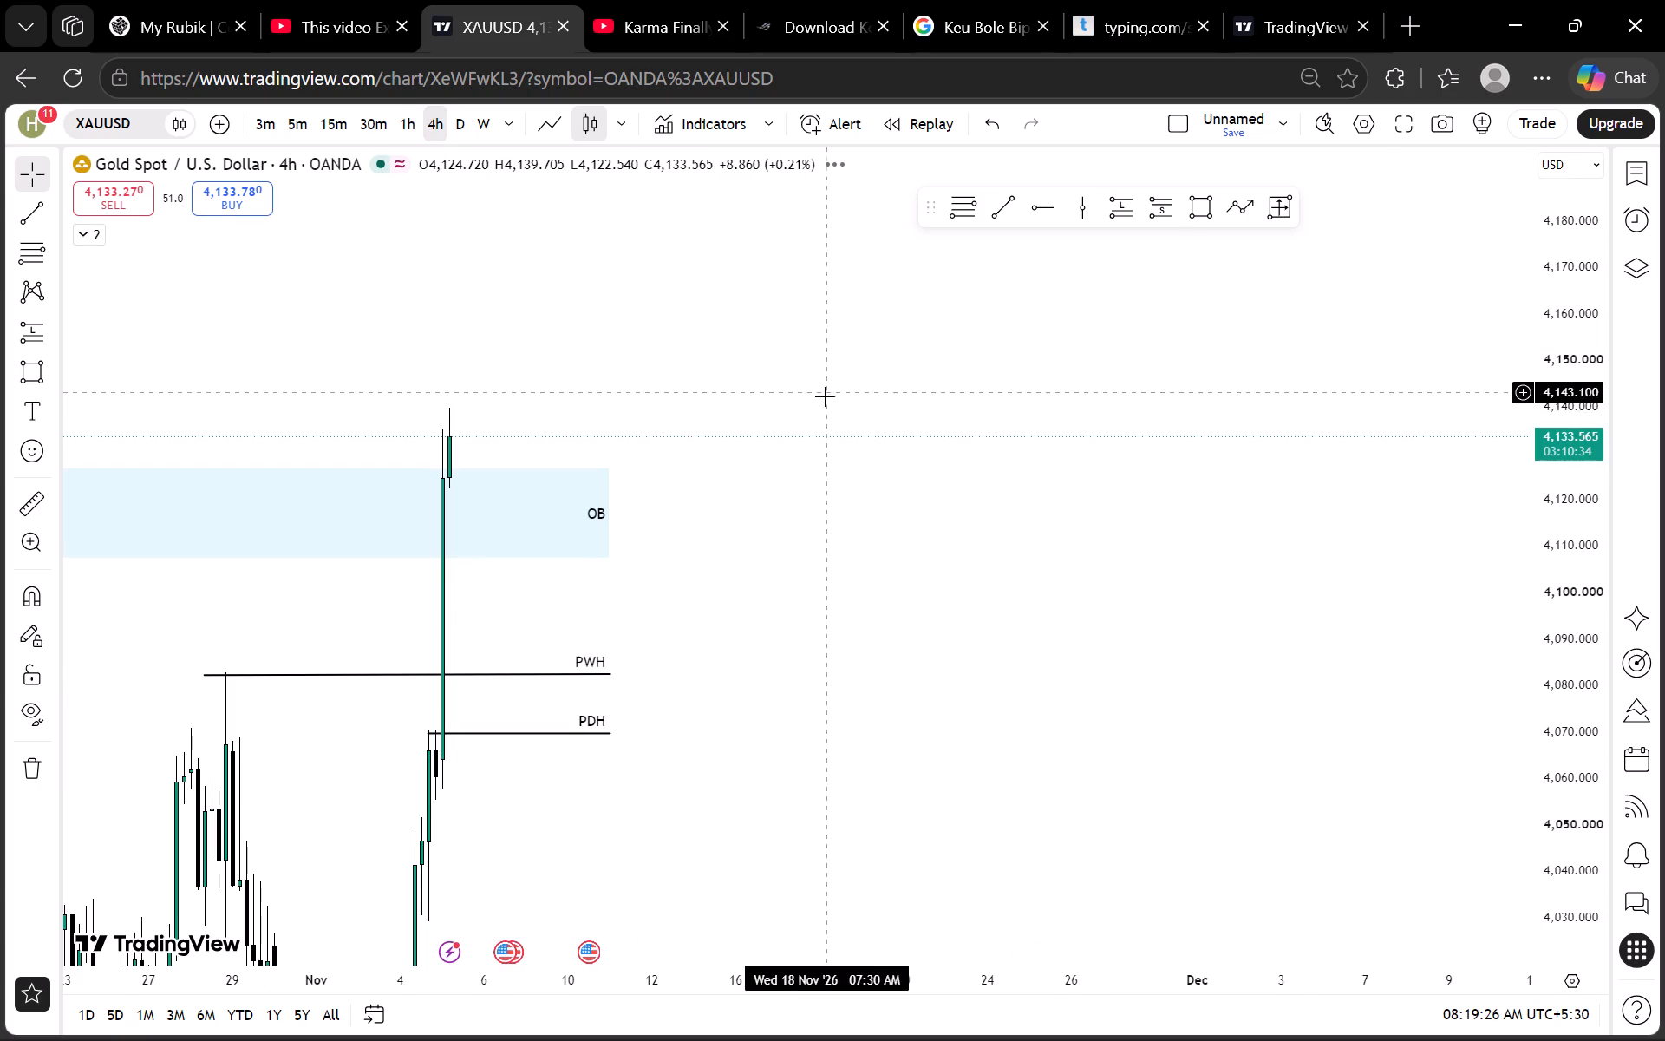
{"action": "left_click", "coordinate": [385, 105]}
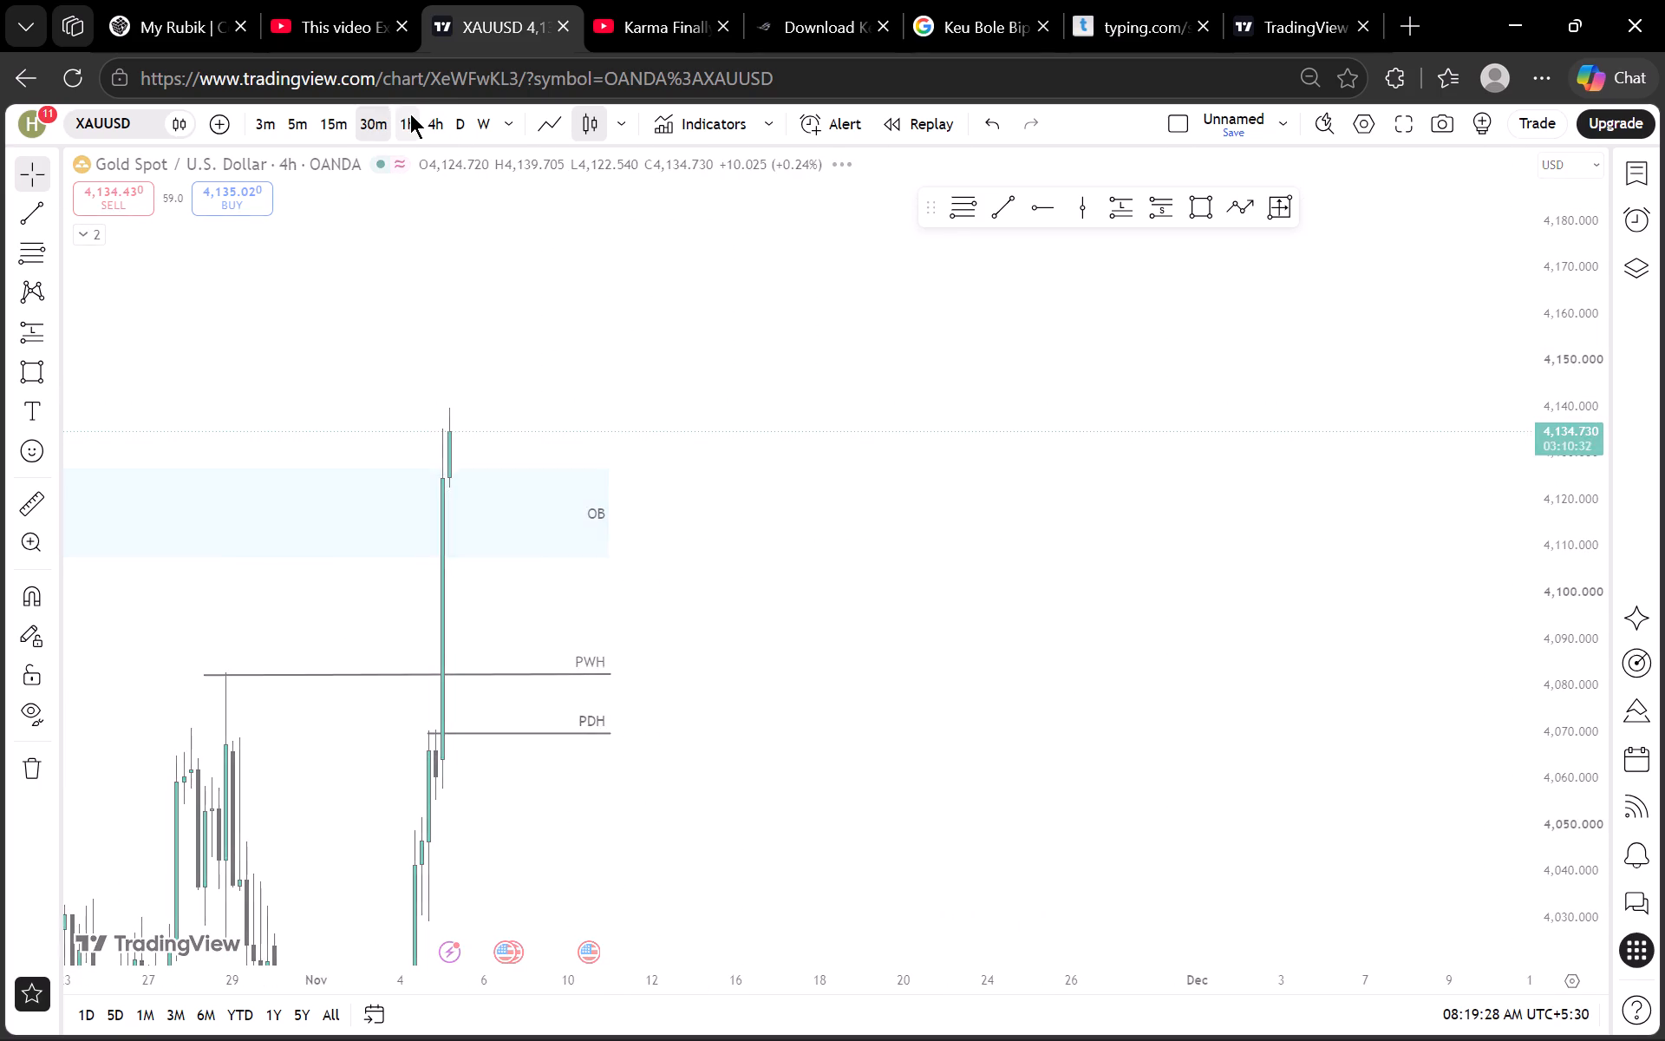
Examine the 1-hour price action around the OB zone and back along the PWH line to late October.
{"action": "left_click", "coordinate": [410, 114]}
{"action": "left_click_drag", "start_coordinate": [780, 357], "coordinate": [1341, 504]}
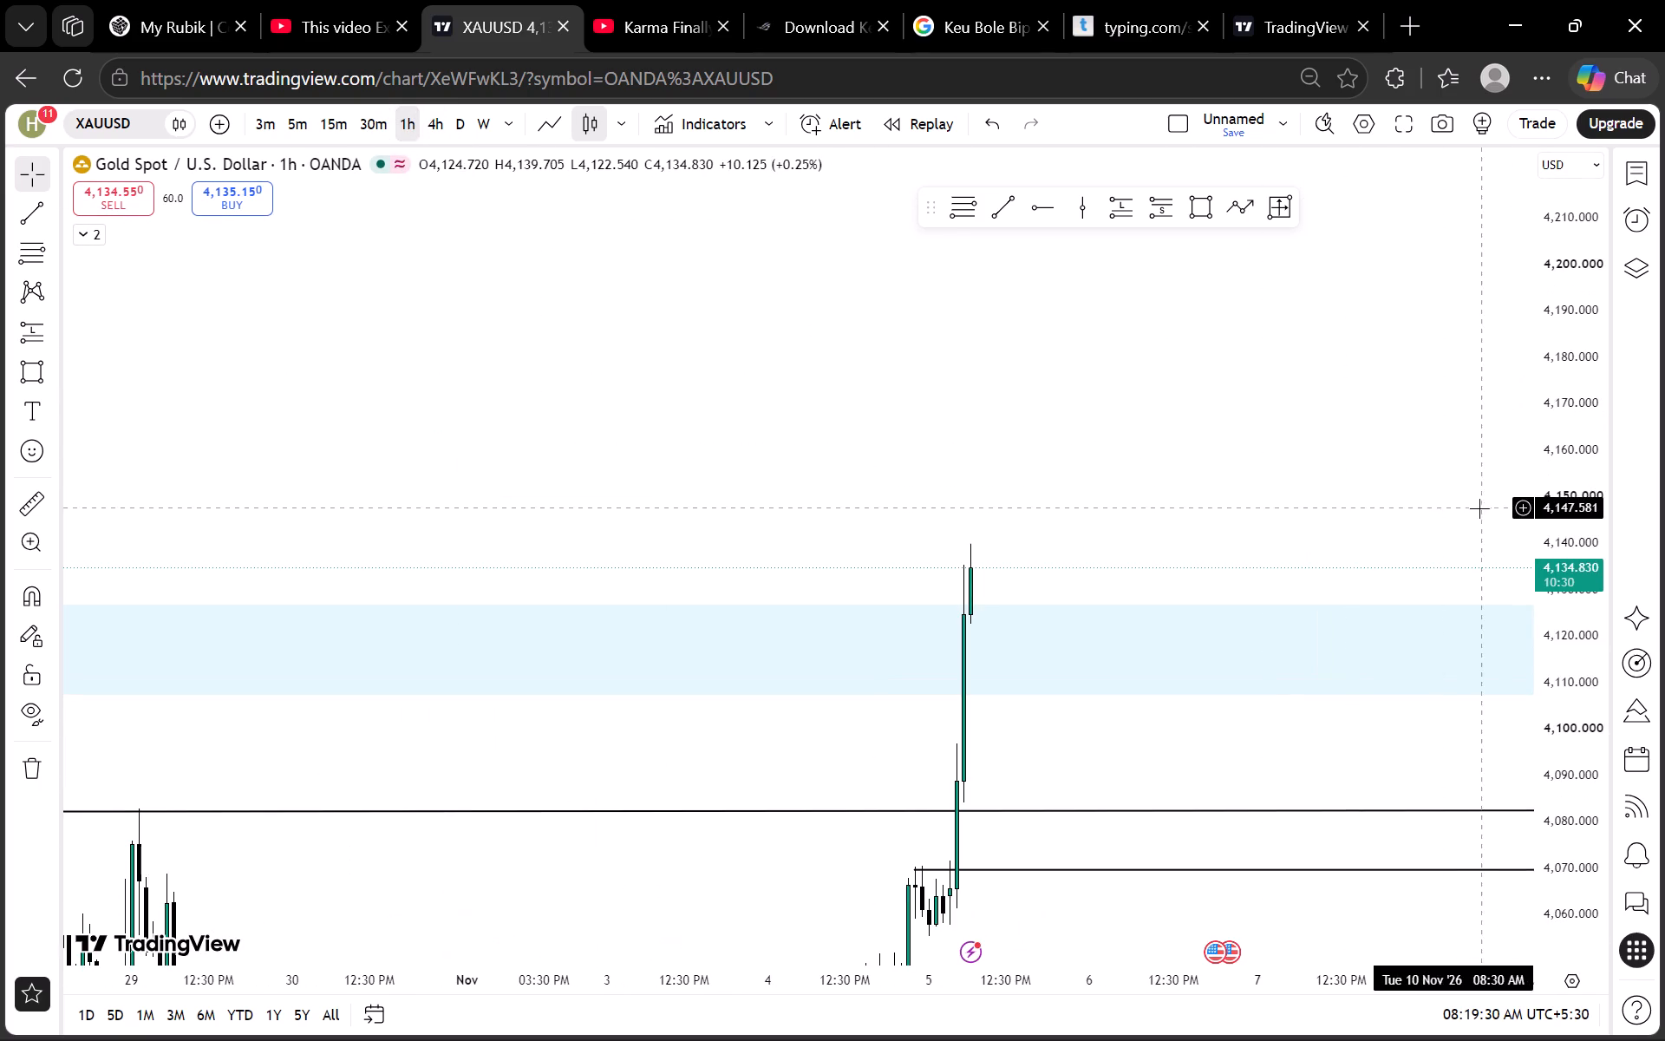
{"action": "scroll", "coordinate": [1564, 514], "scroll_direction": "up", "scroll_amount": 16}
{"action": "scroll", "coordinate": [917, 507], "scroll_direction": "up", "scroll_amount": 3}
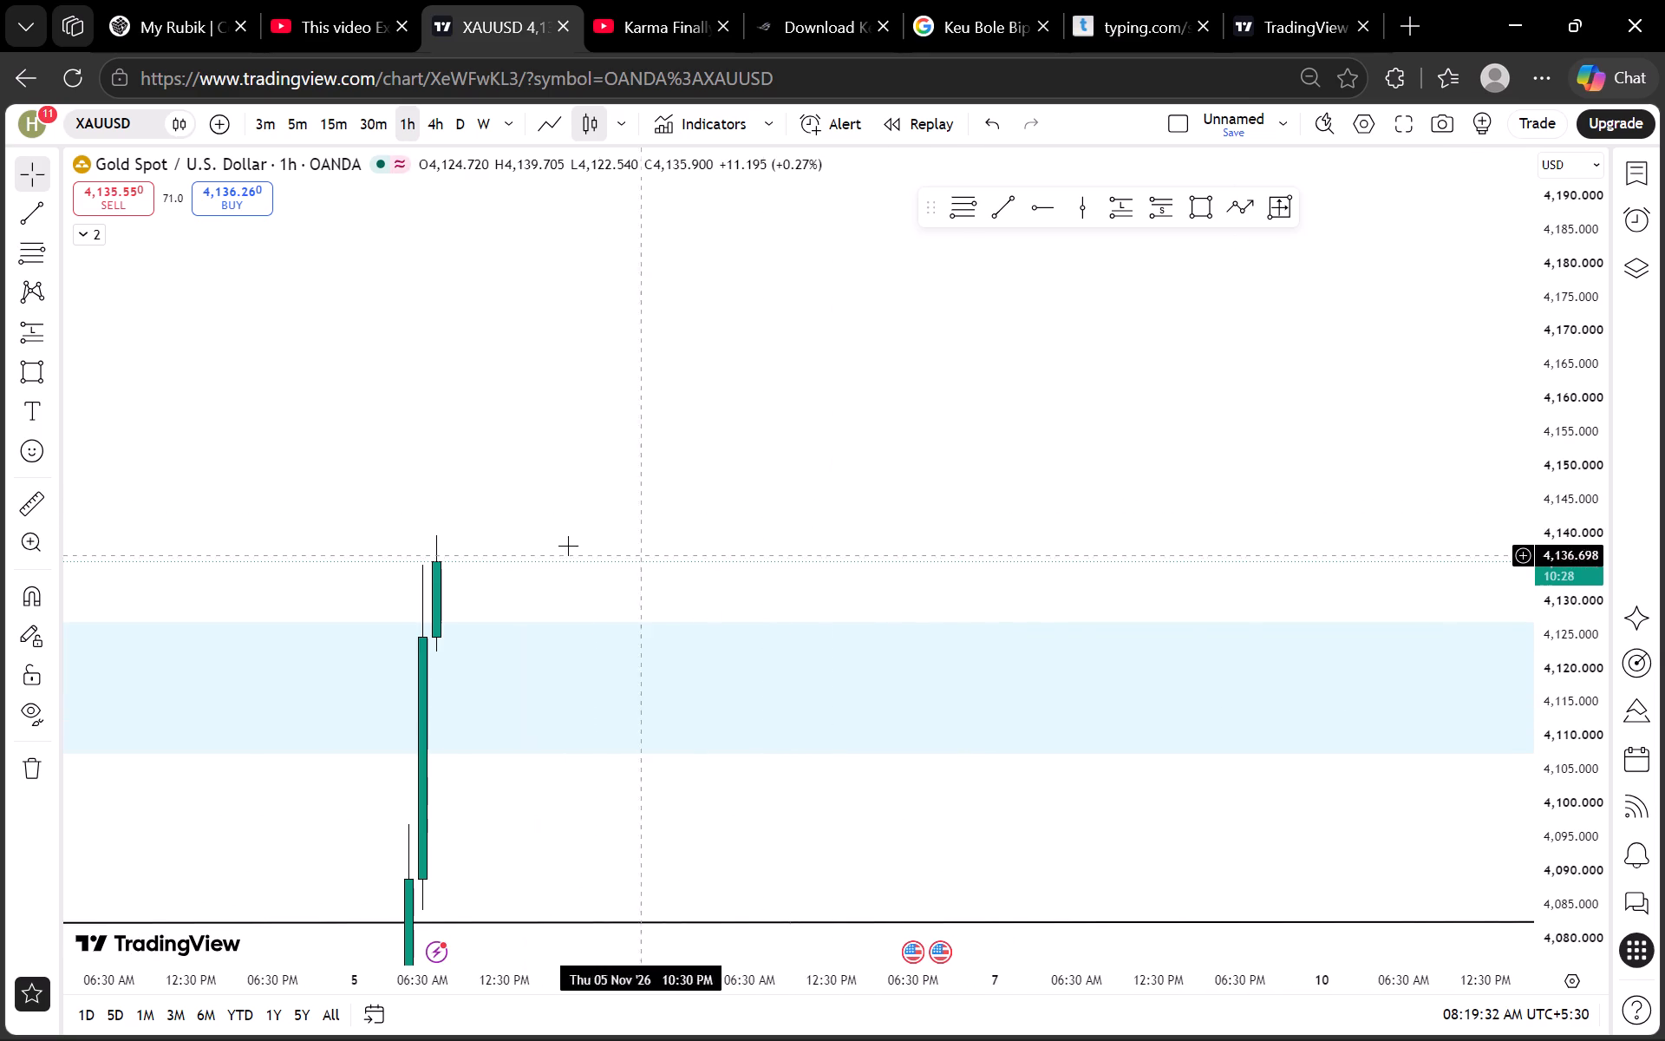
{"action": "left_click_drag", "start_coordinate": [621, 489], "coordinate": [970, 400]}
{"action": "scroll", "coordinate": [1552, 453], "scroll_direction": "down", "scroll_amount": 14}
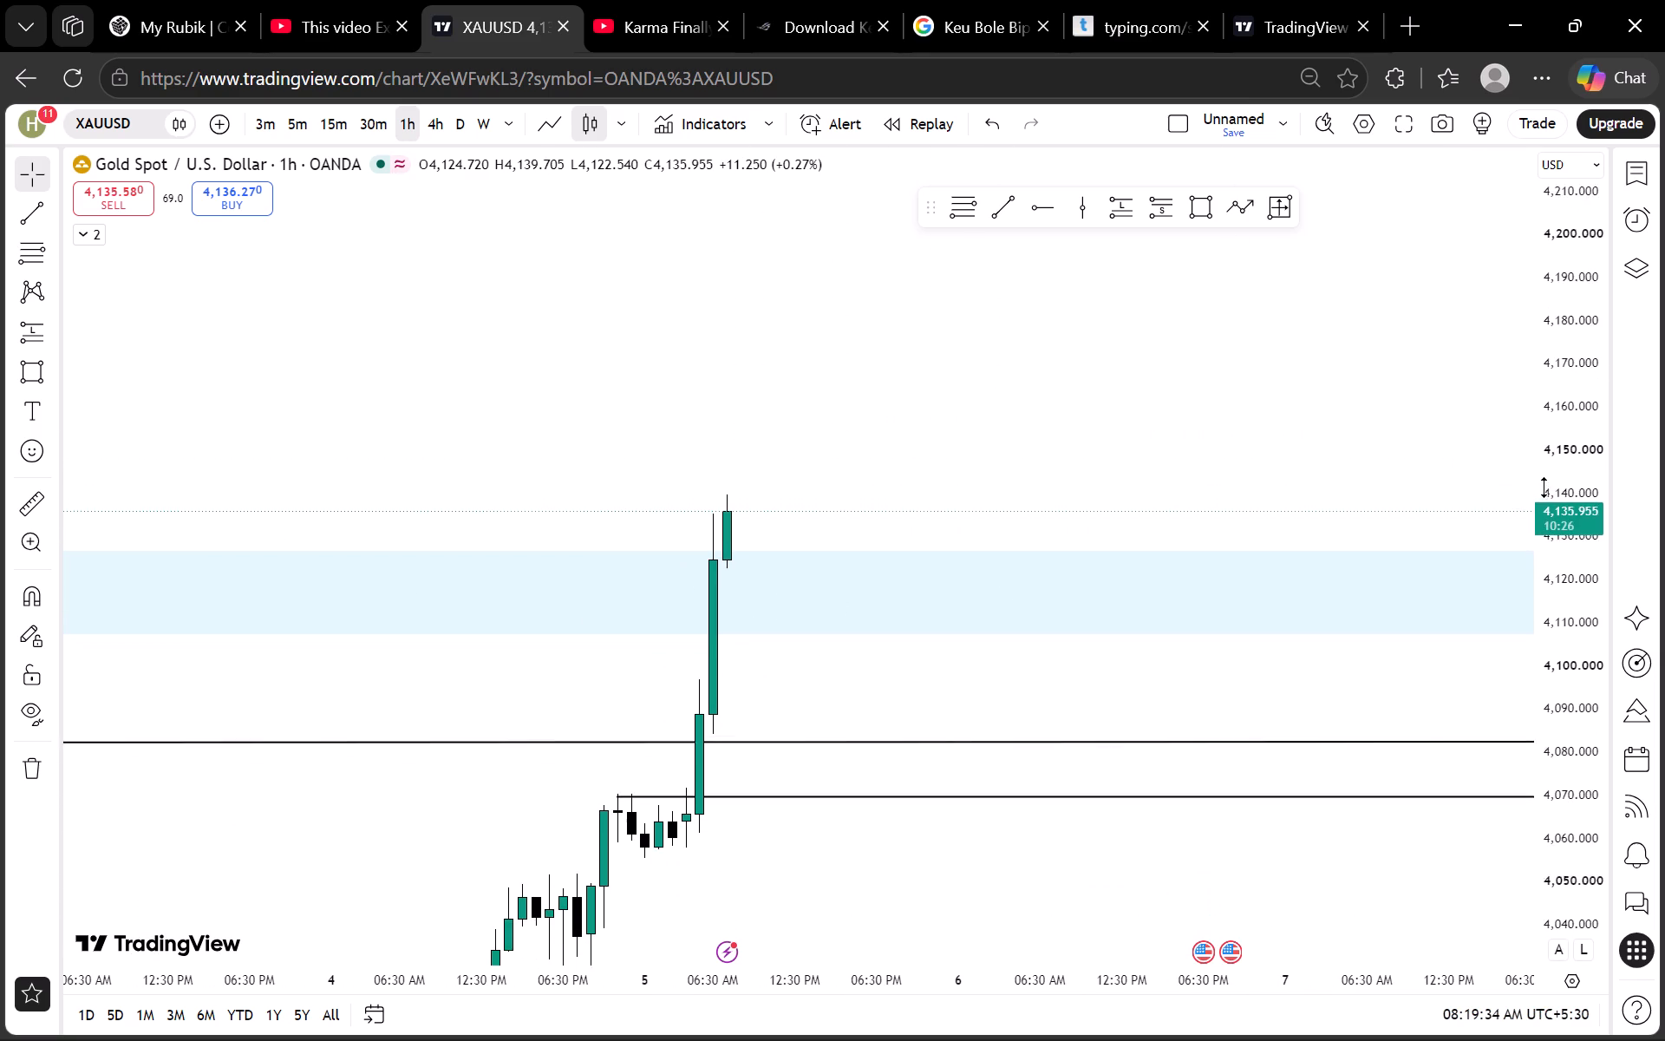
{"action": "scroll", "coordinate": [1544, 488], "scroll_direction": "down", "scroll_amount": 13}
{"action": "scroll", "coordinate": [578, 446], "scroll_direction": "down", "scroll_amount": 2}
{"action": "left_click_drag", "start_coordinate": [611, 443], "coordinate": [785, 367]}
{"action": "scroll", "coordinate": [450, 469], "scroll_direction": "down", "scroll_amount": 4}
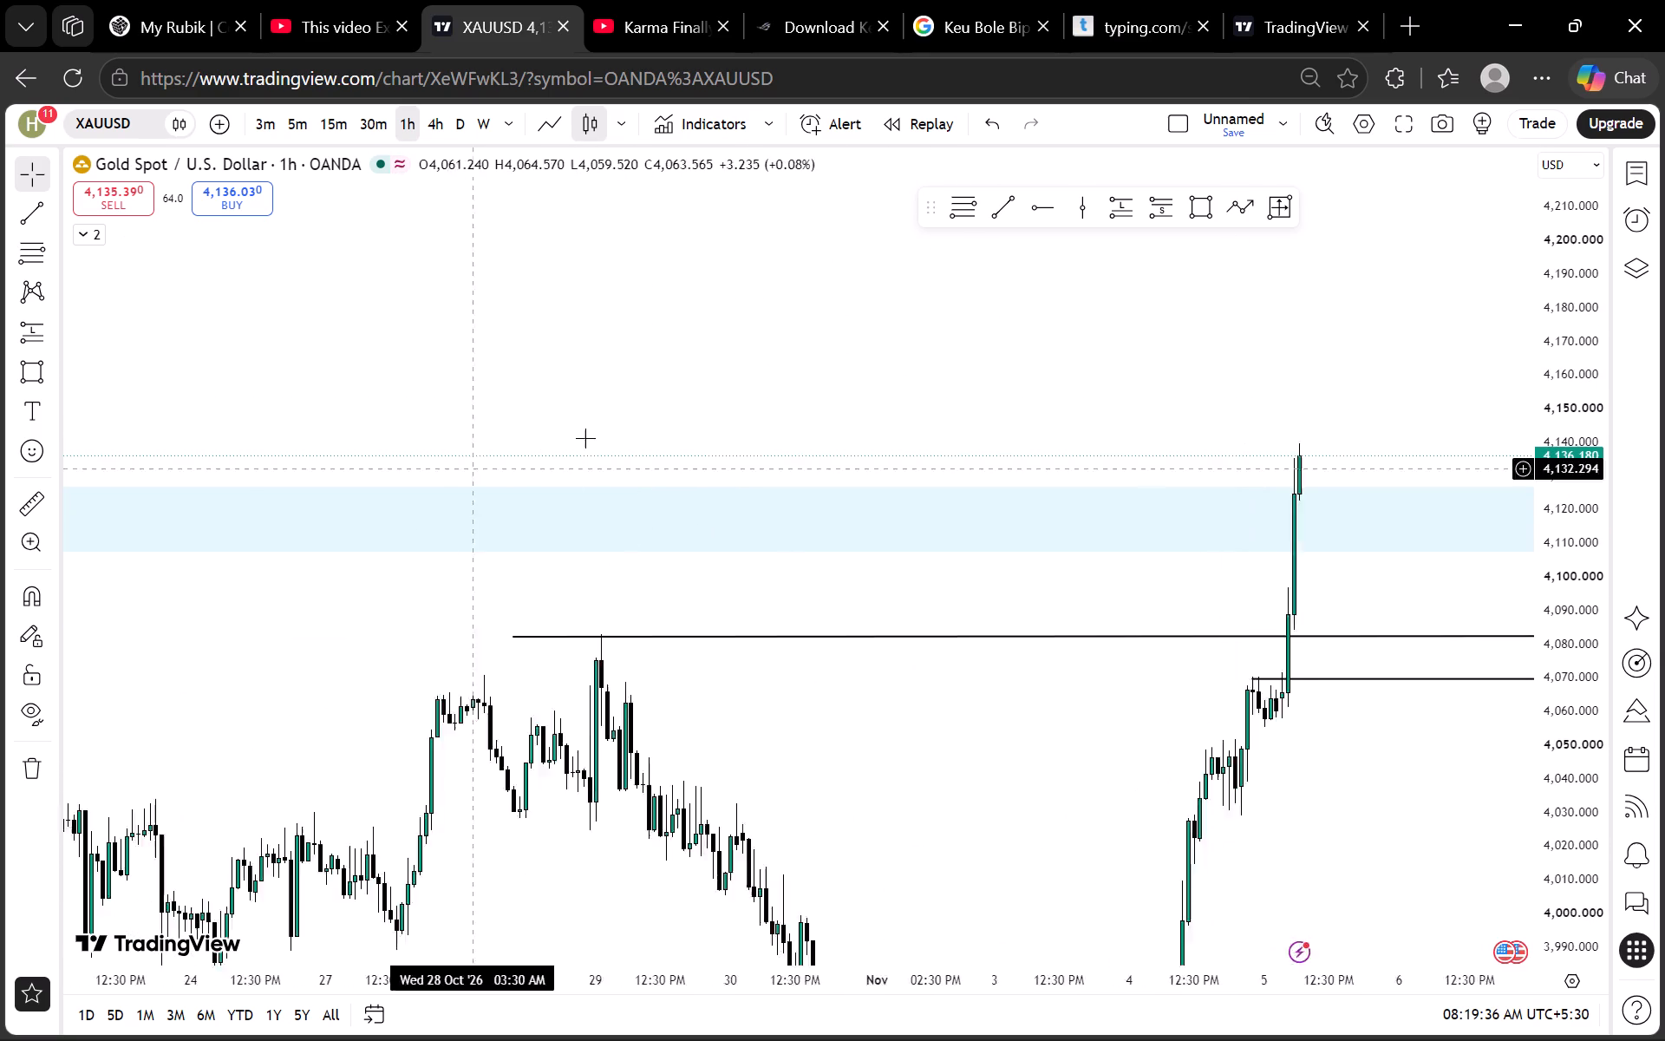
{"action": "left_click_drag", "start_coordinate": [555, 417], "coordinate": [792, 350]}
{"action": "left_click_drag", "start_coordinate": [780, 345], "coordinate": [900, 557]}
{"action": "left_click_drag", "start_coordinate": [666, 396], "coordinate": [772, 464]}
{"action": "left_click_drag", "start_coordinate": [959, 454], "coordinate": [421, 418]}
{"action": "left_click_drag", "start_coordinate": [883, 416], "coordinate": [878, 416]}
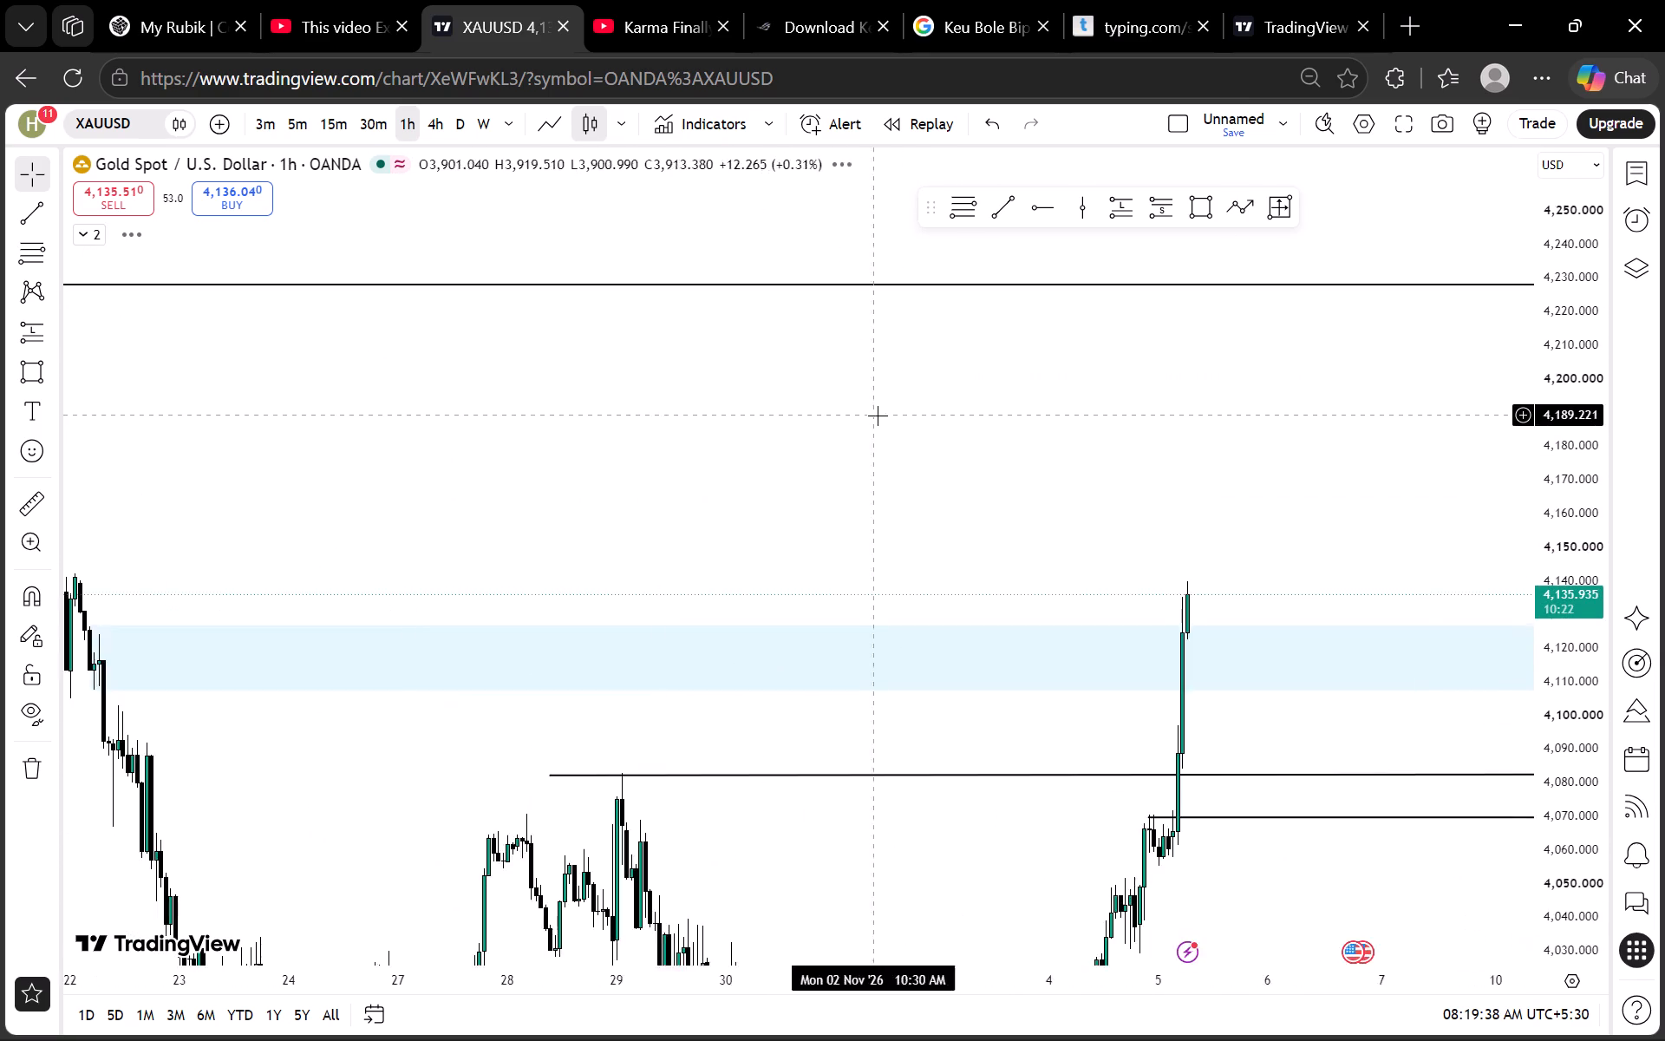
{"action": "left_click_drag", "start_coordinate": [878, 416], "coordinate": [415, 449]}
{"action": "left_click_drag", "start_coordinate": [896, 478], "coordinate": [579, 478]}
{"action": "left_click_drag", "start_coordinate": [801, 471], "coordinate": [321, 547]}
{"action": "left_click_drag", "start_coordinate": [885, 534], "coordinate": [1026, 508]}
{"action": "left_click_drag", "start_coordinate": [638, 554], "coordinate": [940, 492]}
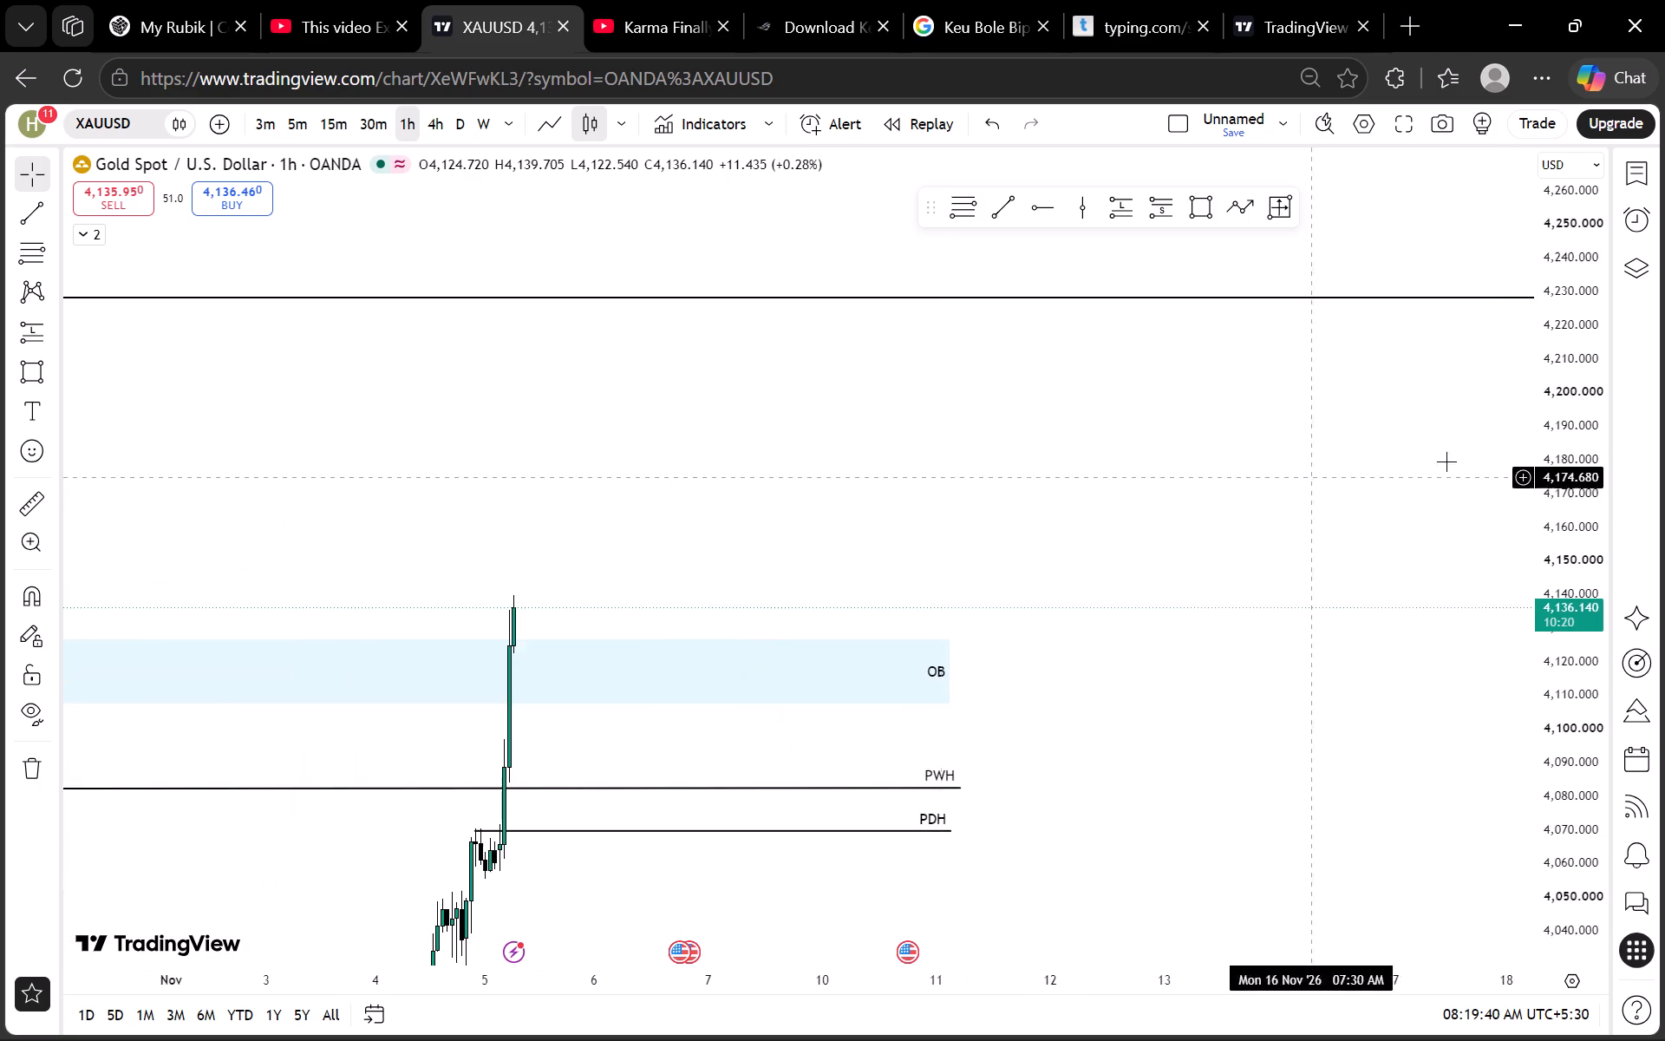
Change the label of the trendline at the low inside the weekly and monthly FVG zone to "PML".
{"action": "scroll", "coordinate": [1556, 411], "scroll_direction": "down", "scroll_amount": 20}
{"action": "scroll", "coordinate": [1556, 411], "scroll_direction": "down", "scroll_amount": 3}
{"action": "left_click_drag", "start_coordinate": [1019, 531], "coordinate": [938, 327]}
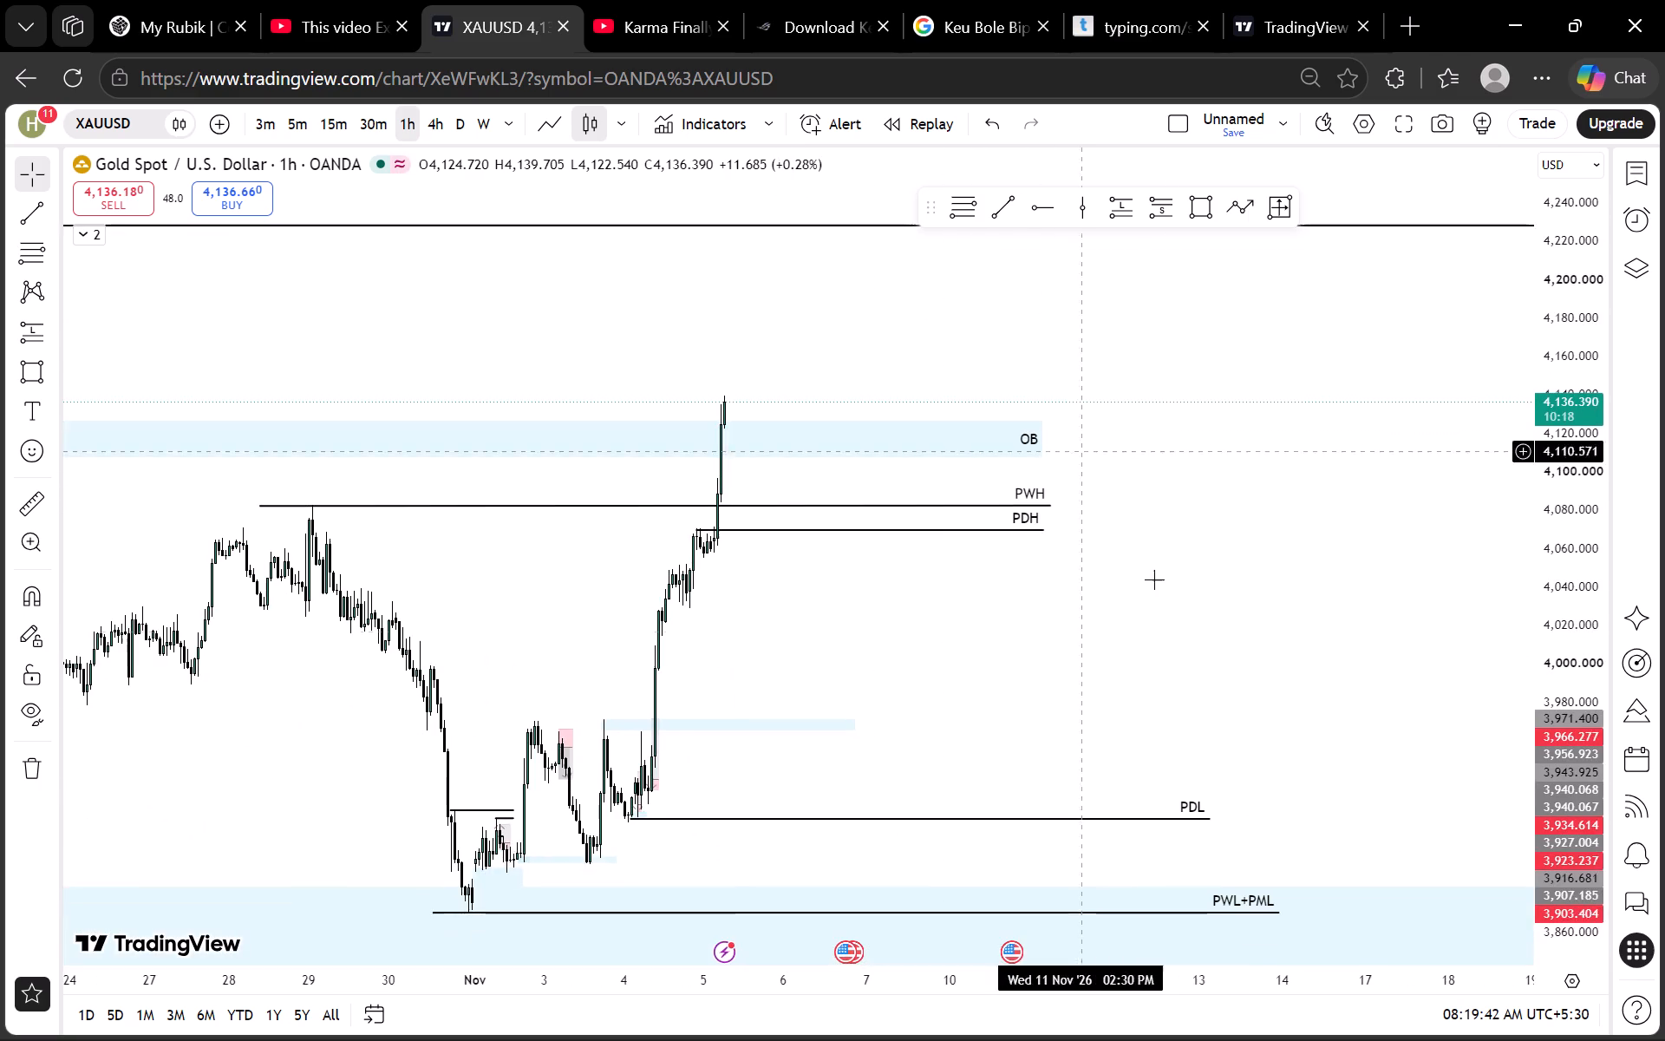
{"action": "left_click_drag", "start_coordinate": [1177, 663], "coordinate": [1190, 457]}
{"action": "scroll", "coordinate": [1544, 504], "scroll_direction": "down", "scroll_amount": 13}
{"action": "left_click_drag", "start_coordinate": [1381, 455], "coordinate": [1185, 481]}
{"action": "double_click", "coordinate": [1165, 701]}
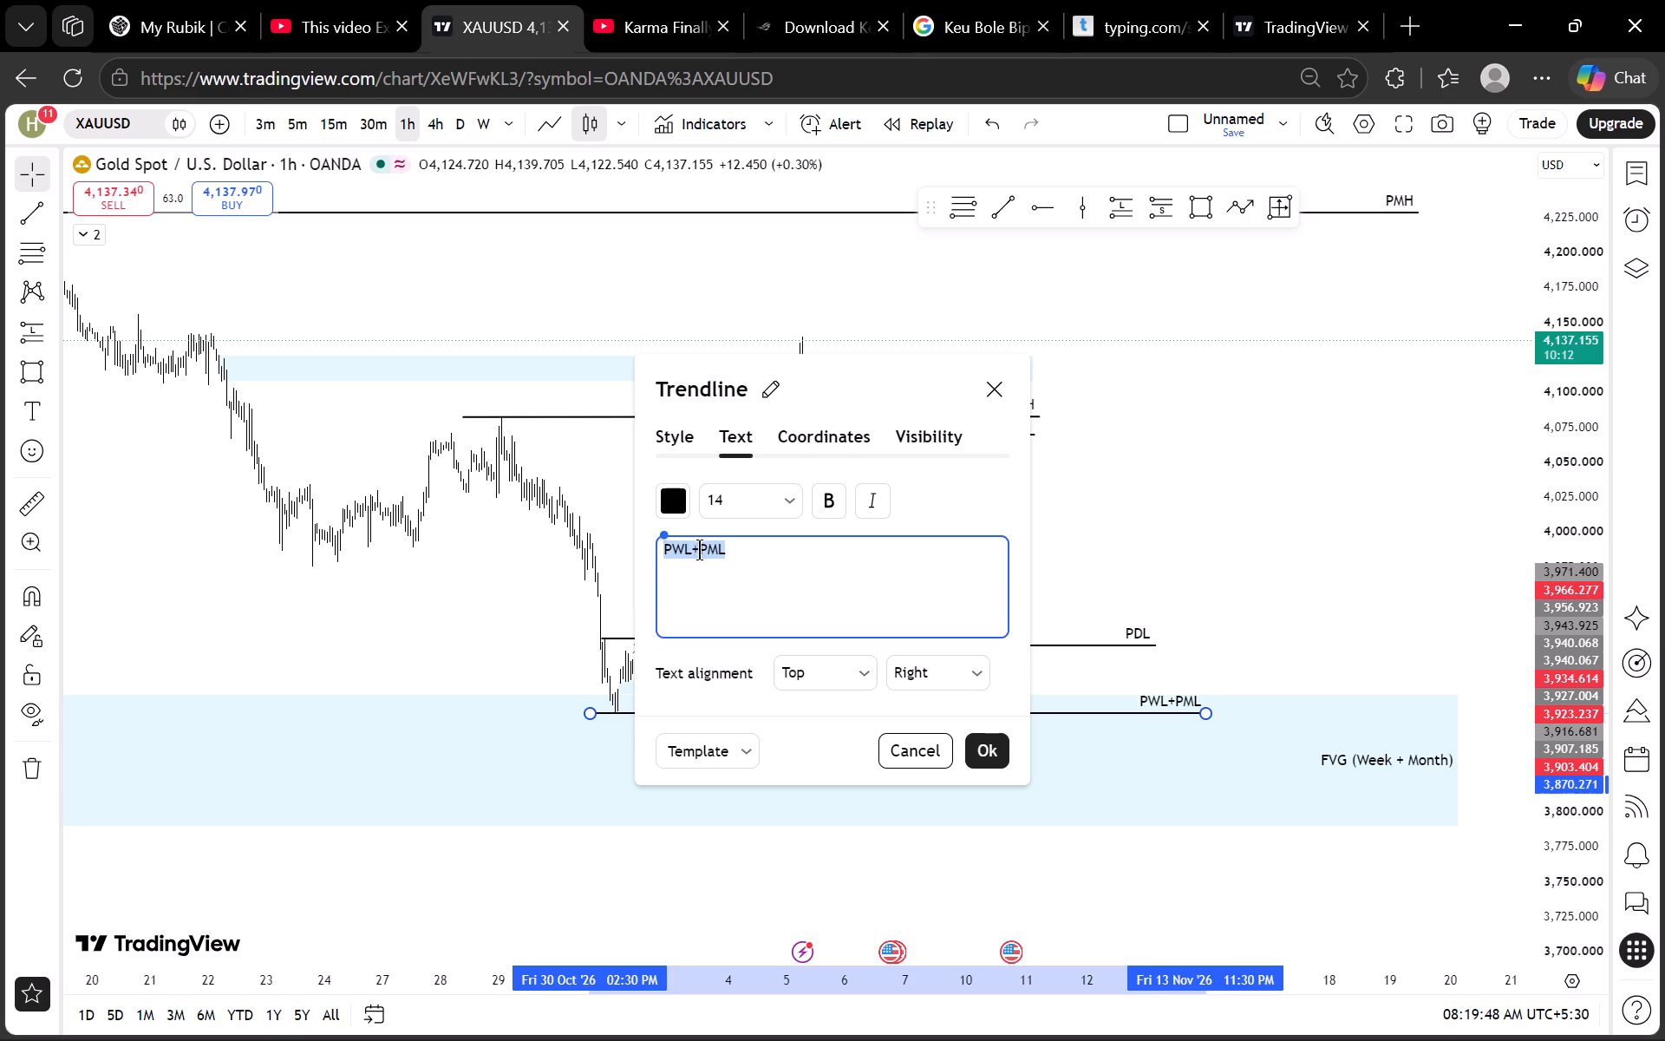
{"action": "left_click", "coordinate": [704, 554]}
{"action": "key", "text": "Left"}
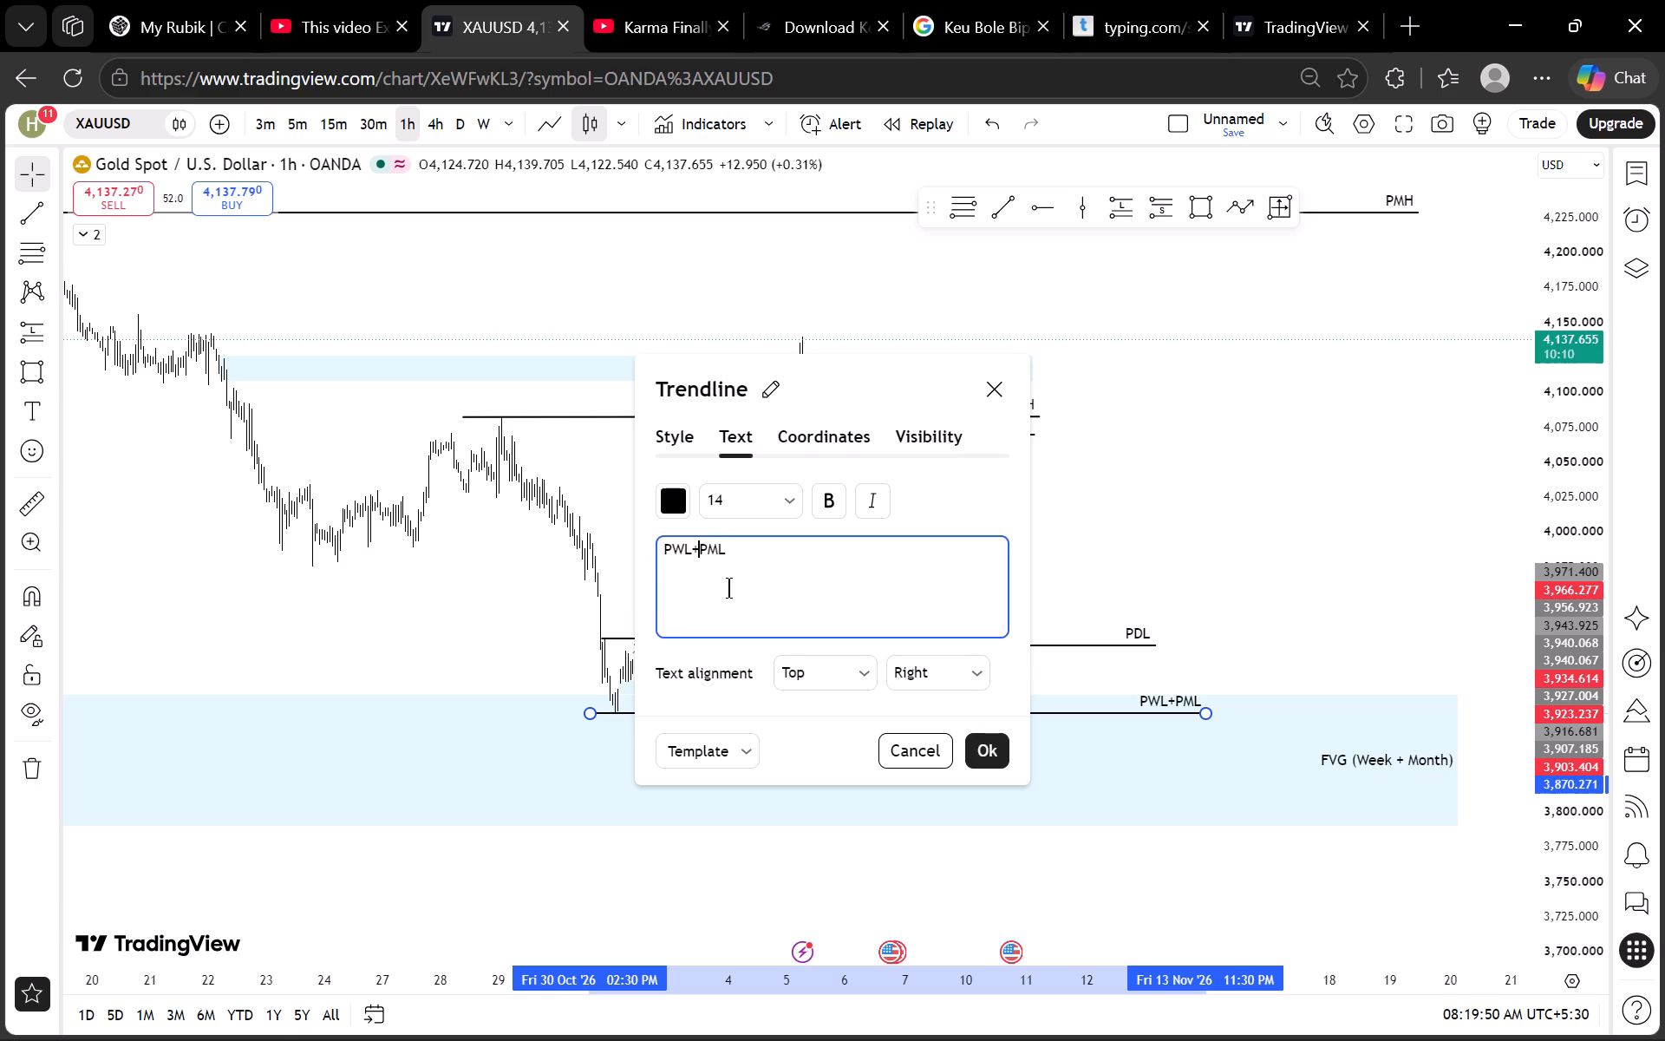
{"action": "key", "text": "F11"}
{"action": "key", "text": "F11"}
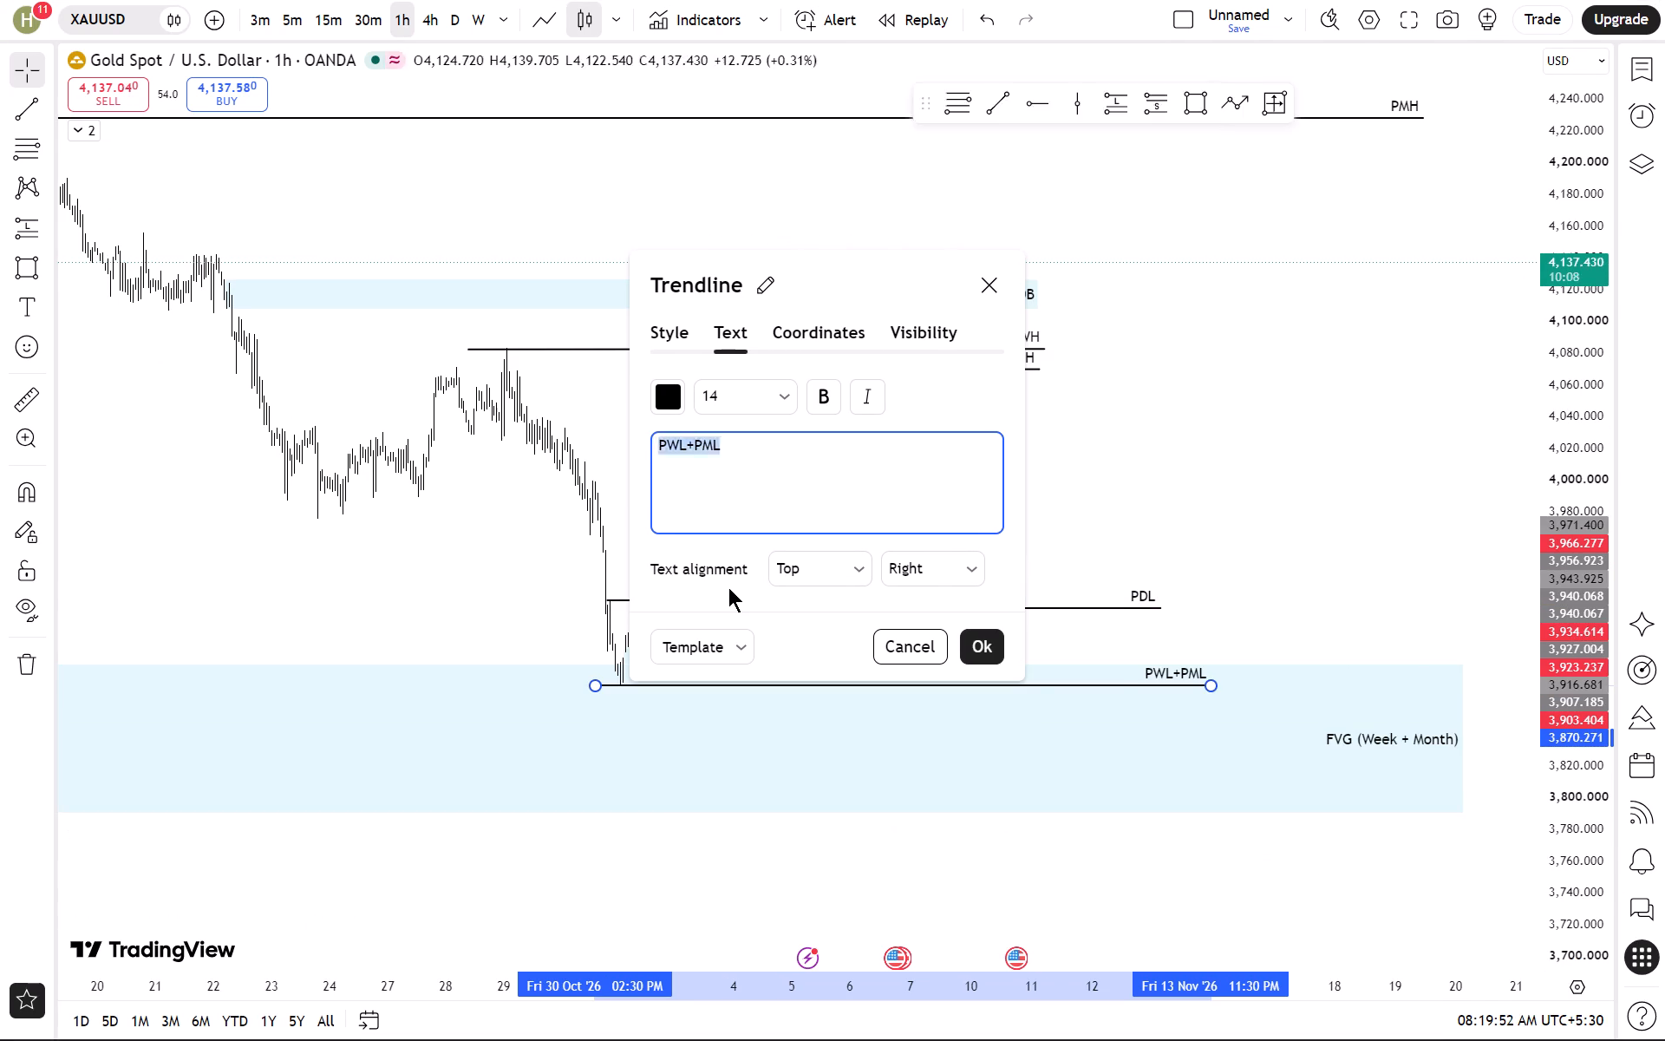
{"action": "left_click", "coordinate": [705, 544]}
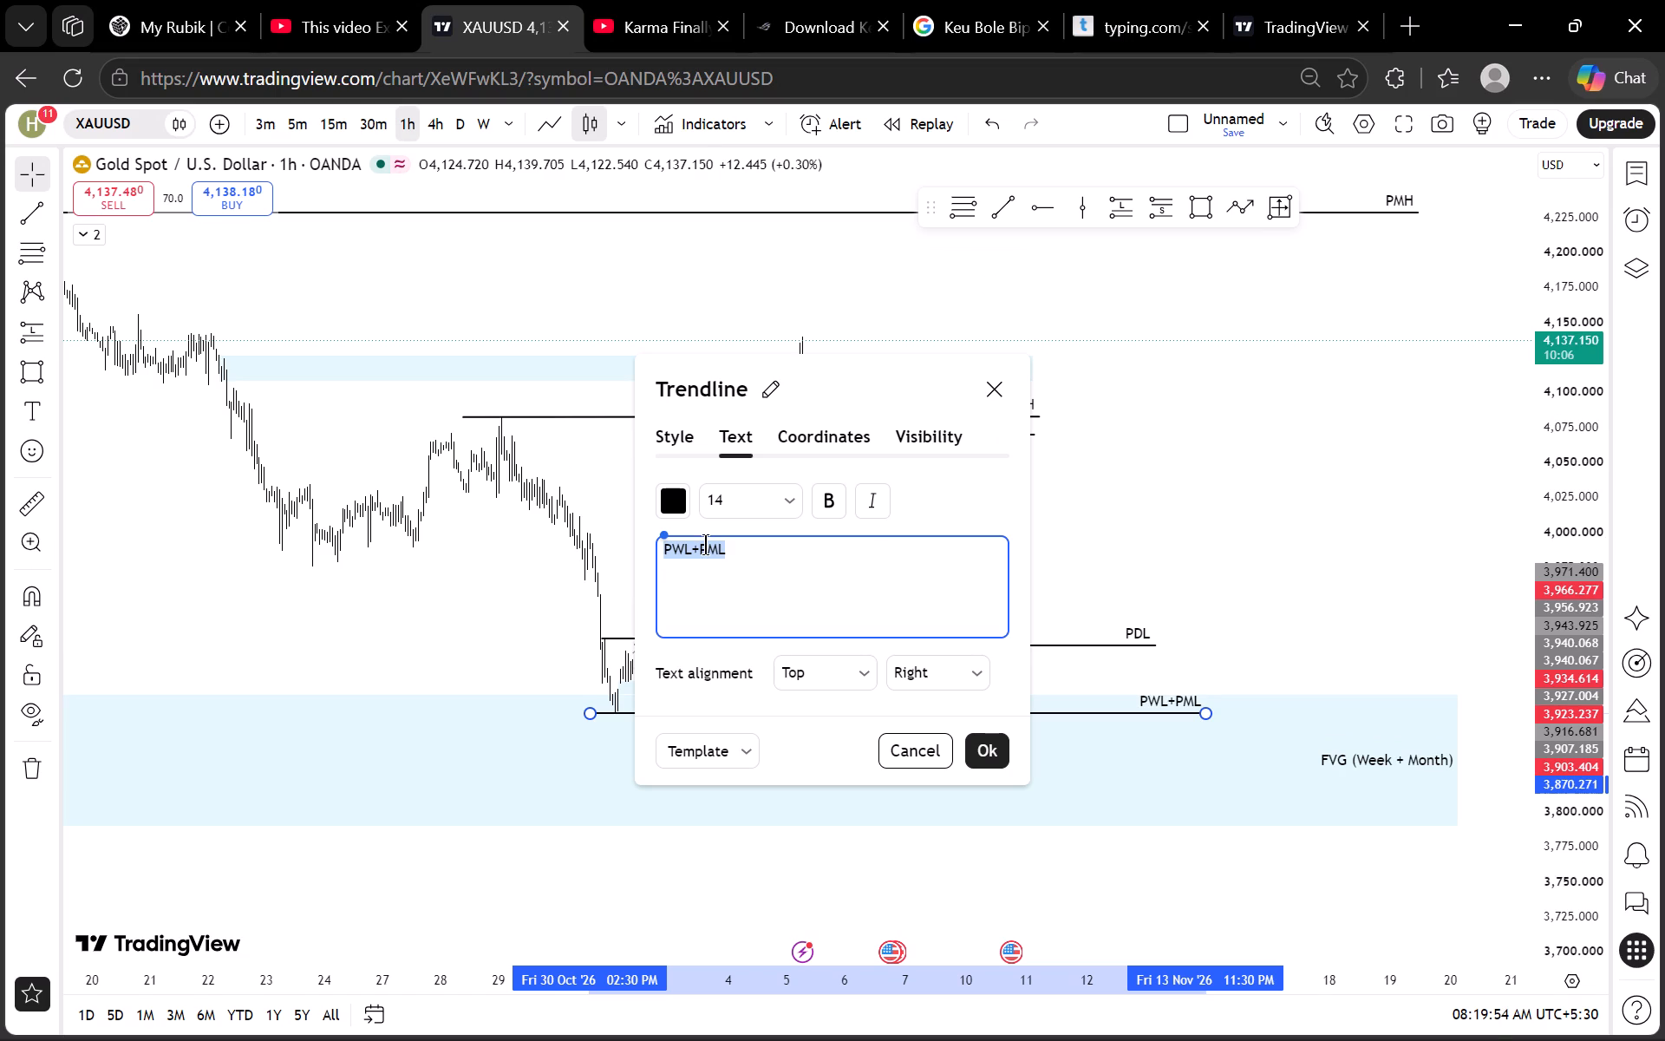
{"action": "key", "text": "Left"}
{"action": "key", "text": "BackSpace"}
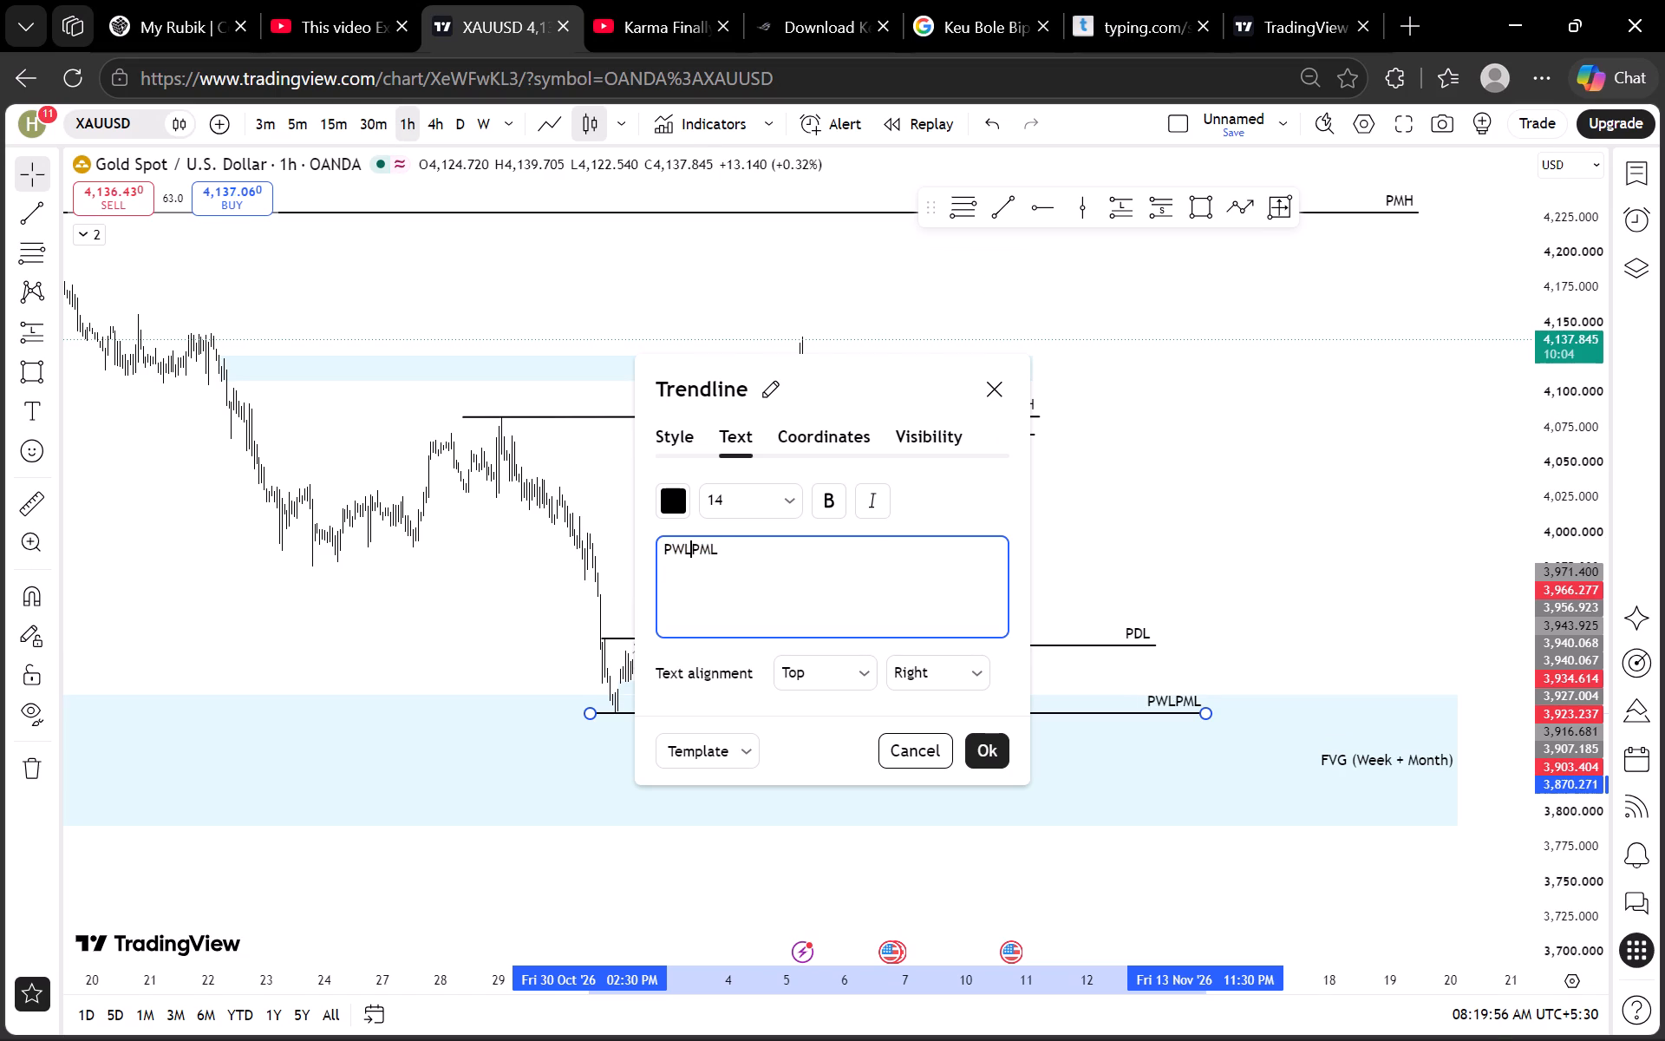
{"action": "key", "text": "BackSpace"}
{"action": "key", "text": "BackSpace"}
{"action": "key", "text": "BackSpace"}
{"action": "key", "text": "BackSpace"}
{"action": "left_click", "coordinate": [996, 738]}
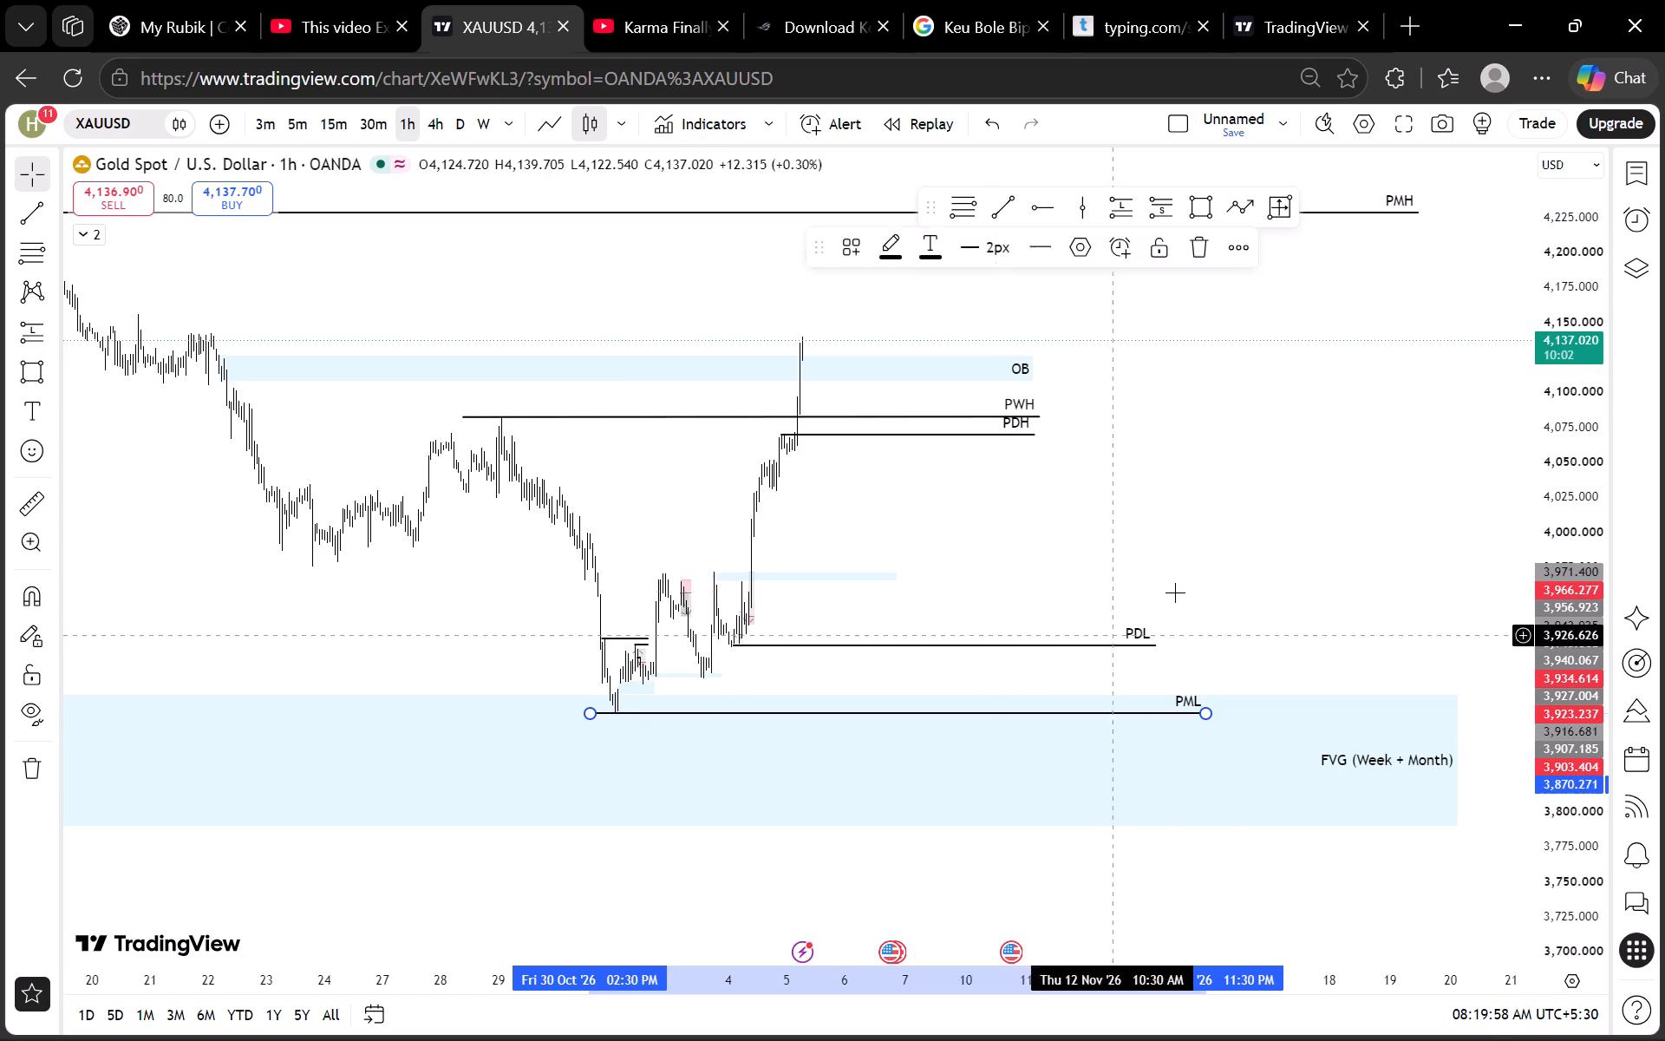
{"action": "left_click", "coordinate": [1270, 525]}
Review the OB, MB and FVG zones and the previous-period levels on the 1-hour and 1-day charts.
{"action": "scroll", "coordinate": [1584, 608], "scroll_direction": "down", "scroll_amount": 4}
{"action": "scroll", "coordinate": [1447, 566], "scroll_direction": "down", "scroll_amount": 2}
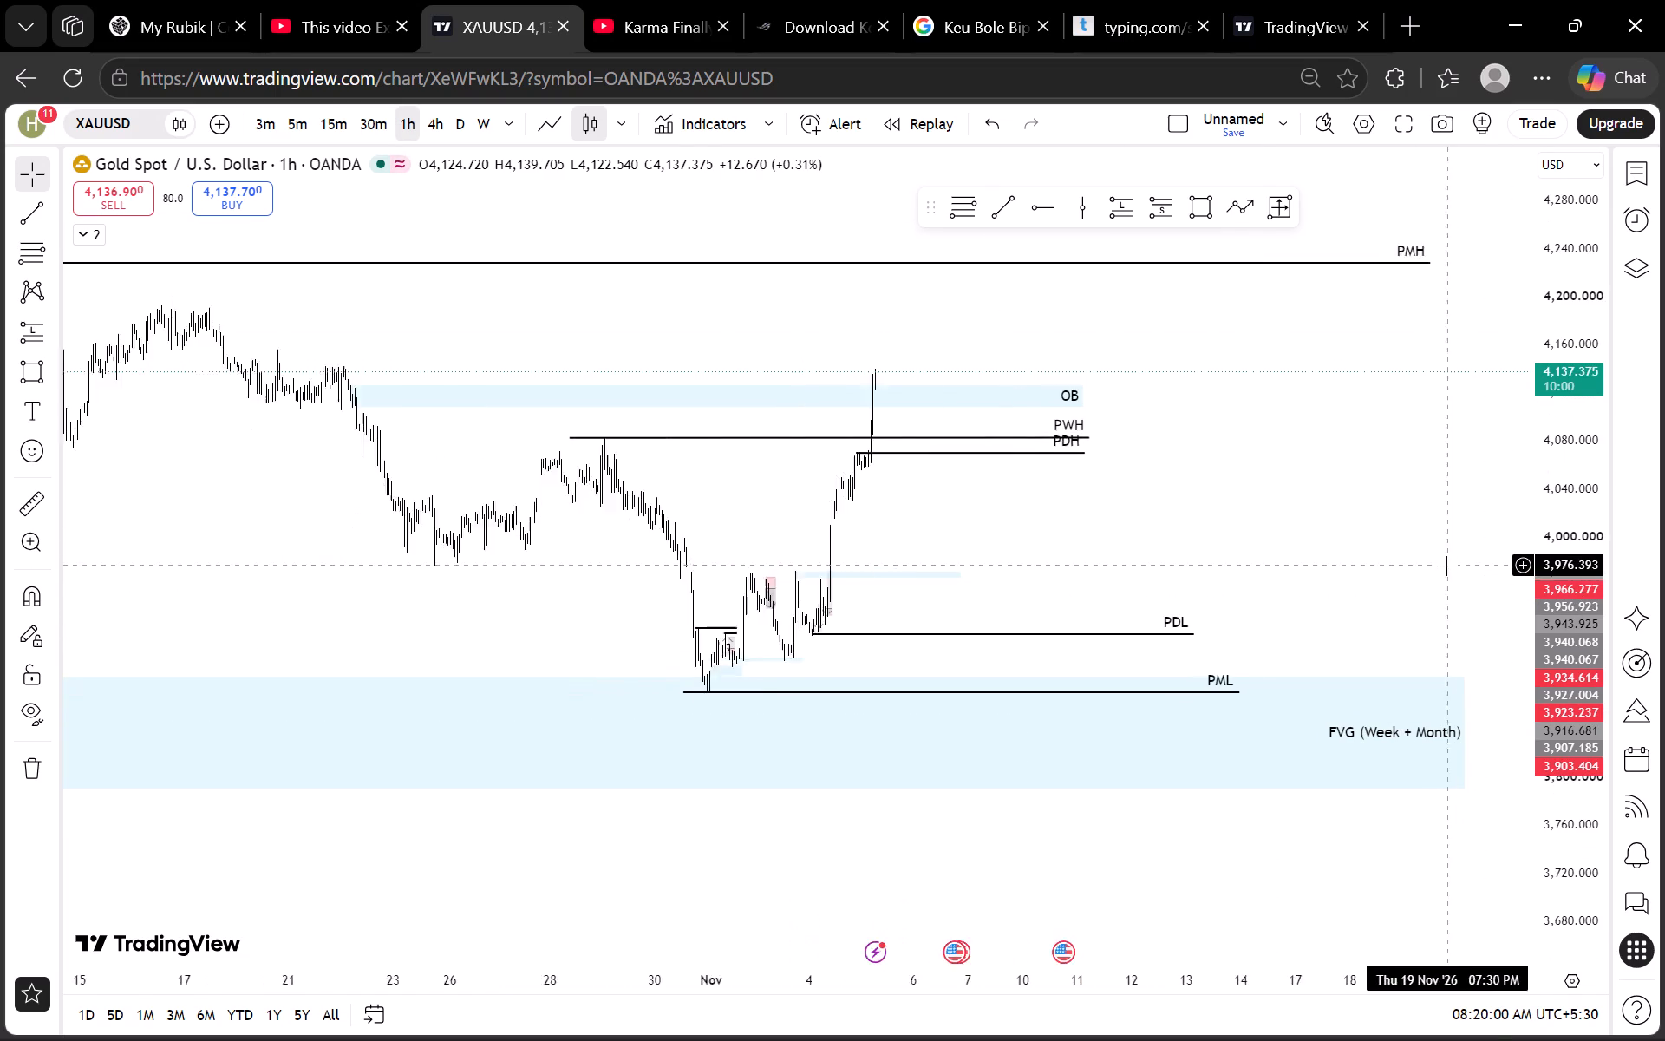
{"action": "left_click_drag", "start_coordinate": [1427, 534], "coordinate": [1262, 531]}
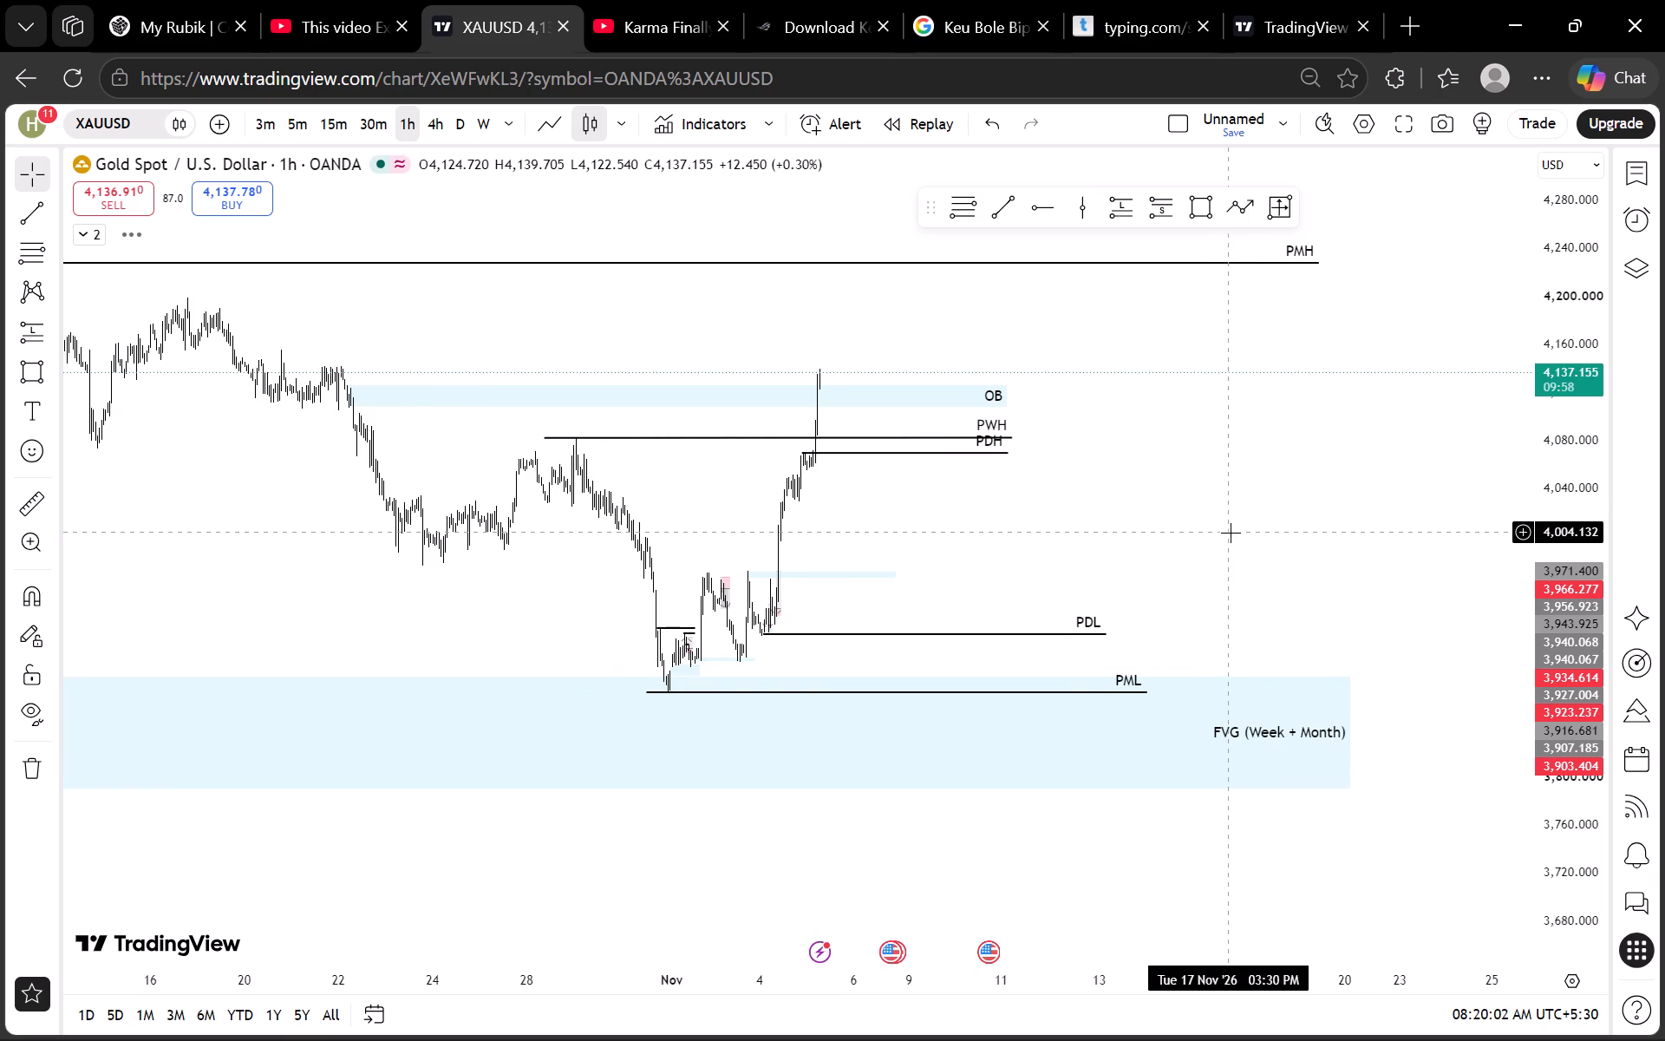
{"action": "scroll", "coordinate": [1602, 532], "scroll_direction": "up", "scroll_amount": 18}
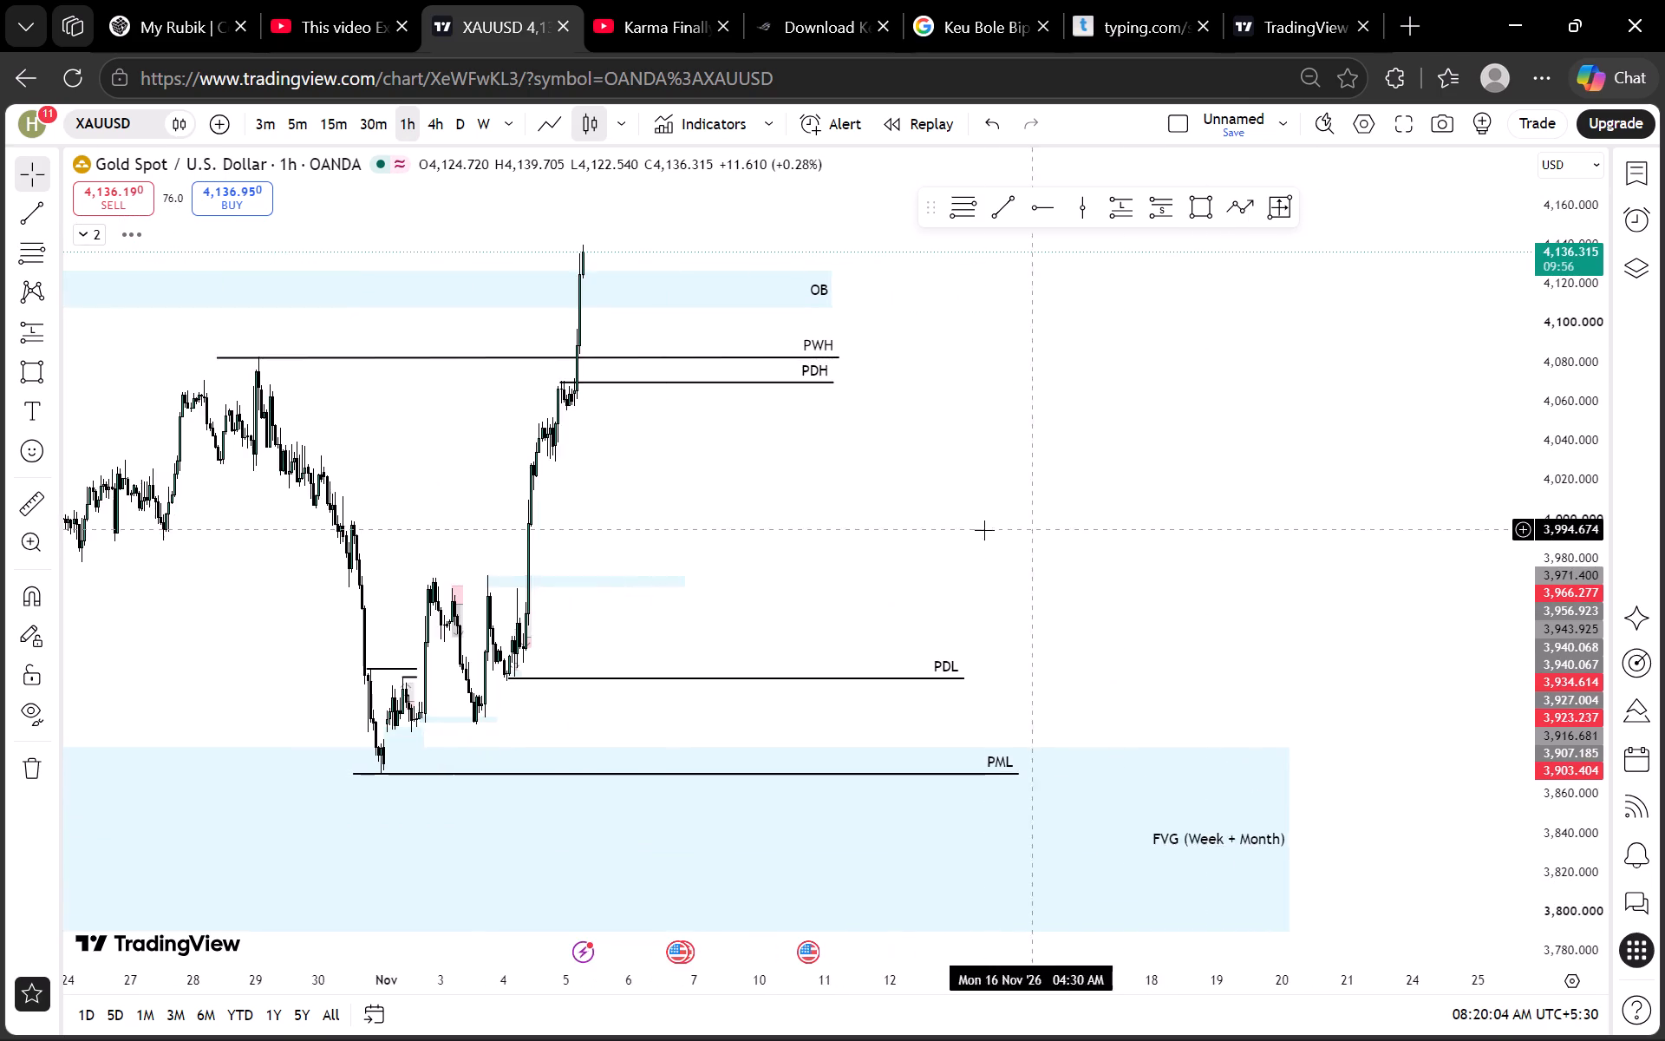
{"action": "left_click_drag", "start_coordinate": [930, 527], "coordinate": [1028, 627]}
{"action": "scroll", "coordinate": [1002, 625], "scroll_direction": "up", "scroll_amount": 4}
{"action": "left_click_drag", "start_coordinate": [950, 623], "coordinate": [1168, 665]}
{"action": "scroll", "coordinate": [1553, 545], "scroll_direction": "up", "scroll_amount": 6}
{"action": "scroll", "coordinate": [1115, 564], "scroll_direction": "down", "scroll_amount": 3}
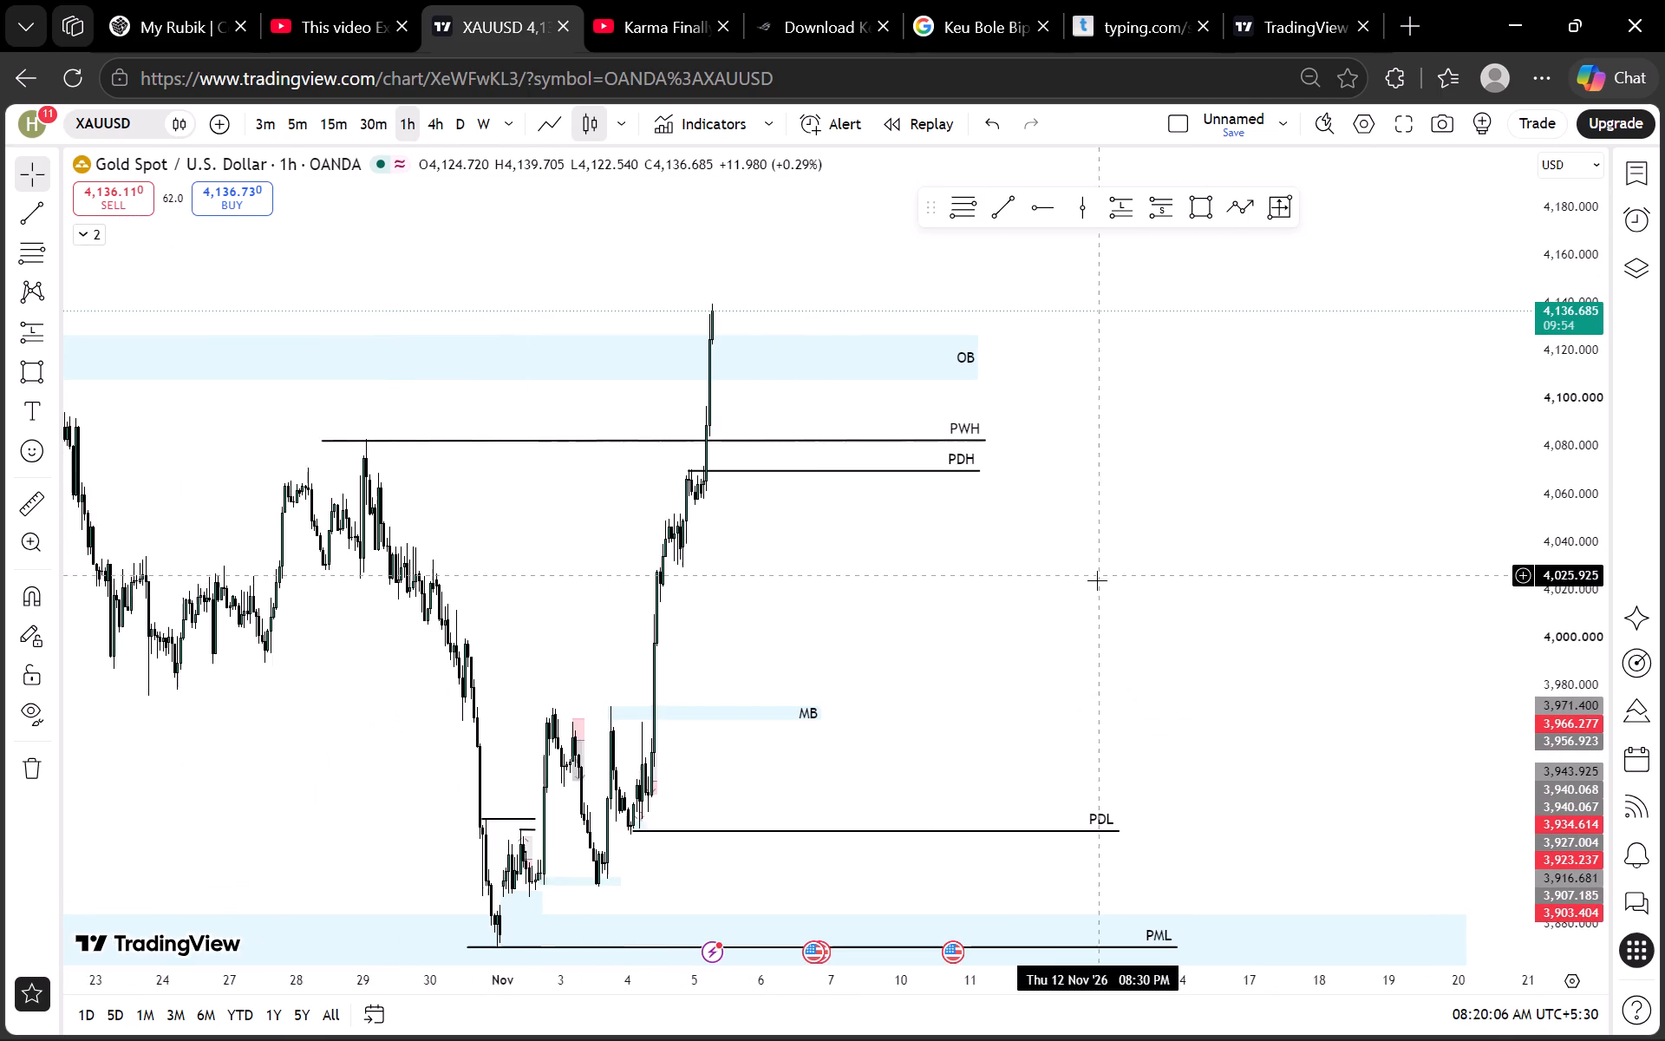
{"action": "left_click_drag", "start_coordinate": [1130, 570], "coordinate": [1250, 654]}
{"action": "scroll", "coordinate": [1590, 557], "scroll_direction": "up", "scroll_amount": 12}
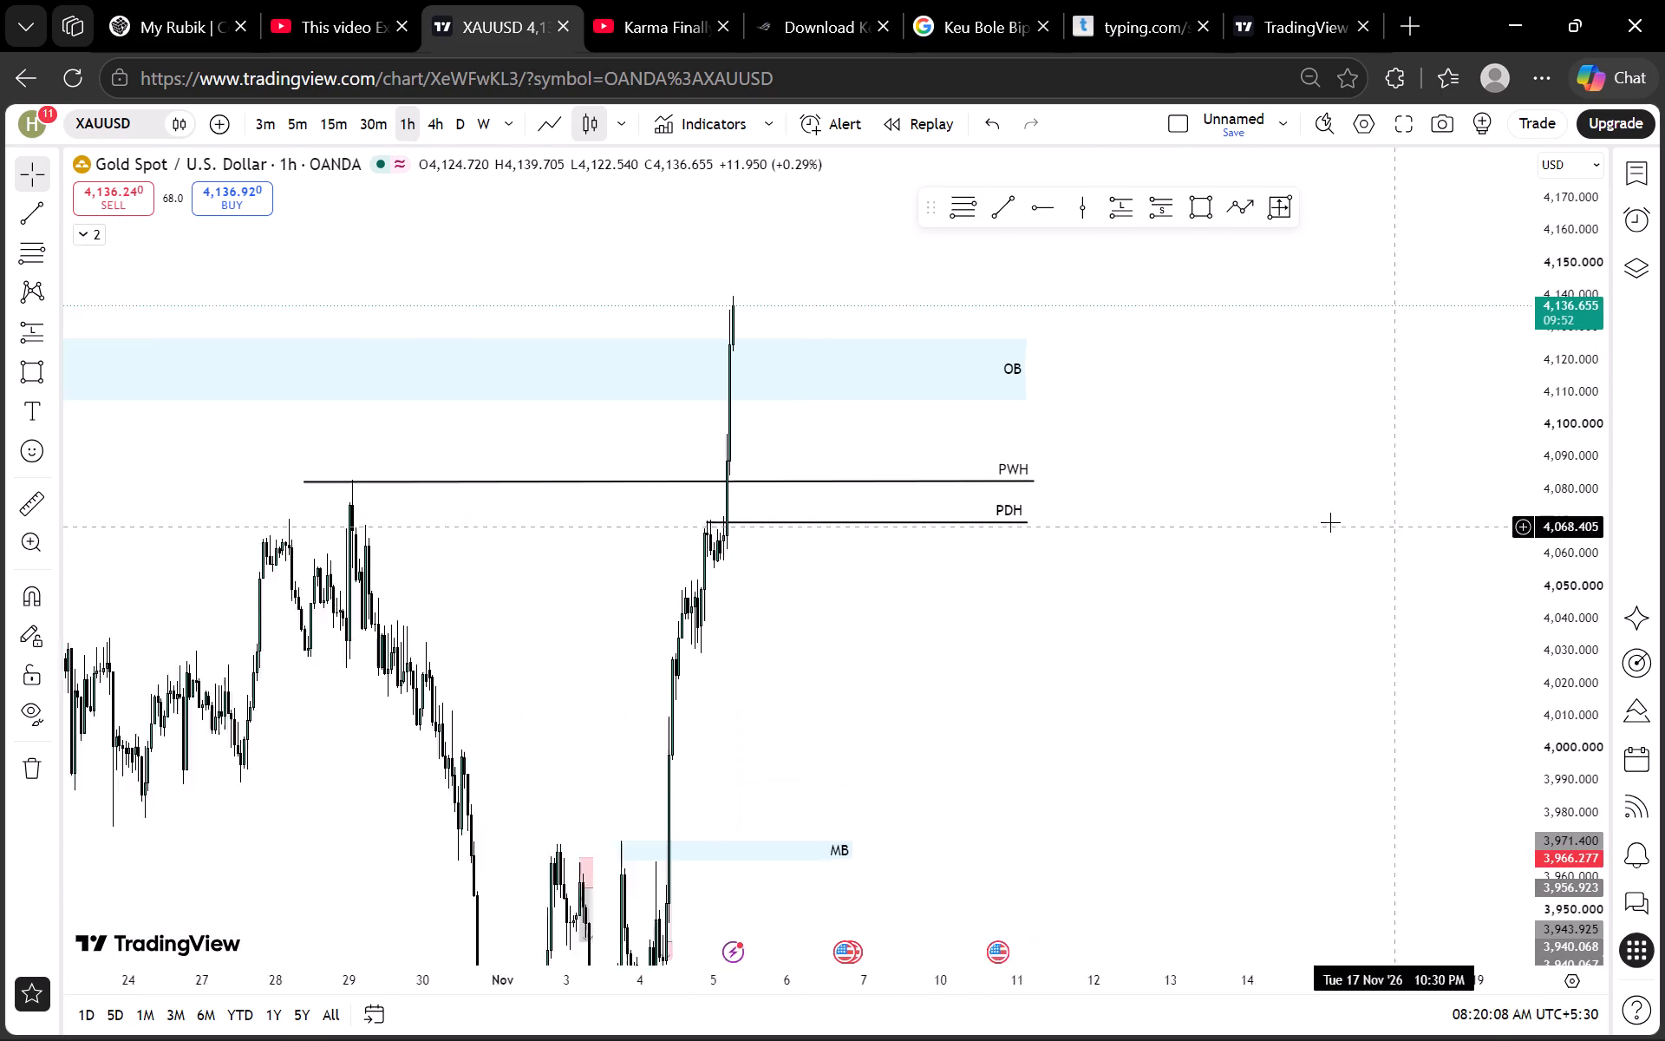
{"action": "left_click_drag", "start_coordinate": [1146, 447], "coordinate": [1268, 621]}
{"action": "left_click", "coordinate": [461, 126]}
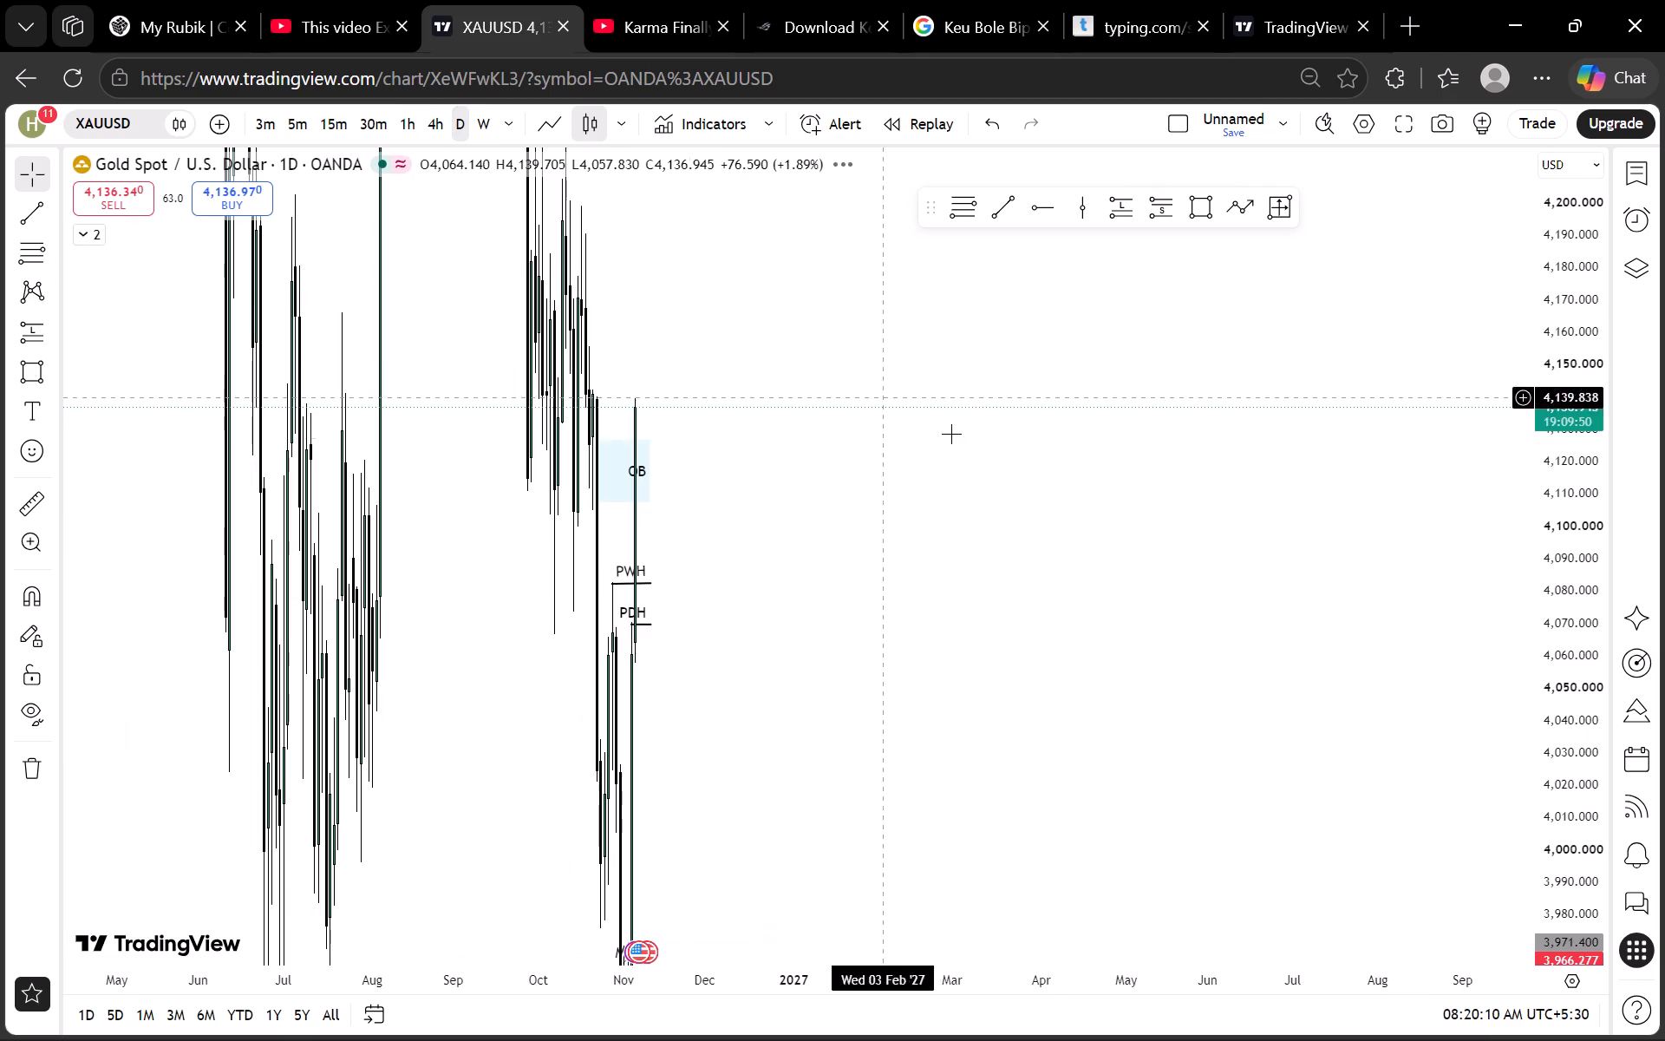
{"action": "scroll", "coordinate": [1011, 449], "scroll_direction": "up", "scroll_amount": 8}
{"action": "left_click_drag", "start_coordinate": [532, 585], "coordinate": [1048, 587]}
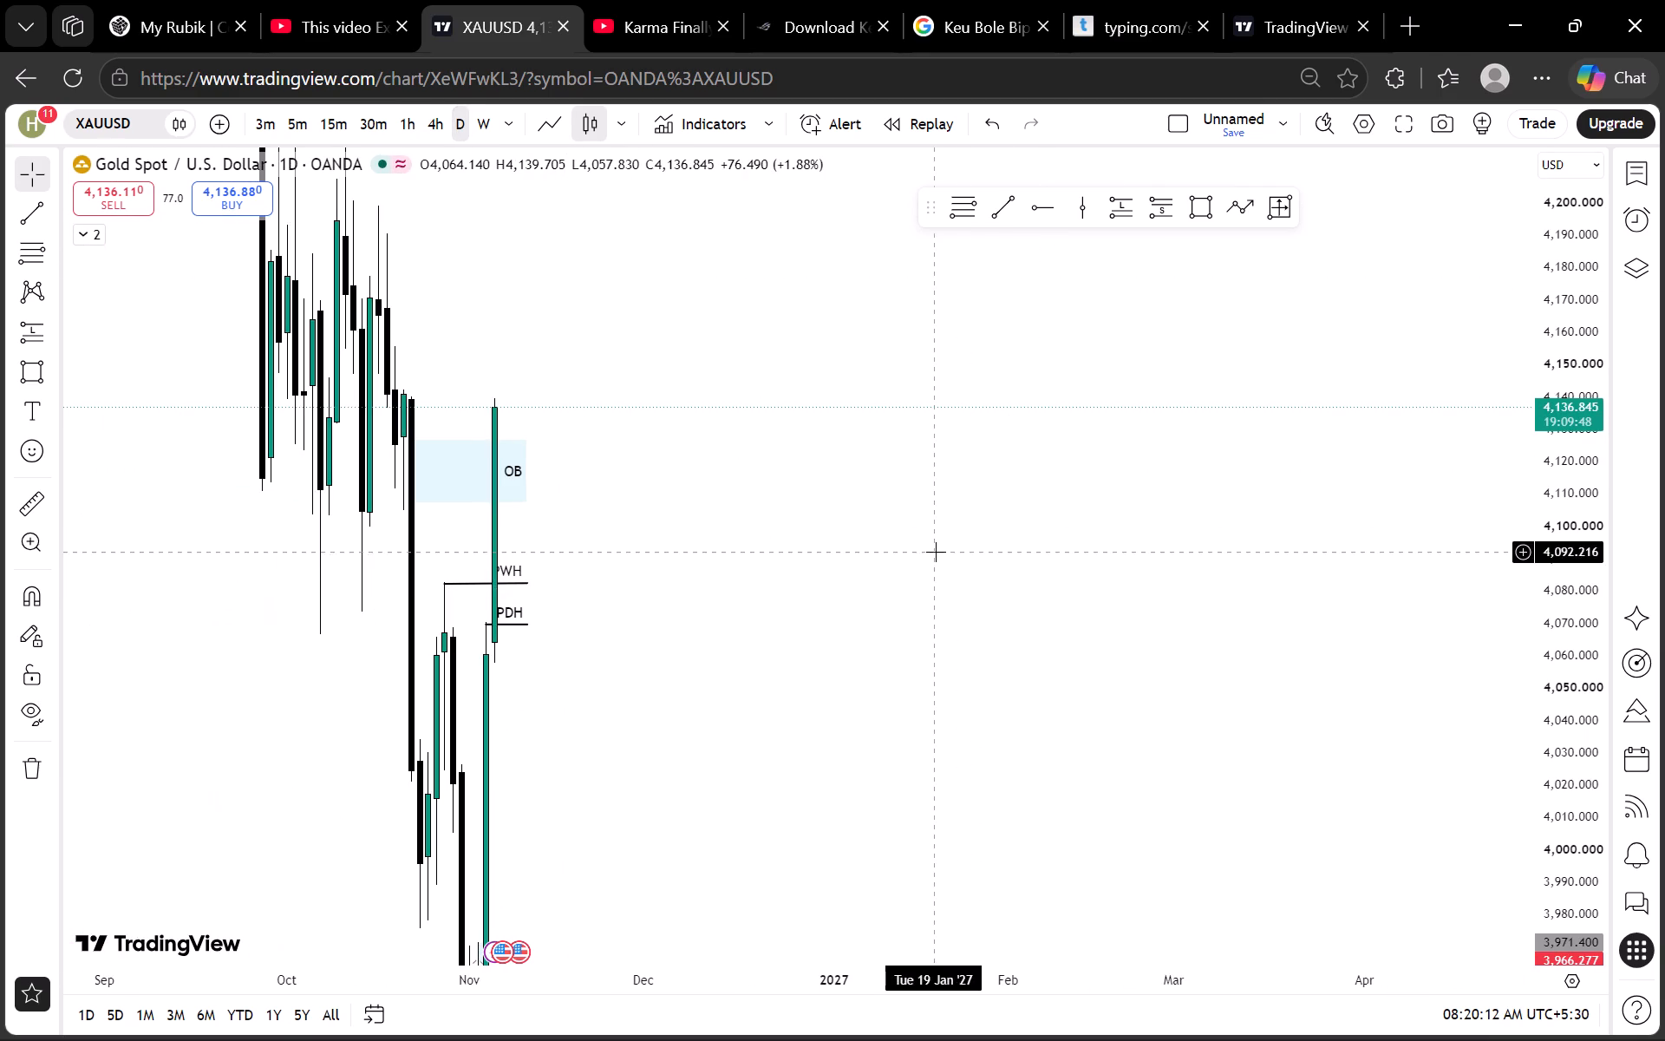
On the 4-hour chart, change the OB zone's label to "OB 1D Refined".
{"action": "left_click", "coordinate": [415, 114]}
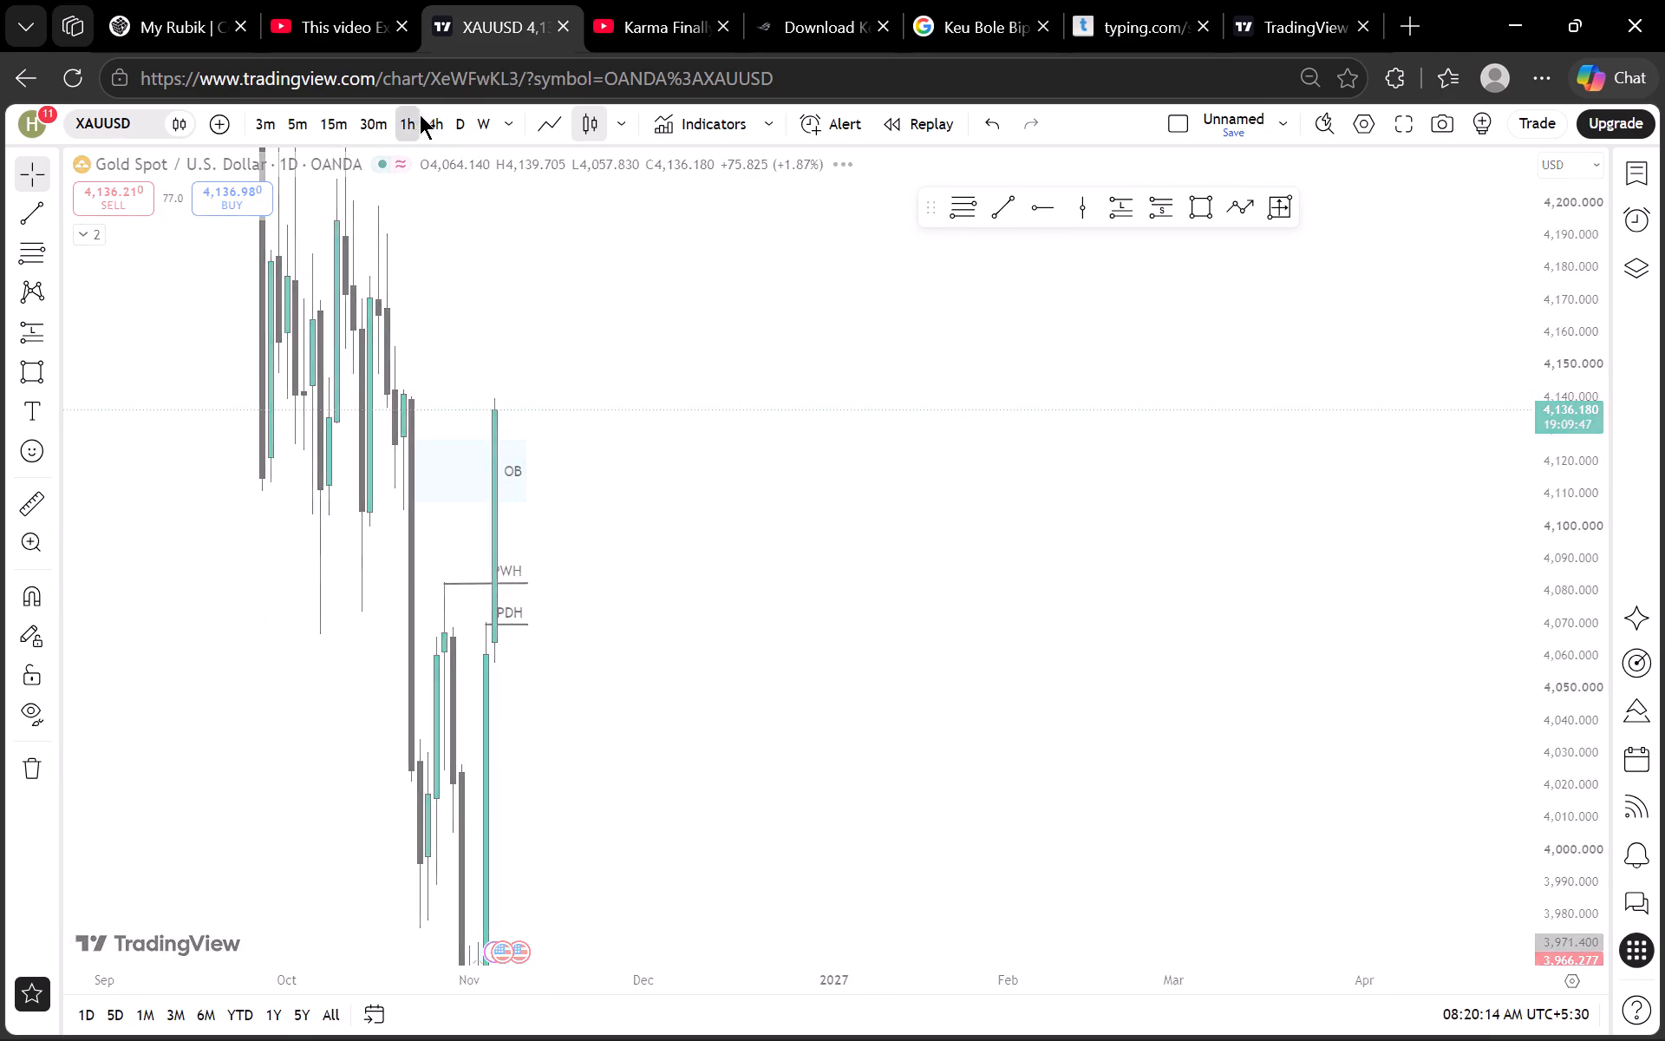
{"action": "left_click", "coordinate": [437, 121]}
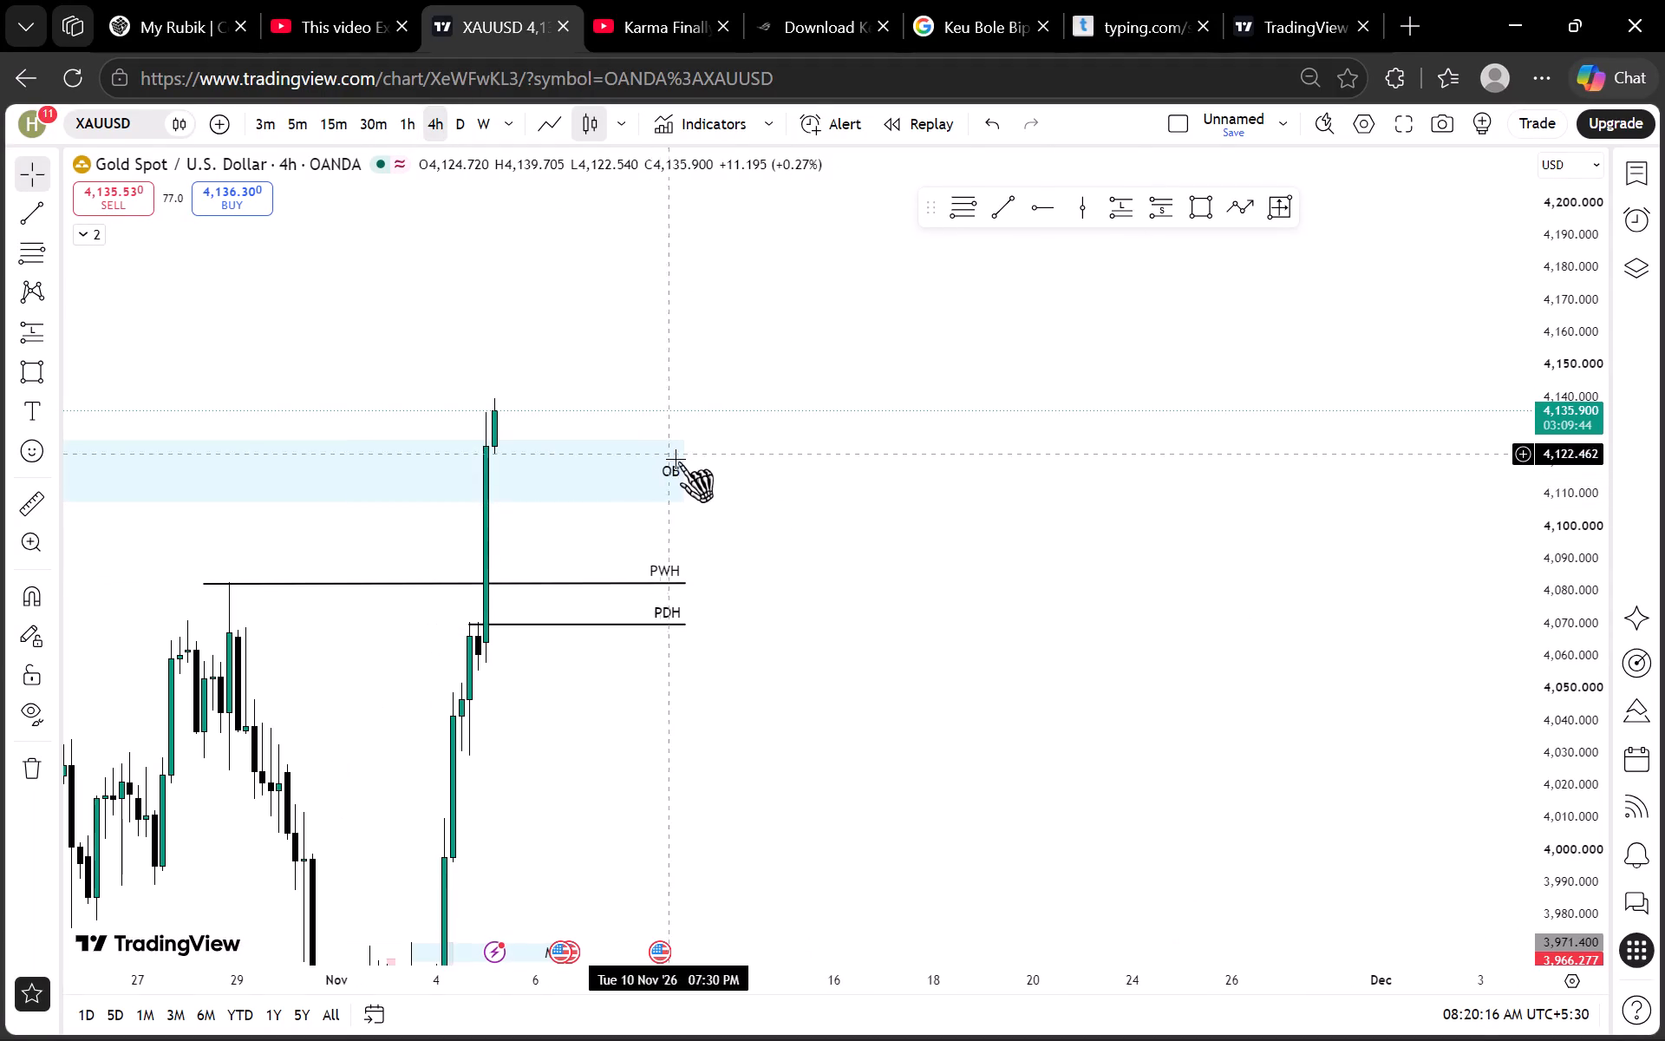
{"action": "left_click", "coordinate": [679, 464]}
{"action": "double_click", "coordinate": [679, 464]}
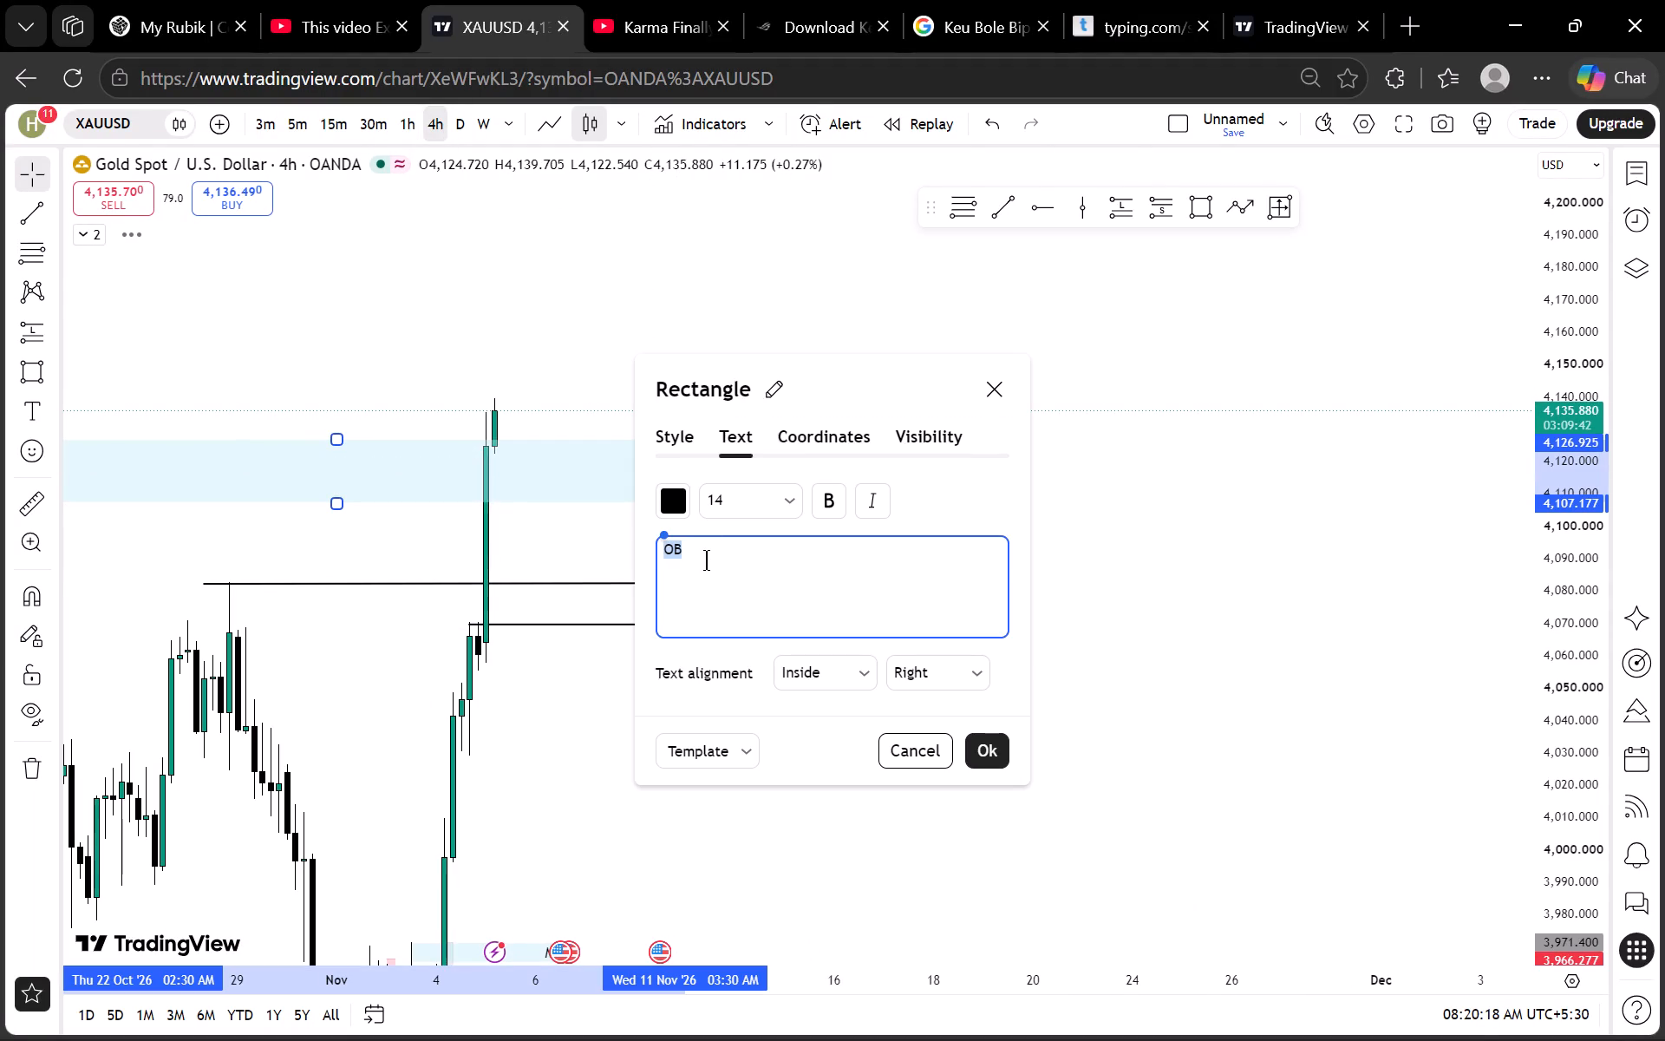
{"action": "left_click", "coordinate": [706, 560]}
{"action": "key", "text": "space"}
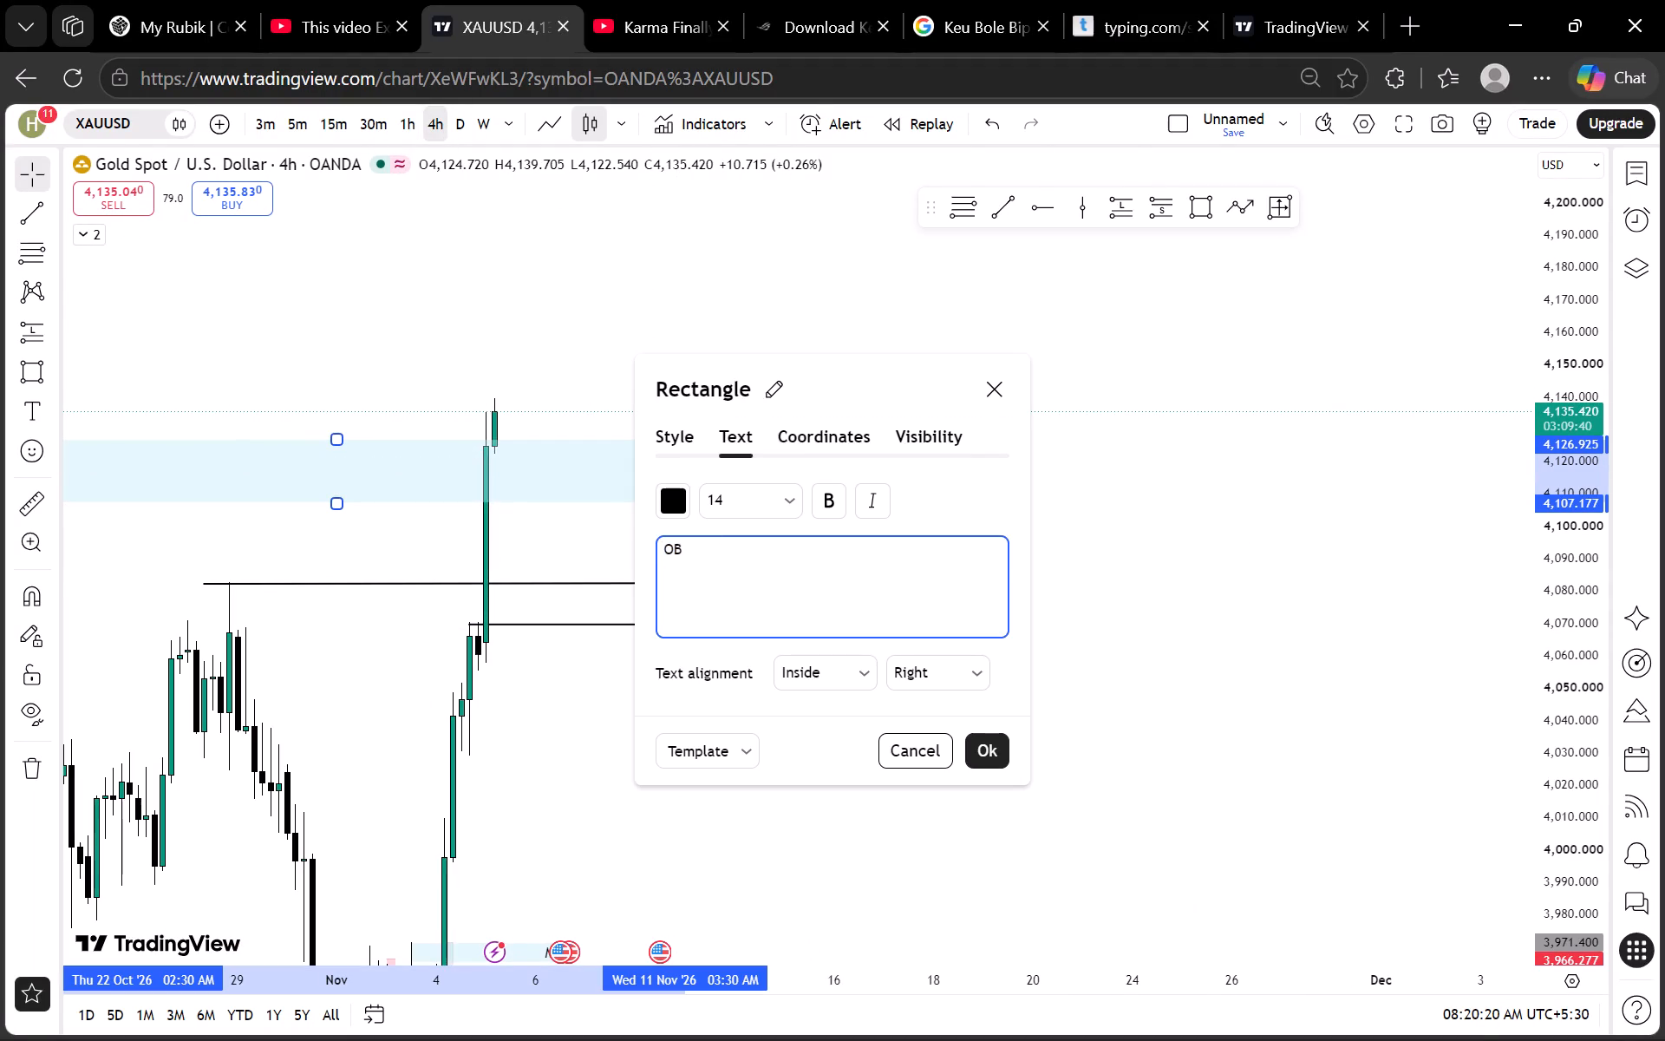
{"action": "key", "text": "1"}
{"action": "type", "text": "D"}
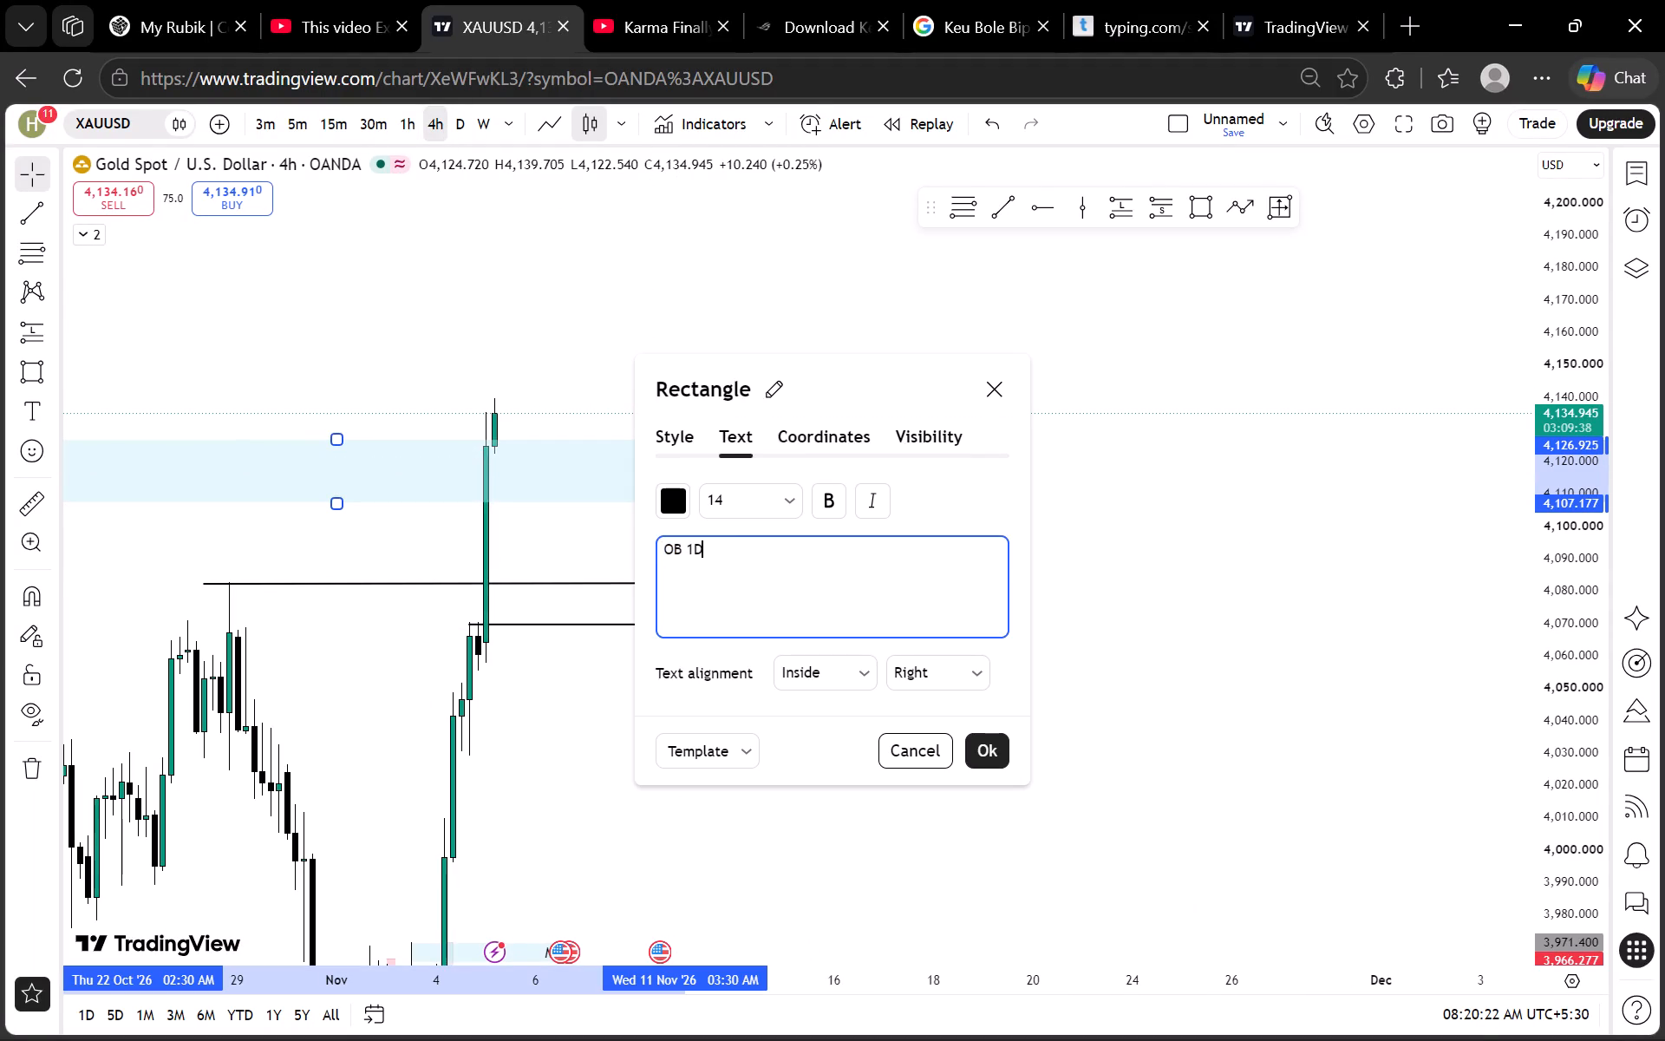
{"action": "key", "text": "space"}
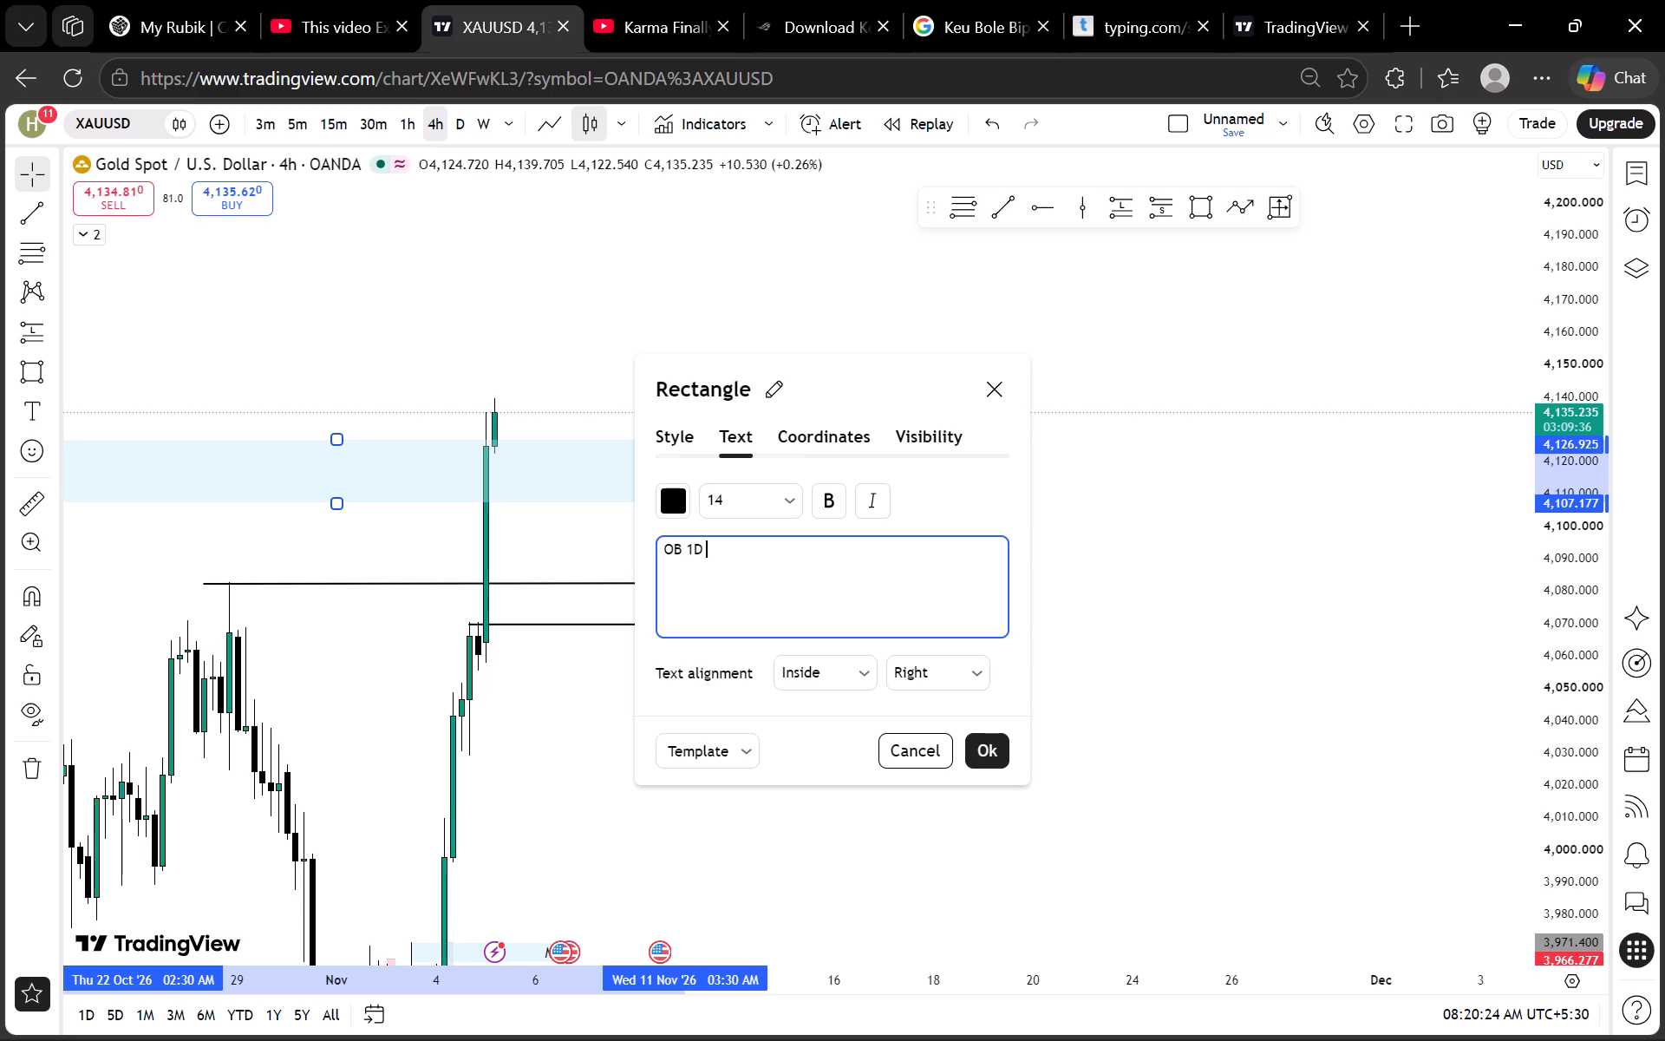
{"action": "type", "text": "Re"}
{"action": "type", "text": "fined"}
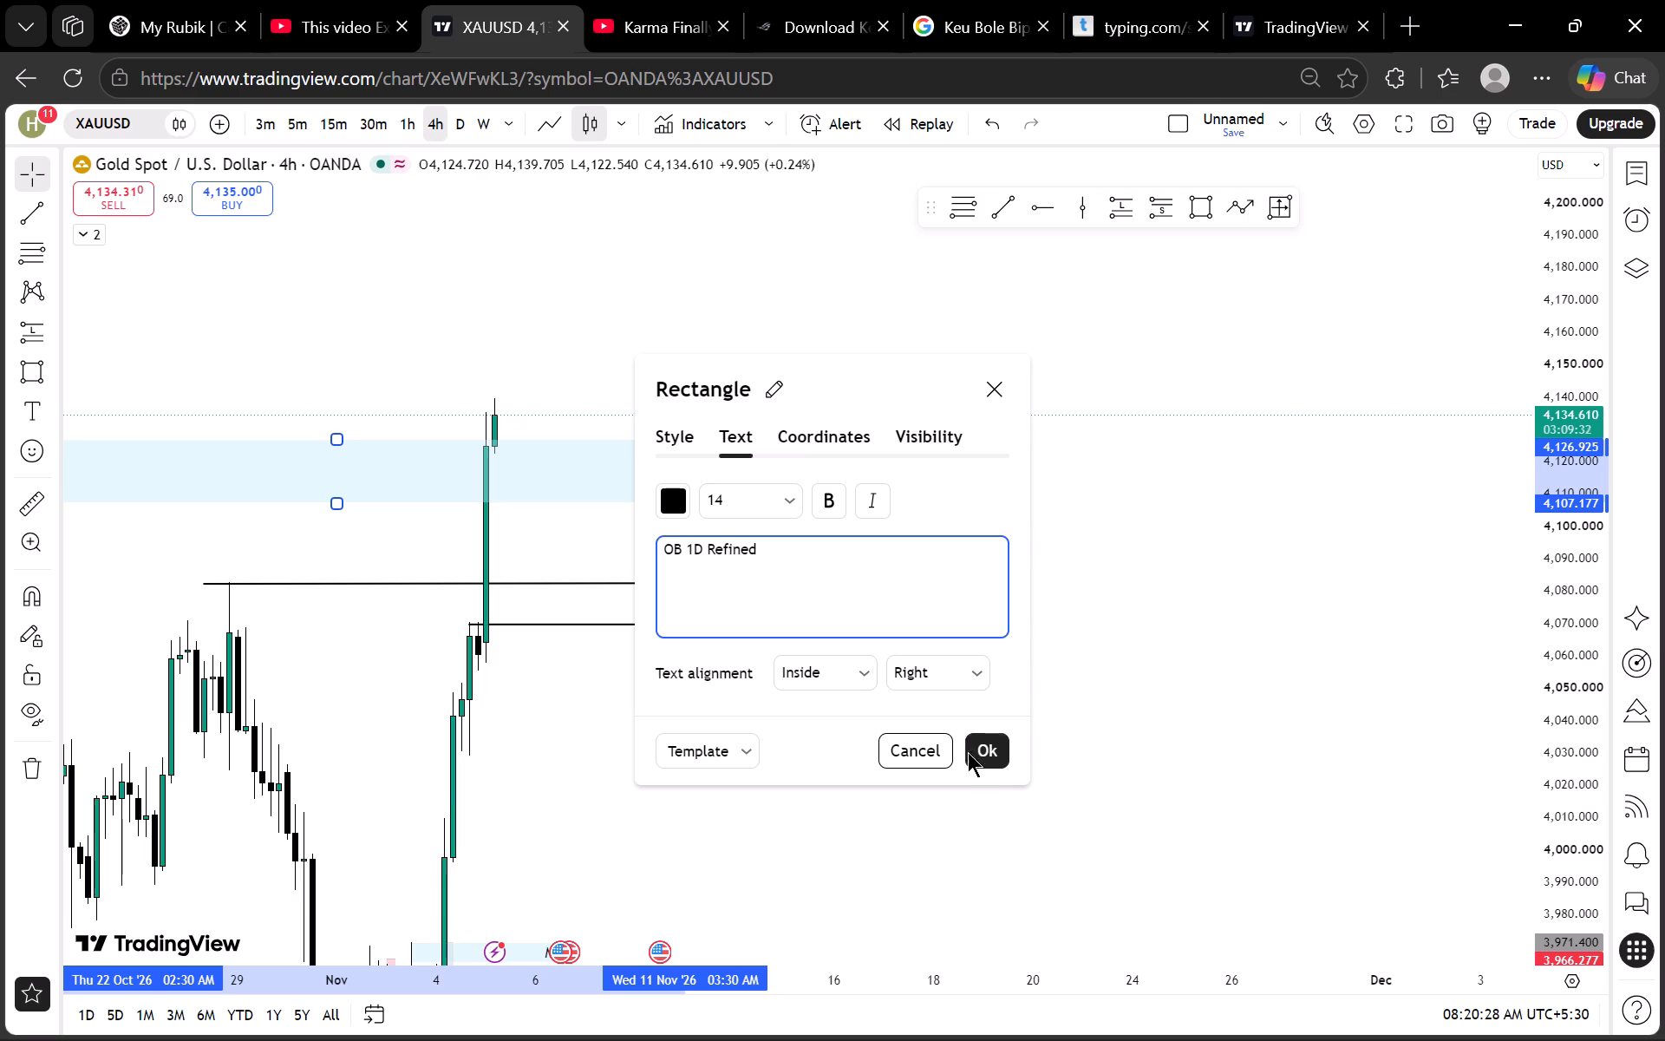
{"action": "left_click", "coordinate": [998, 750]}
{"action": "left_click", "coordinate": [1003, 622]}
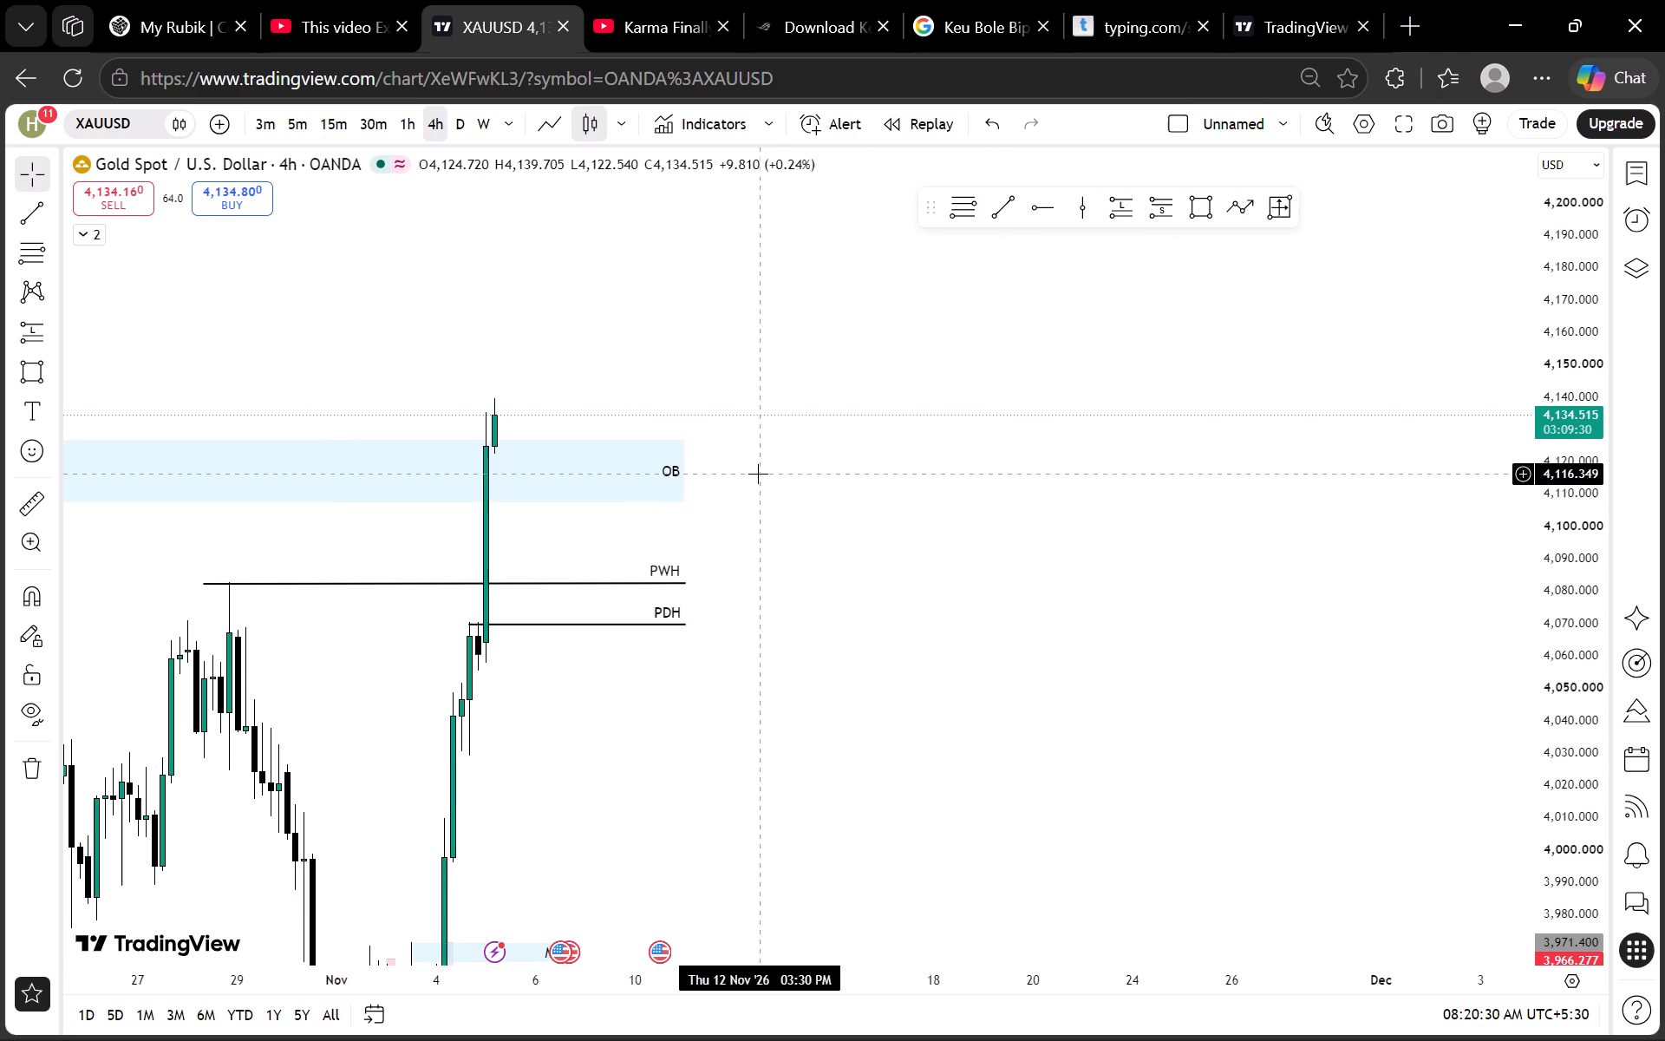
{"action": "left_click", "coordinate": [733, 453]}
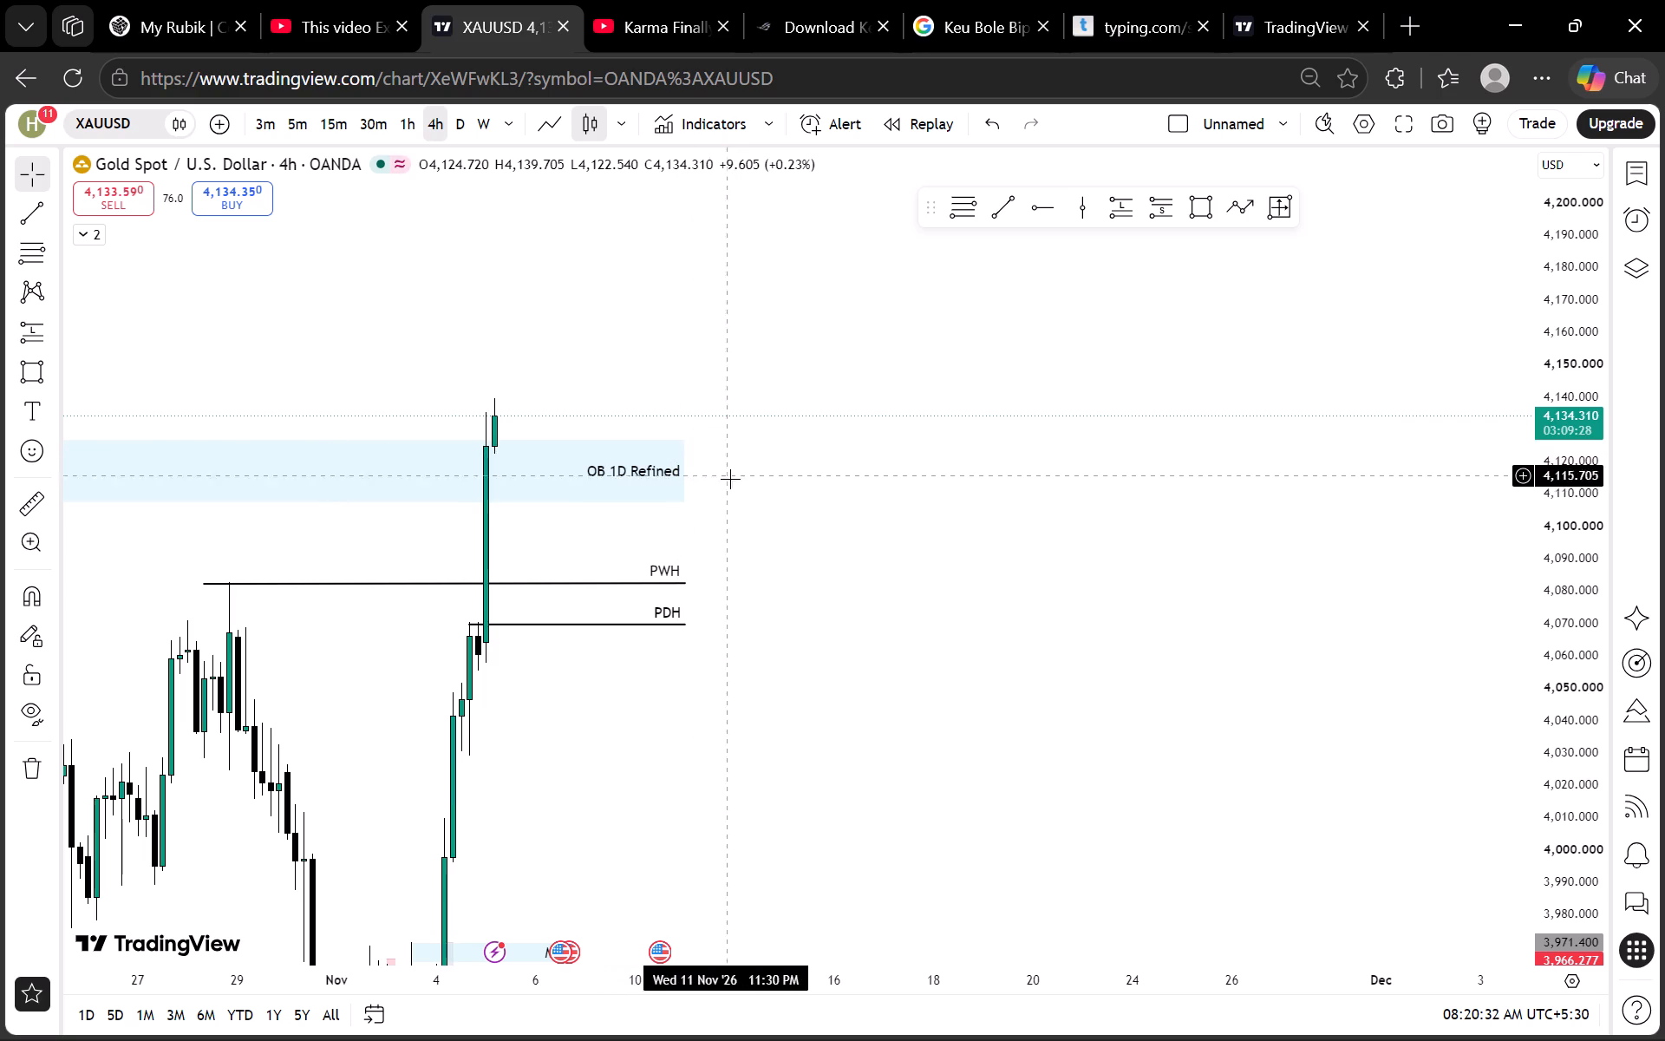
Extend the OB 1D Refined zone's later edge to about 11 Nov '26, 7:30 PM, and lock the zone.
{"action": "left_click_drag", "start_coordinate": [689, 472], "coordinate": [715, 471]}
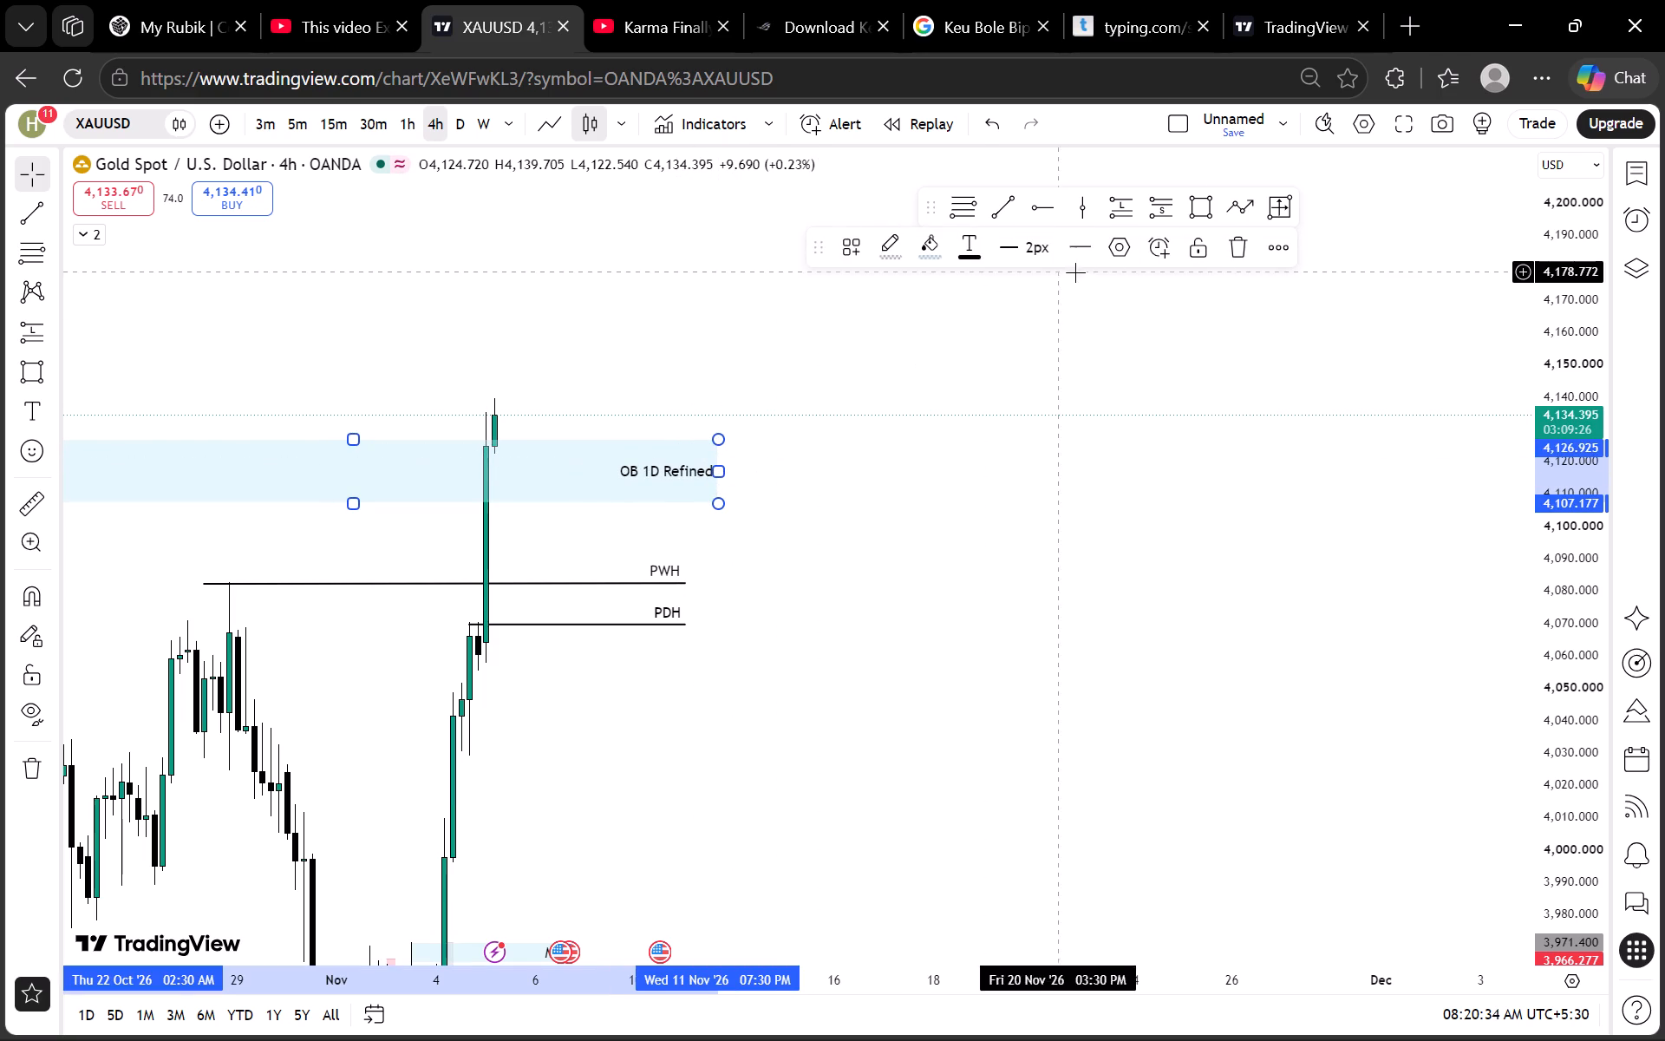
{"action": "left_click", "coordinate": [1198, 253]}
{"action": "left_click", "coordinate": [1110, 397]}
Review the relabelled OB zone against the PMH, PWH, PDH, PDL and PML levels and the FVG zone on the 4-hour chart.
{"action": "left_click_drag", "start_coordinate": [1015, 516], "coordinate": [1185, 494]}
{"action": "scroll", "coordinate": [1526, 435], "scroll_direction": "down", "scroll_amount": 9}
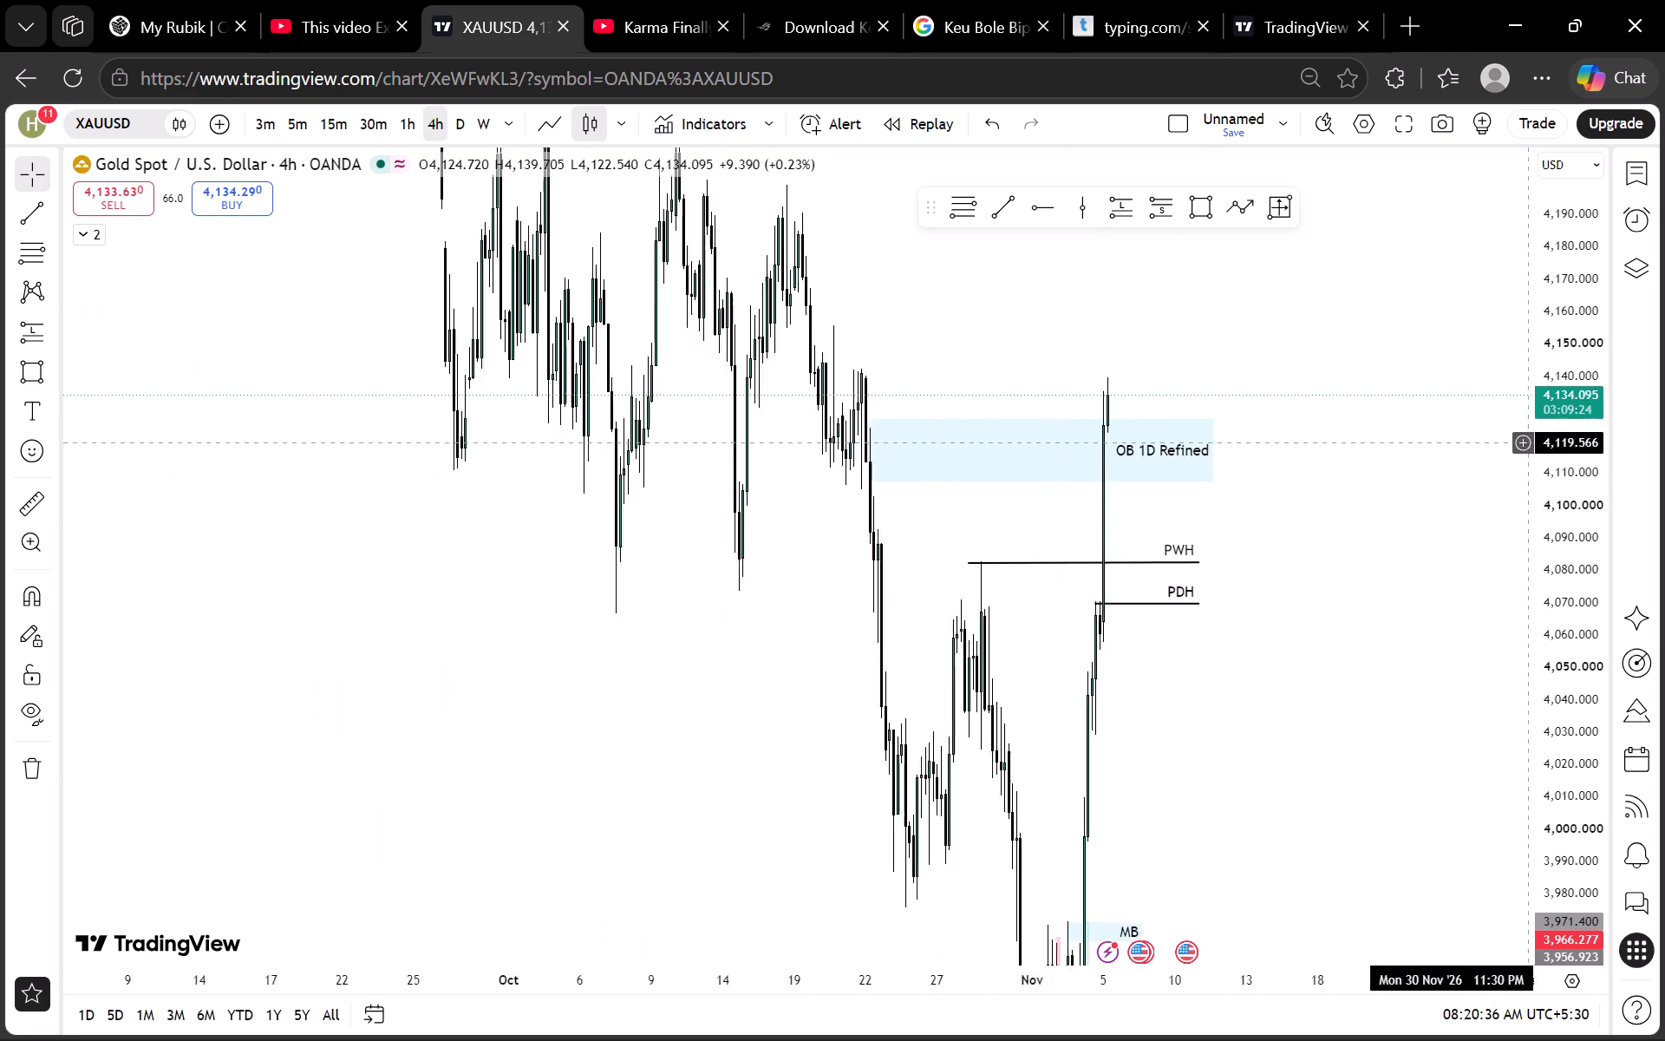
{"action": "scroll", "coordinate": [1534, 450], "scroll_direction": "down", "scroll_amount": 9}
{"action": "scroll", "coordinate": [1527, 513], "scroll_direction": "up", "scroll_amount": 6}
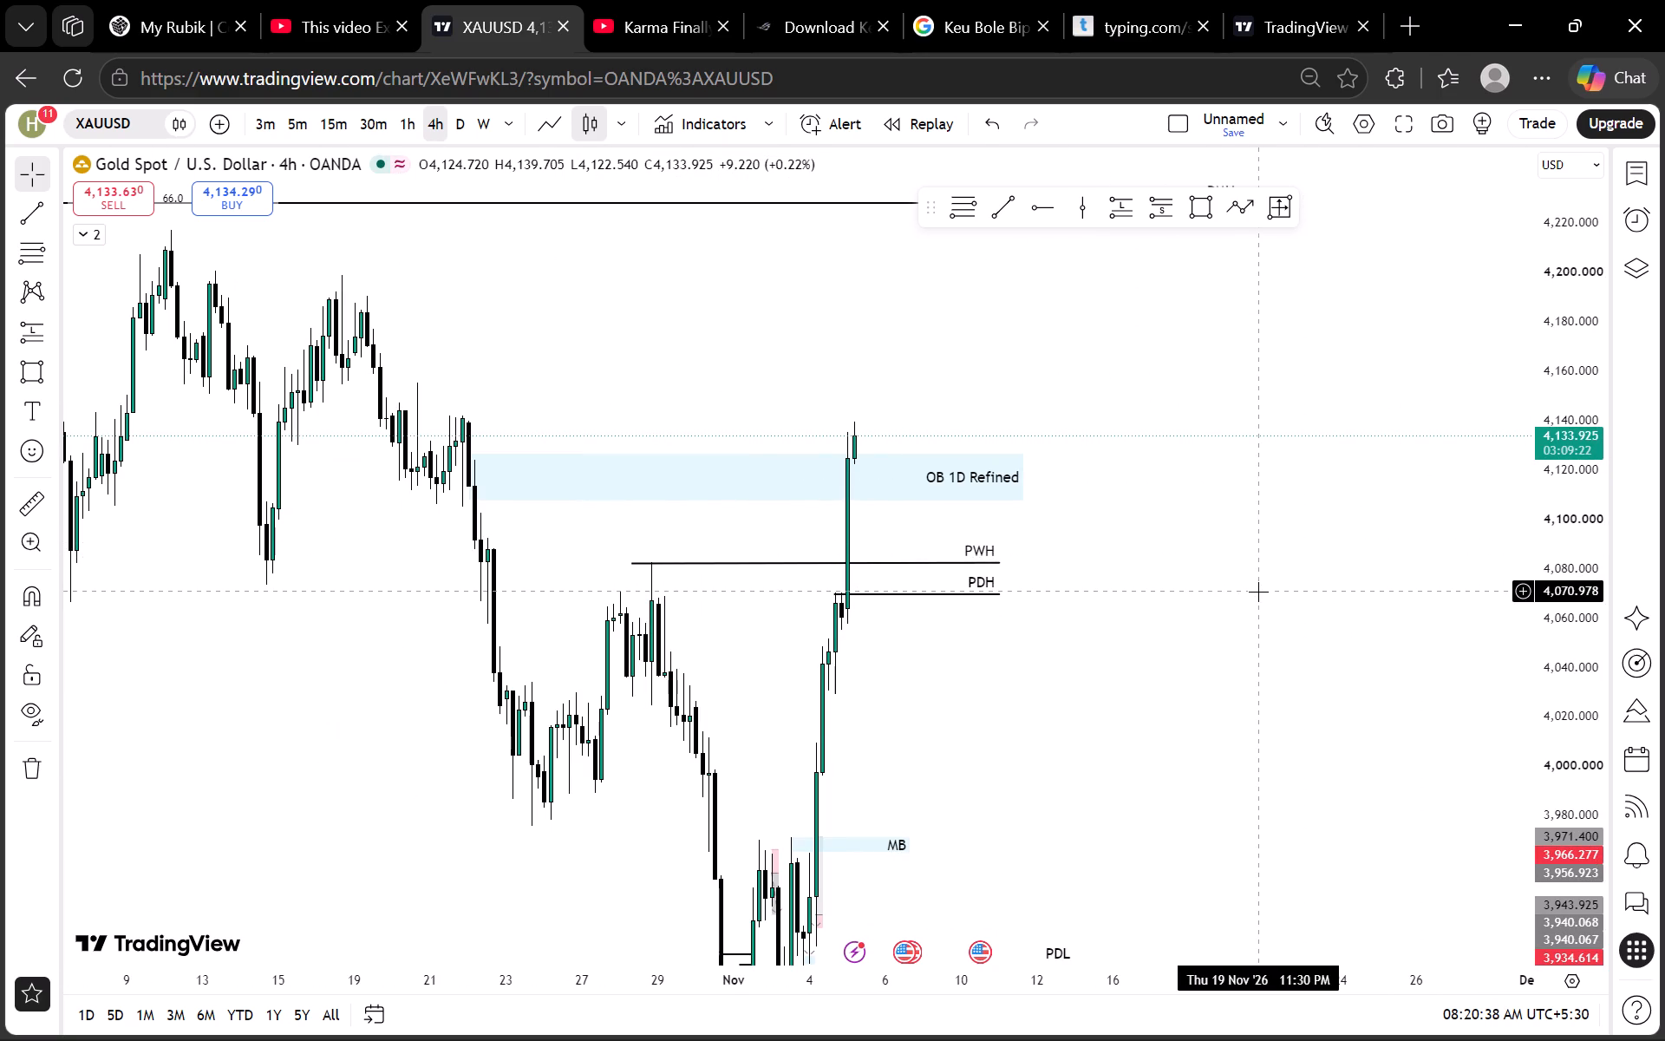
{"action": "scroll", "coordinate": [1258, 592], "scroll_direction": "up", "scroll_amount": 1}
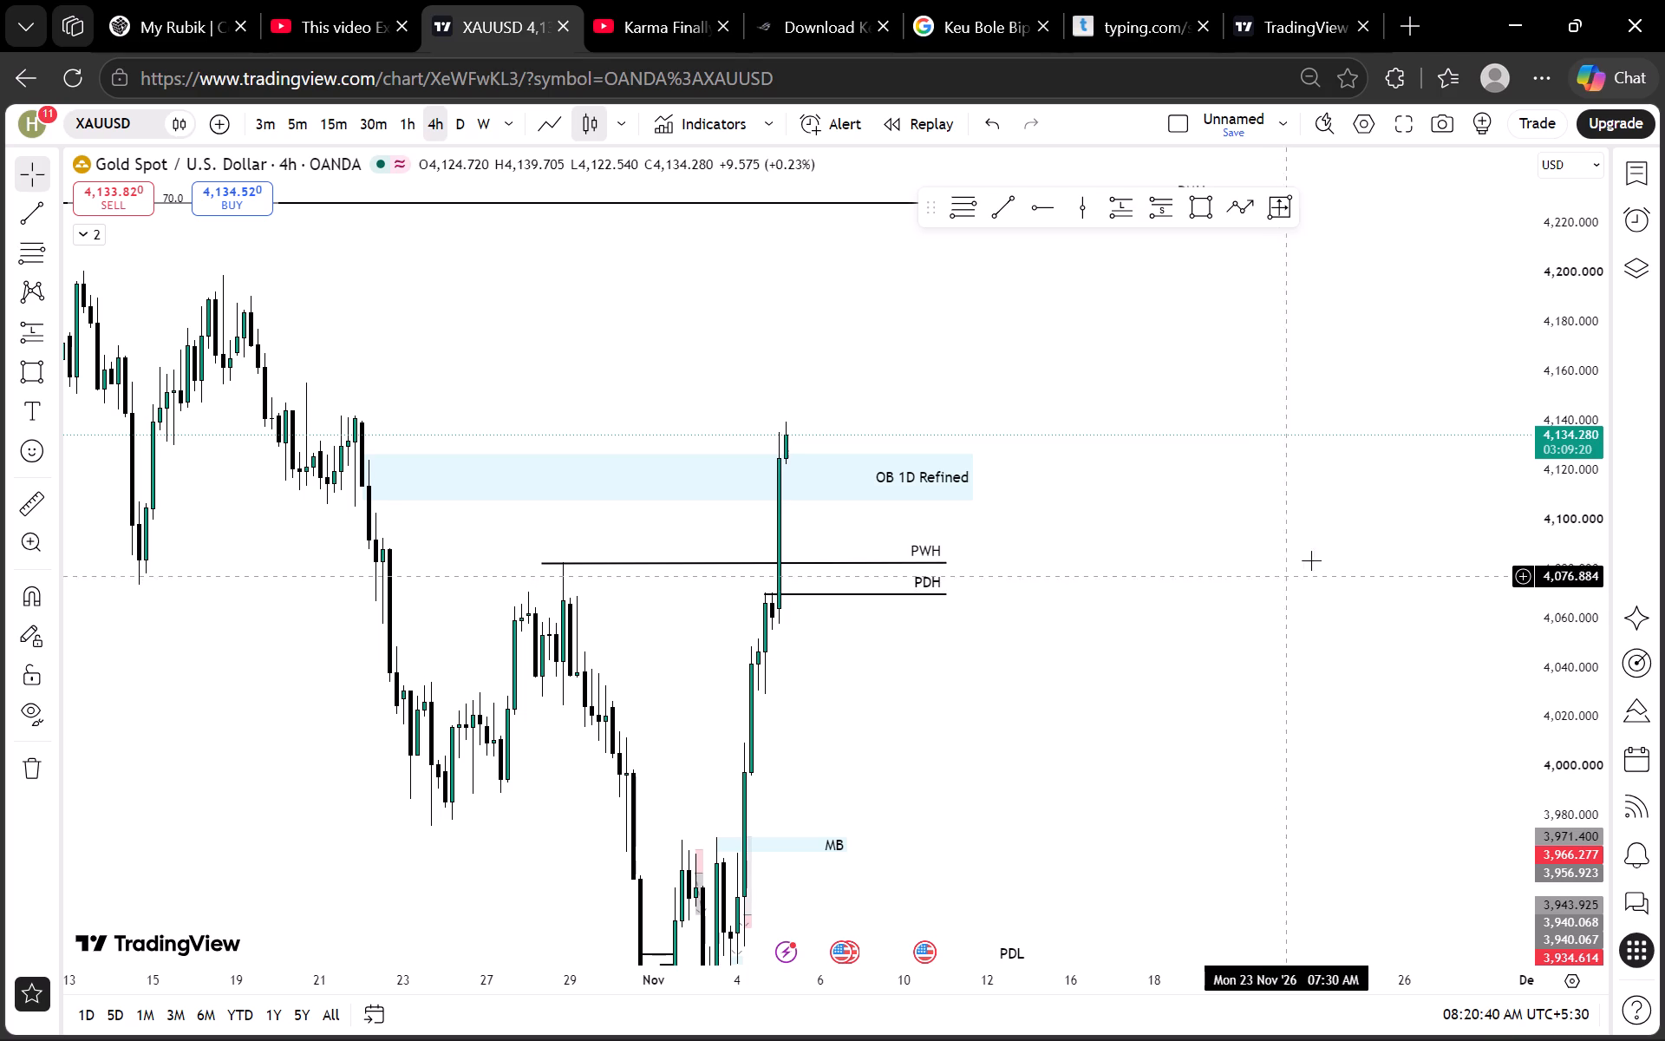
{"action": "scroll", "coordinate": [1565, 502], "scroll_direction": "up", "scroll_amount": 2}
{"action": "scroll", "coordinate": [1565, 502], "scroll_direction": "down", "scroll_amount": 12}
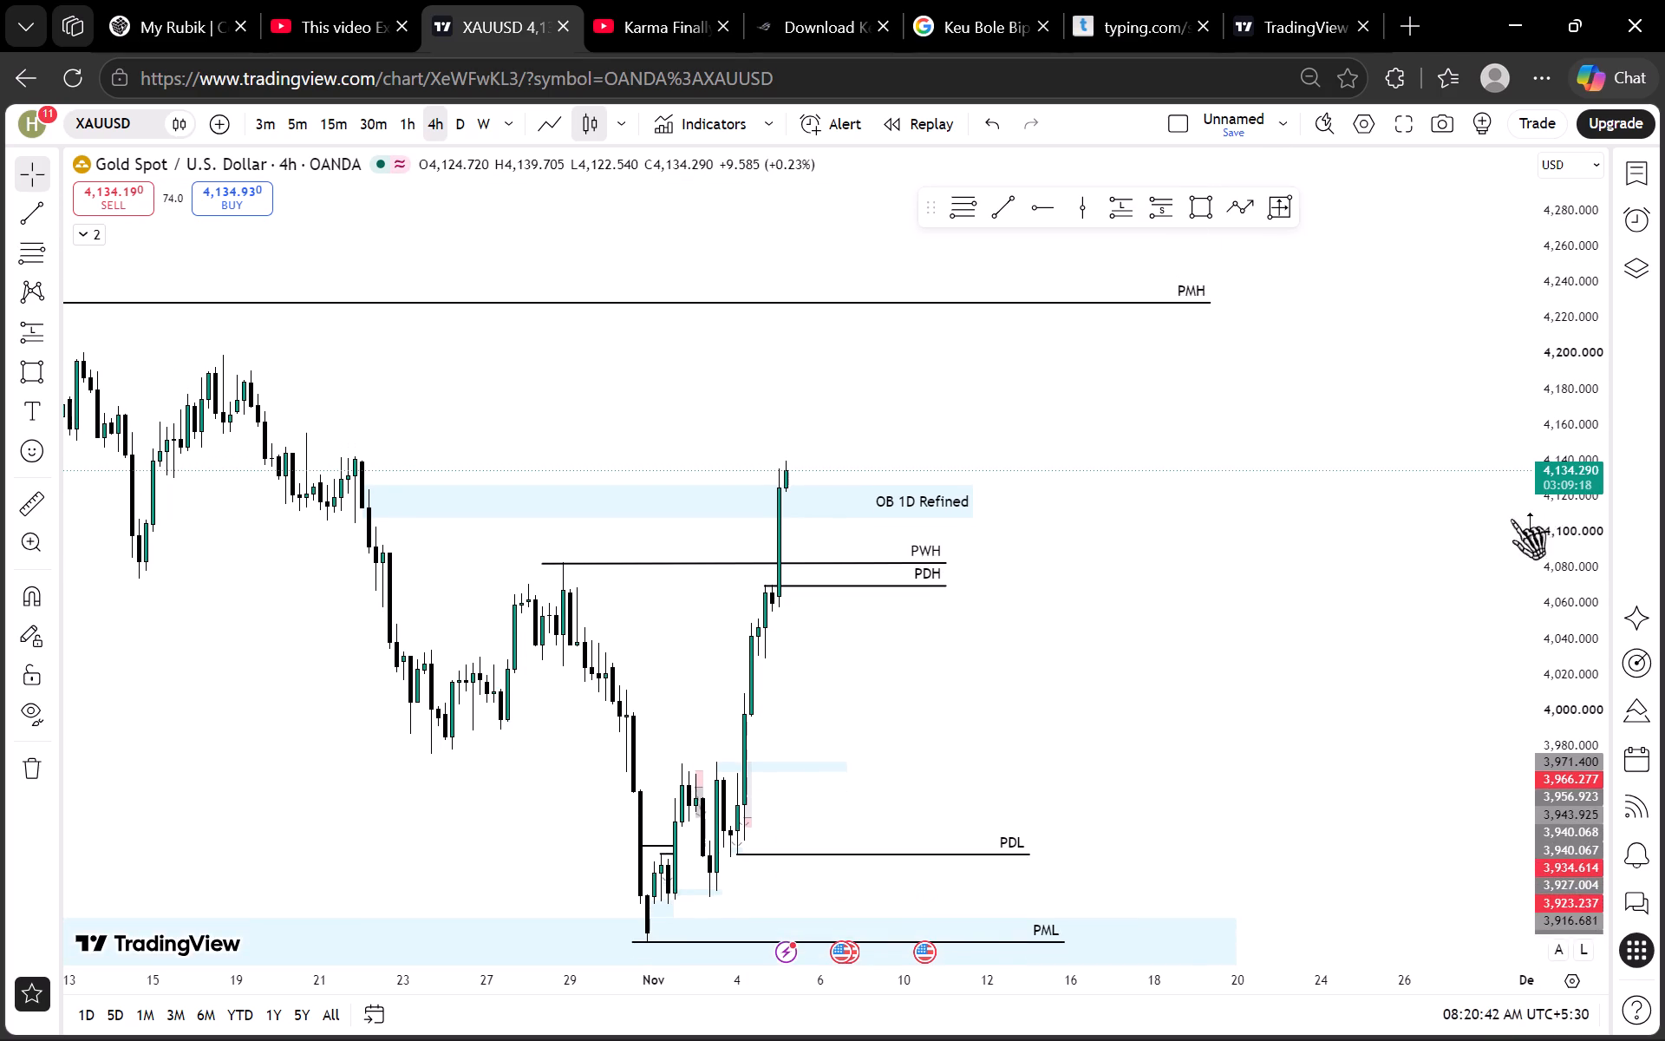
{"action": "scroll", "coordinate": [1445, 513], "scroll_direction": "down", "scroll_amount": 3}
{"action": "scroll", "coordinate": [1596, 521], "scroll_direction": "down", "scroll_amount": 6}
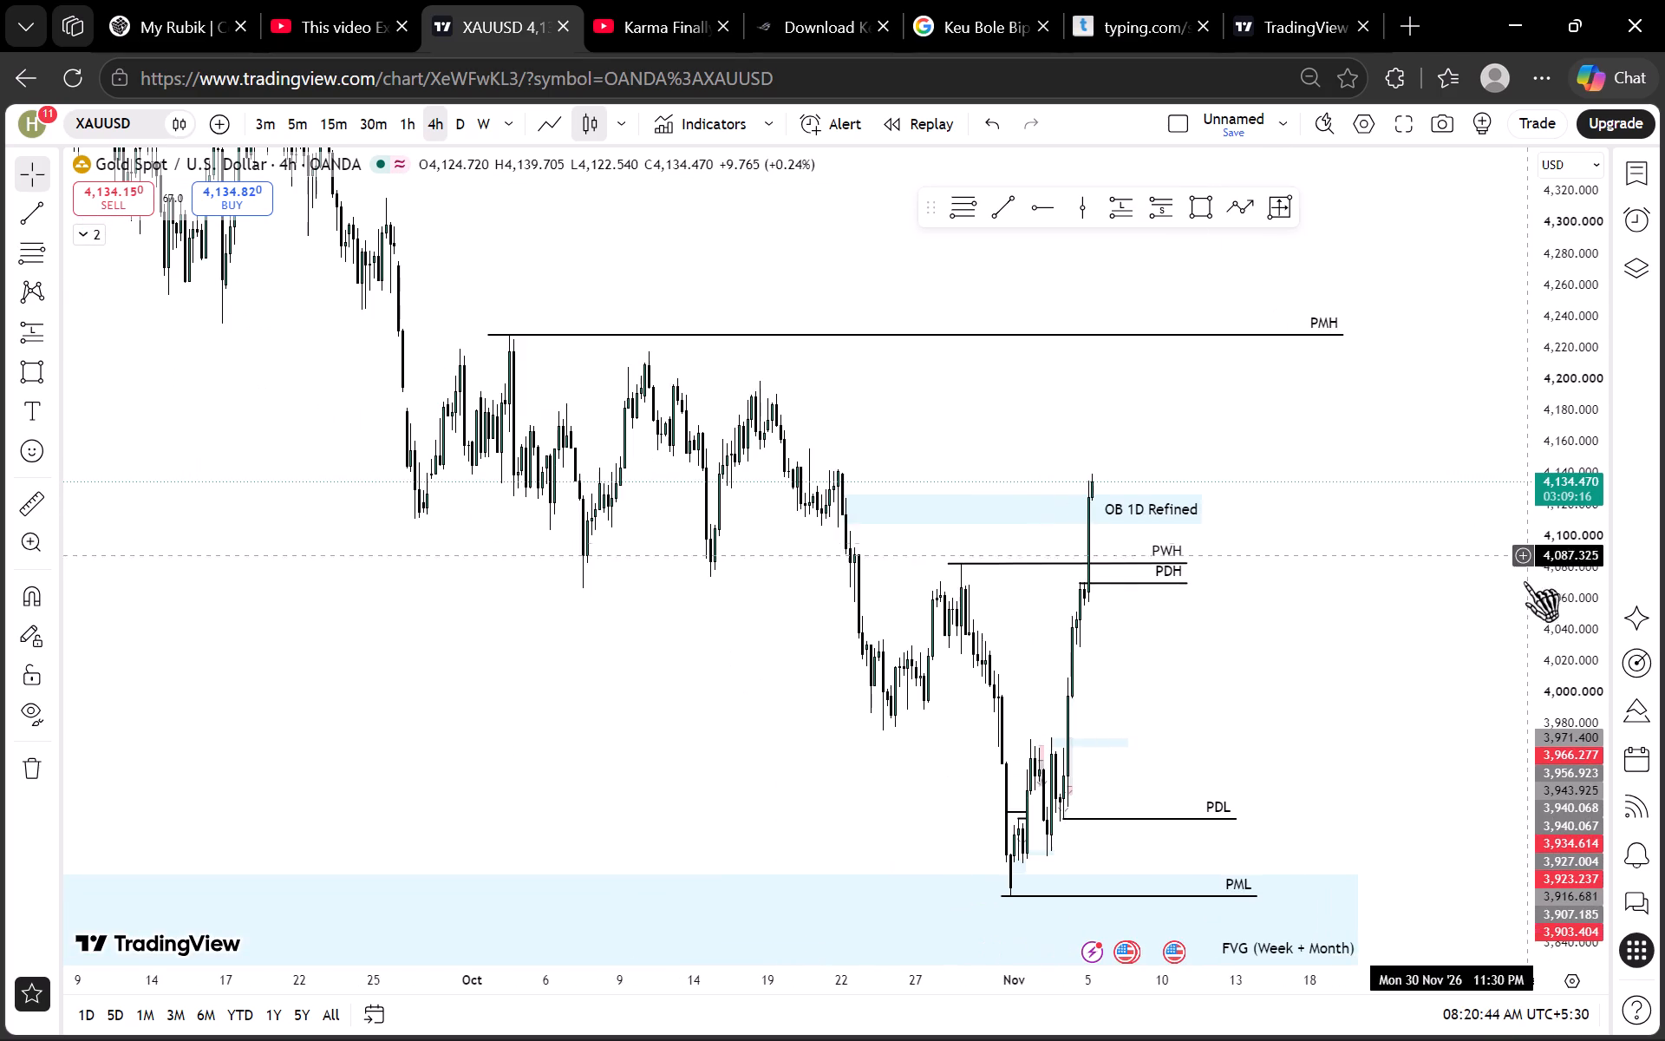
{"action": "left_click_drag", "start_coordinate": [1512, 640], "coordinate": [1462, 561]}
{"action": "scroll", "coordinate": [1591, 565], "scroll_direction": "up", "scroll_amount": 1}
{"action": "scroll", "coordinate": [1504, 596], "scroll_direction": "up", "scroll_amount": 4}
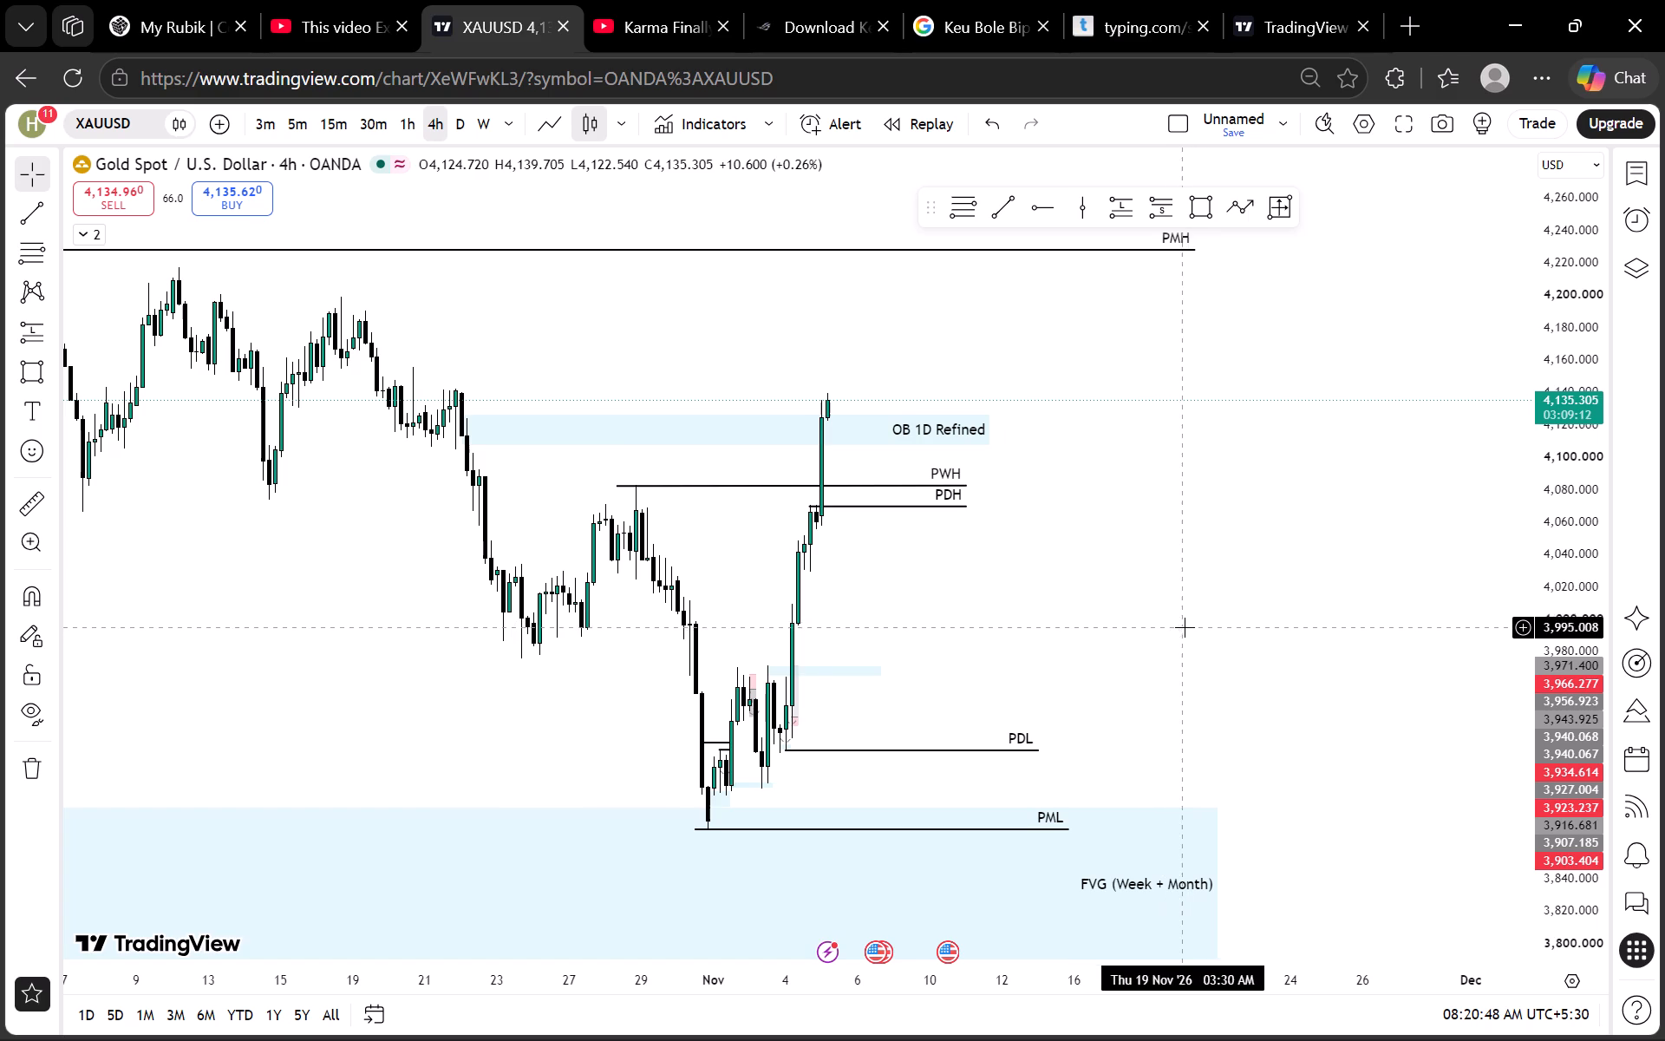
{"action": "left_click_drag", "start_coordinate": [1185, 624], "coordinate": [1214, 576]}
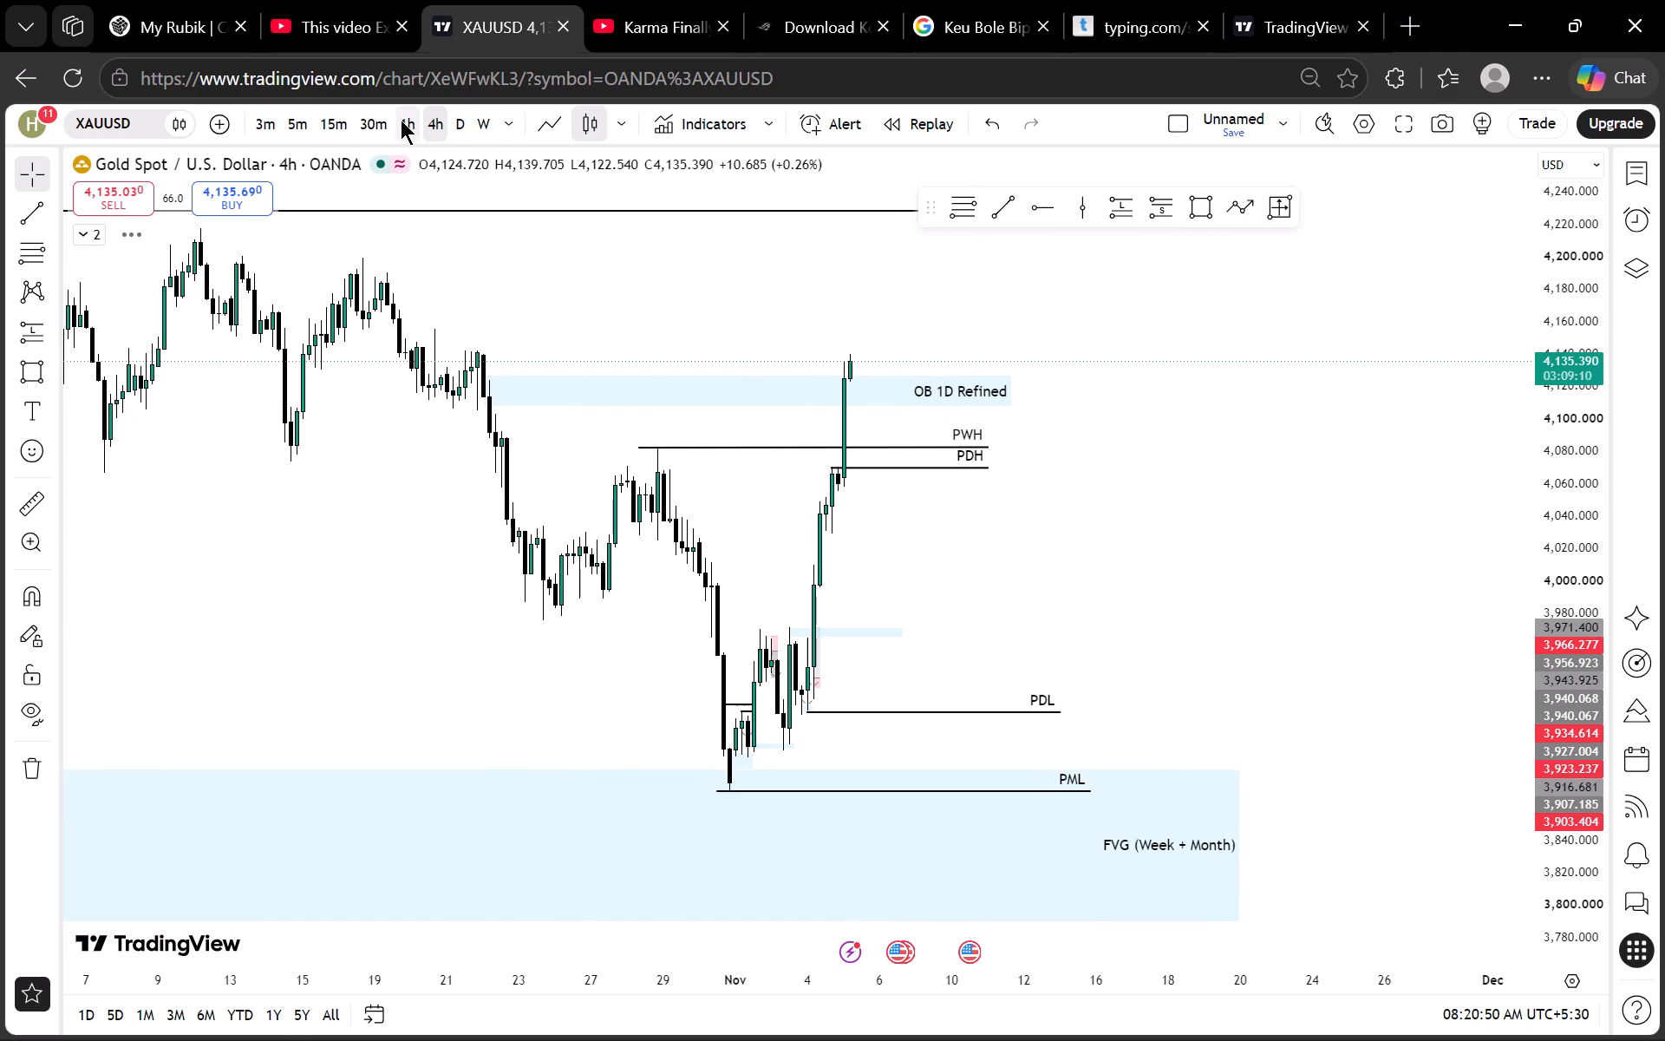
Compare the marked zones and levels on the 1-hour and weekly charts.
{"action": "left_click", "coordinate": [401, 120]}
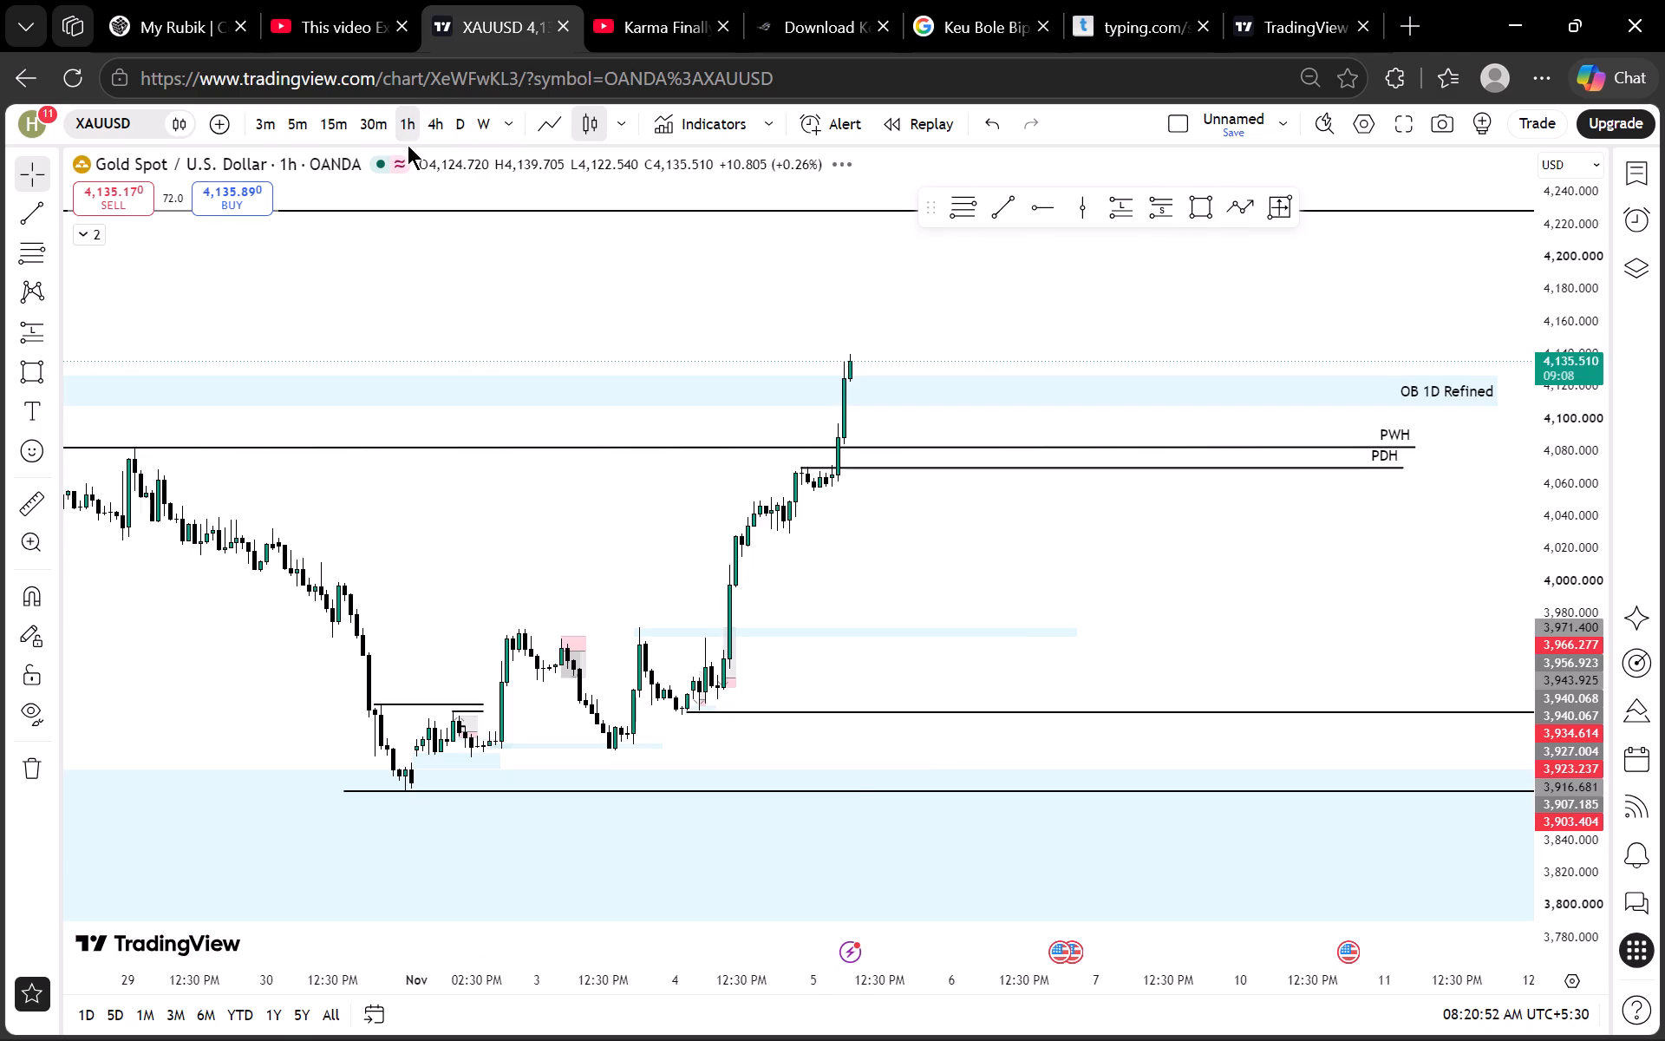
{"action": "scroll", "coordinate": [859, 429], "scroll_direction": "down", "scroll_amount": 4}
{"action": "left_click", "coordinate": [478, 123]}
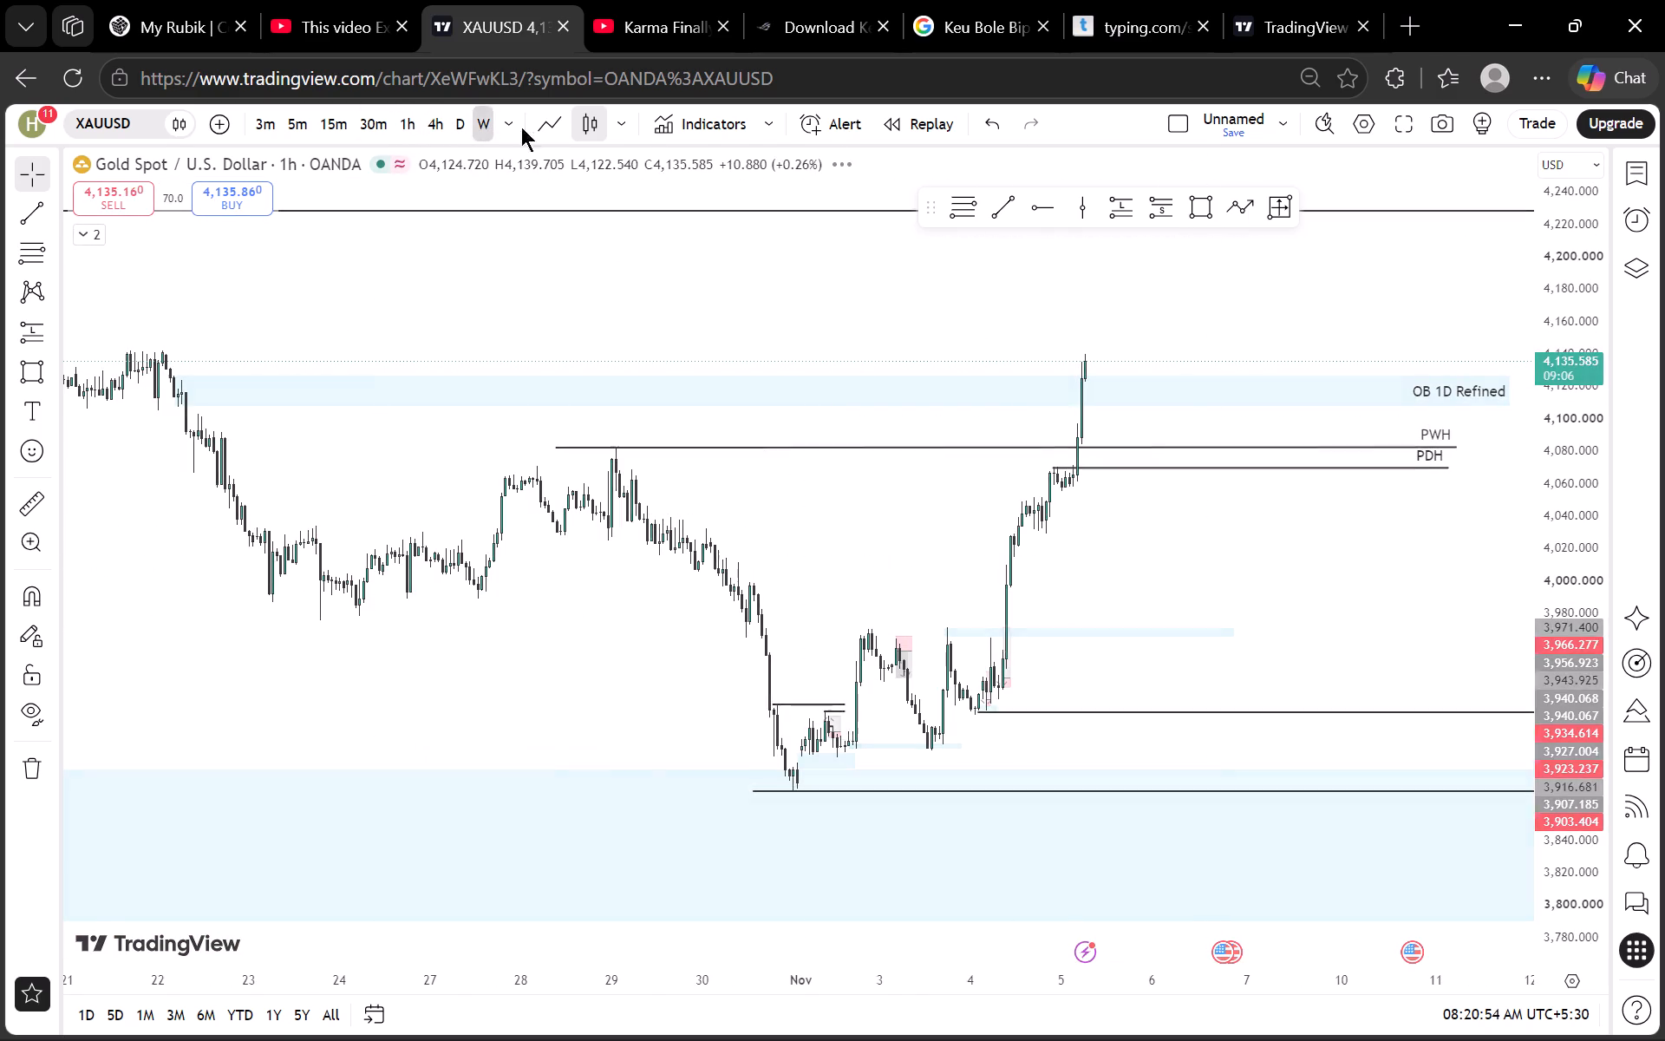
{"action": "scroll", "coordinate": [1604, 475], "scroll_direction": "down", "scroll_amount": 18}
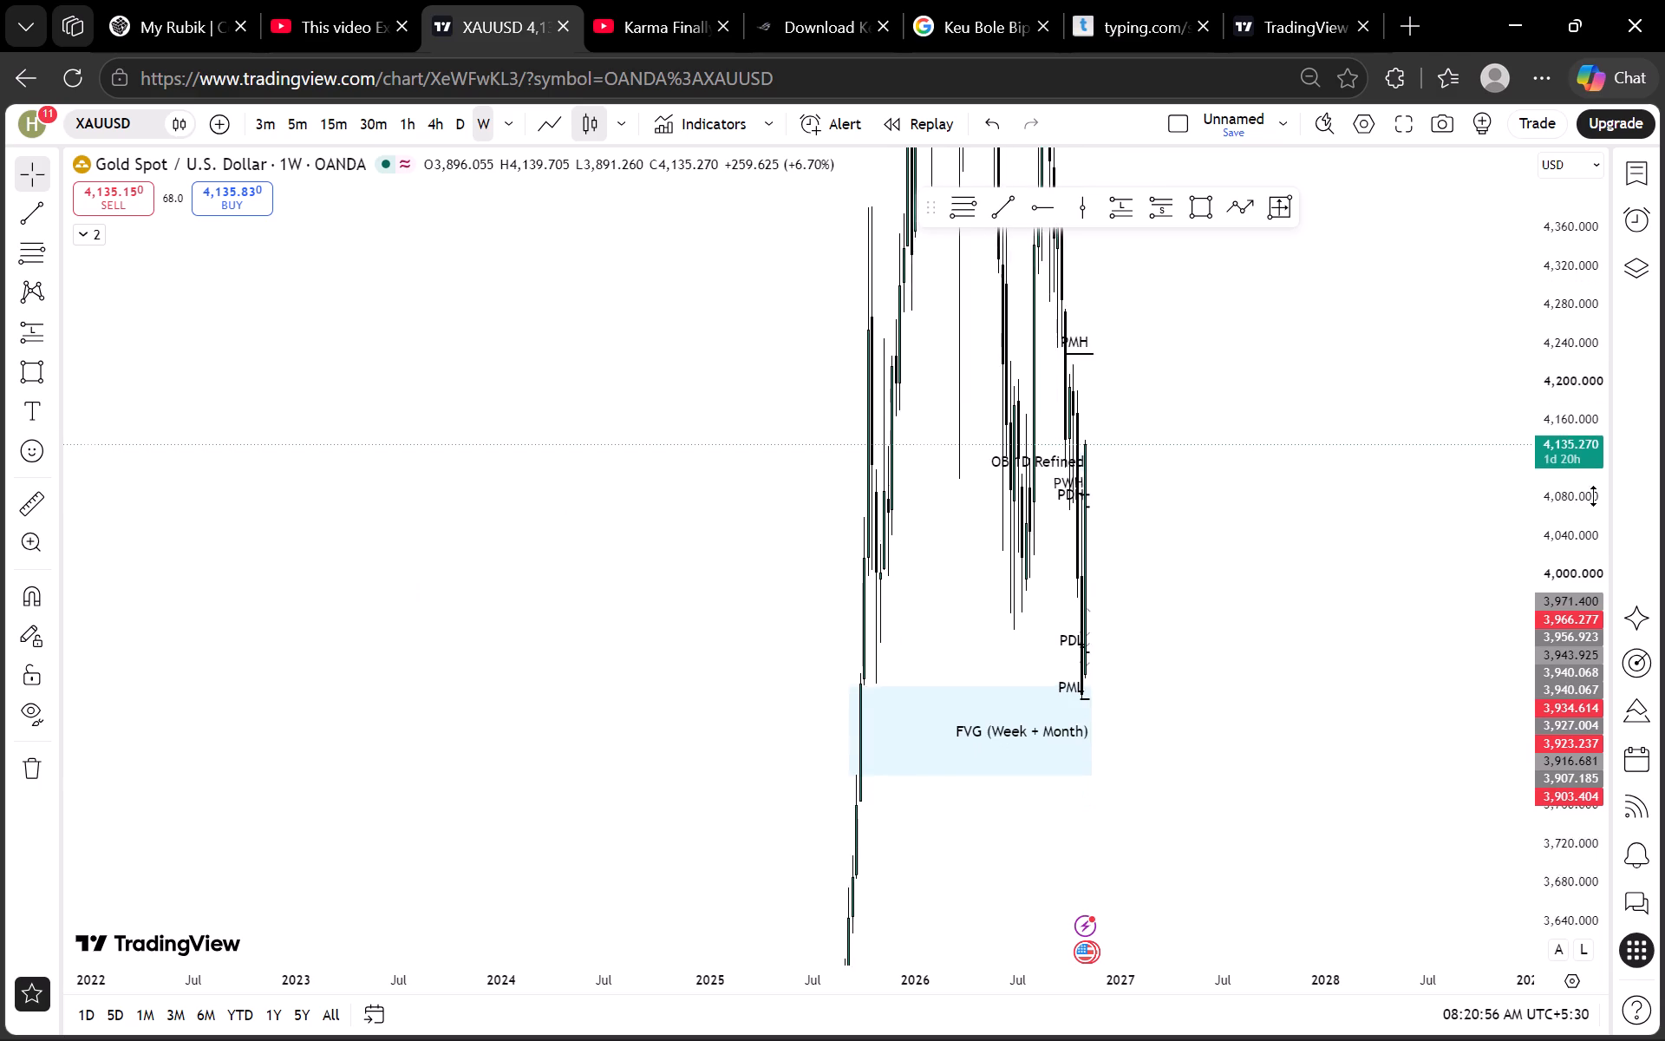
{"action": "scroll", "coordinate": [1594, 496], "scroll_direction": "down", "scroll_amount": 20}
{"action": "scroll", "coordinate": [1594, 496], "scroll_direction": "down", "scroll_amount": 1}
{"action": "scroll", "coordinate": [1358, 524], "scroll_direction": "up", "scroll_amount": 10}
{"action": "left_click_drag", "start_coordinate": [865, 571], "coordinate": [1256, 571]}
{"action": "scroll", "coordinate": [1608, 561], "scroll_direction": "down", "scroll_amount": 3}
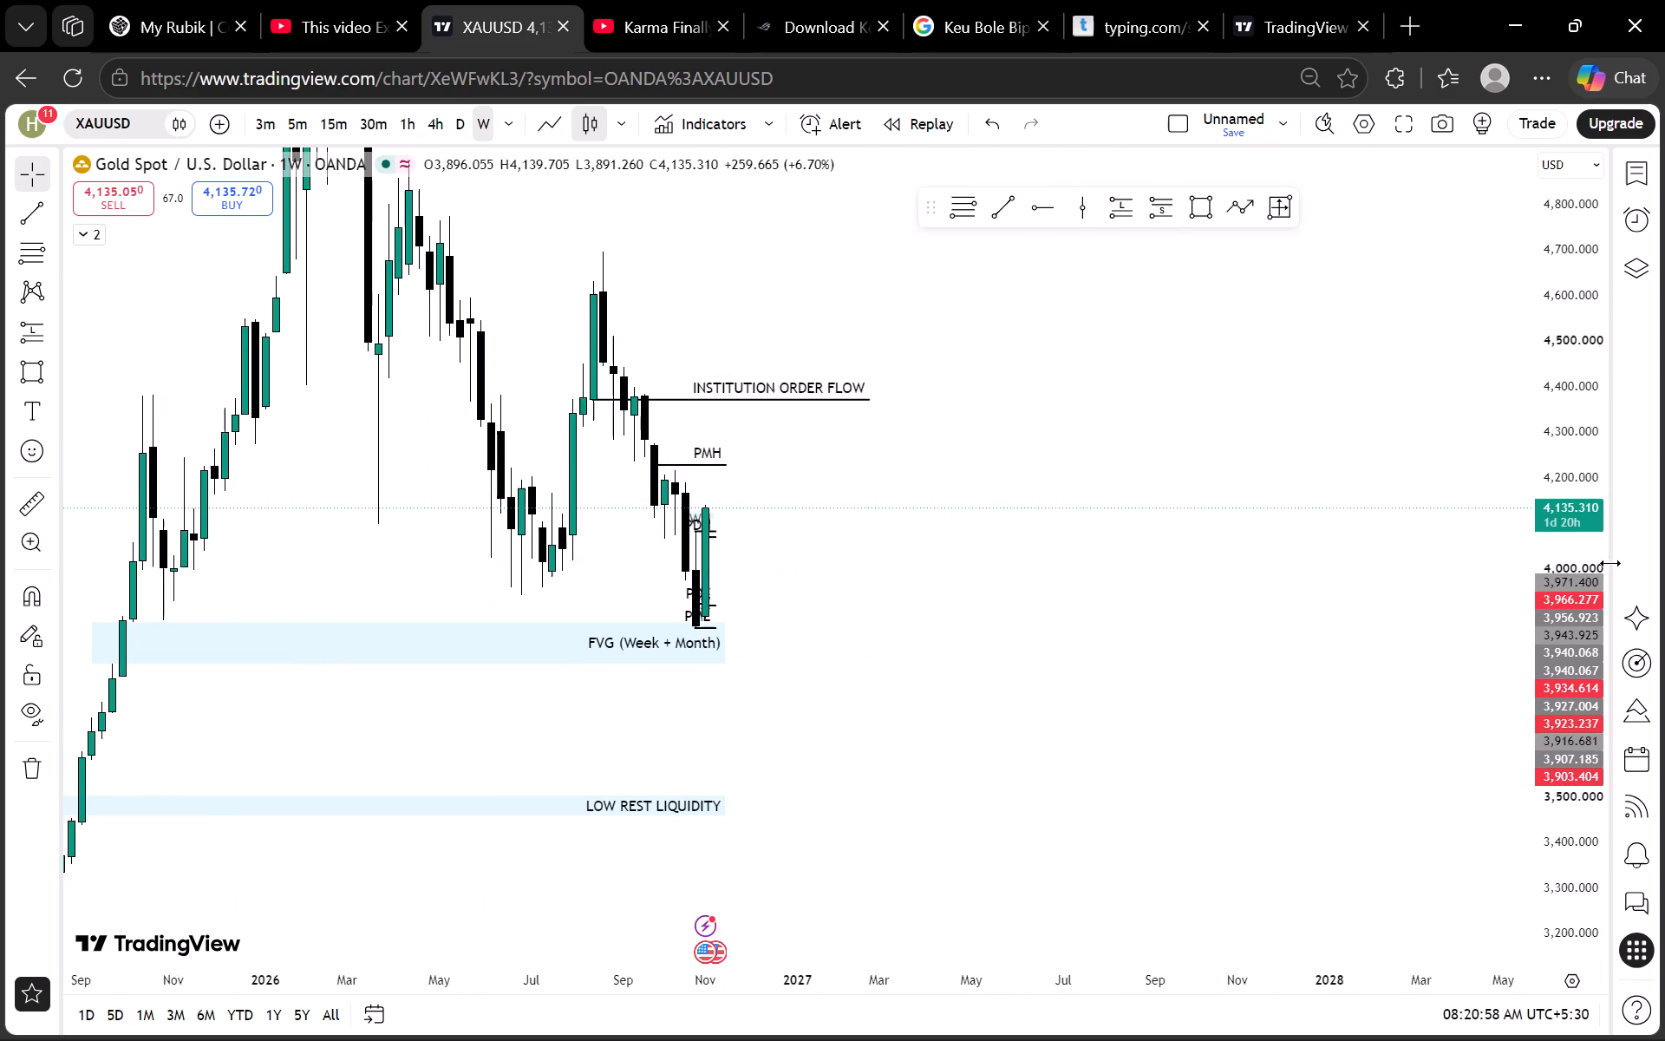
{"action": "scroll", "coordinate": [1609, 563], "scroll_direction": "down", "scroll_amount": 20}
{"action": "scroll", "coordinate": [1609, 563], "scroll_direction": "down", "scroll_amount": 2}
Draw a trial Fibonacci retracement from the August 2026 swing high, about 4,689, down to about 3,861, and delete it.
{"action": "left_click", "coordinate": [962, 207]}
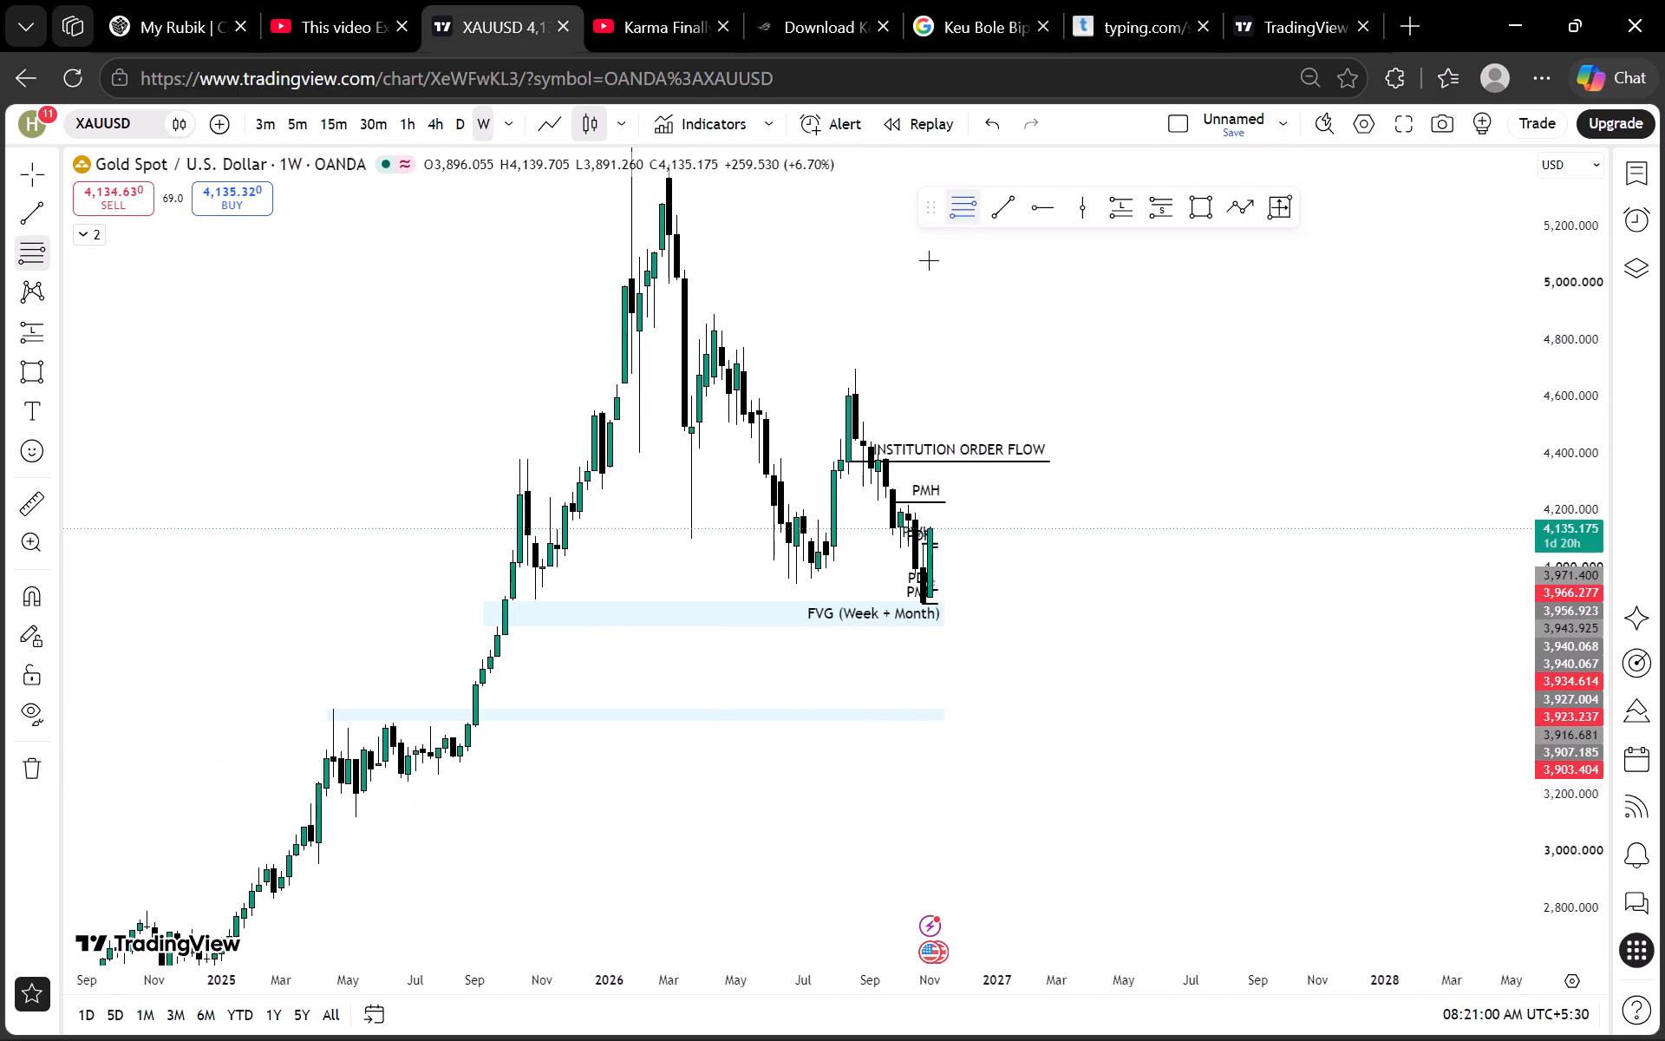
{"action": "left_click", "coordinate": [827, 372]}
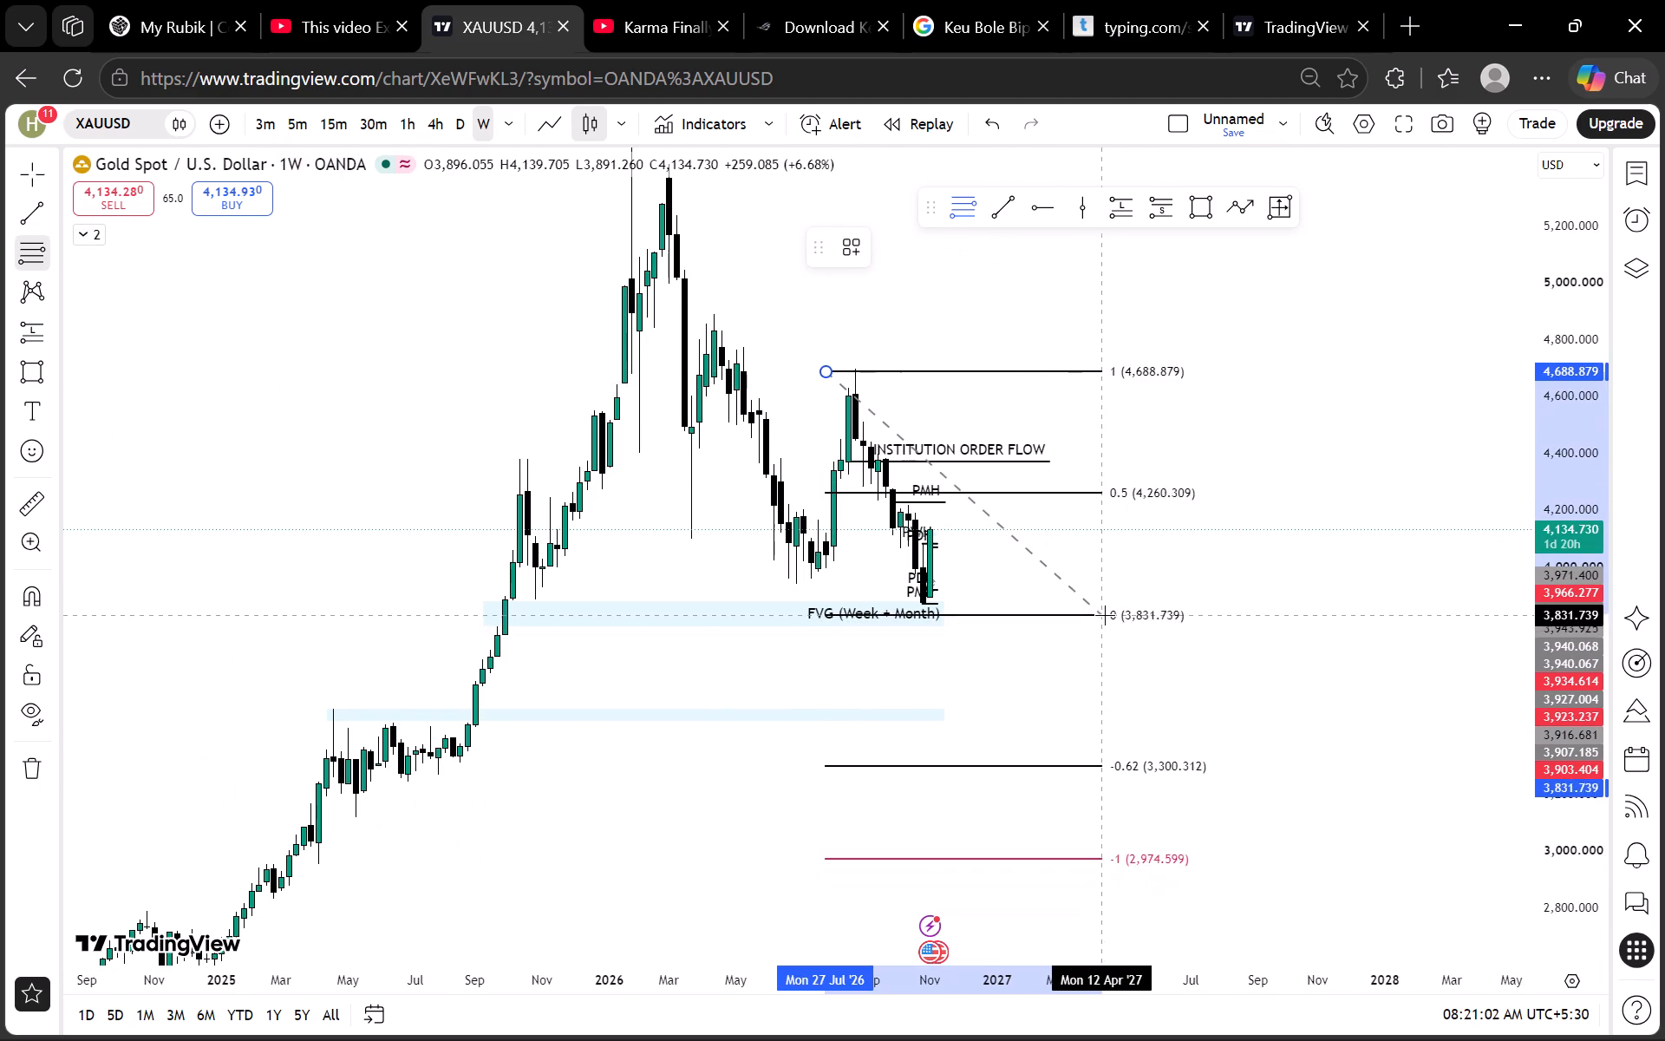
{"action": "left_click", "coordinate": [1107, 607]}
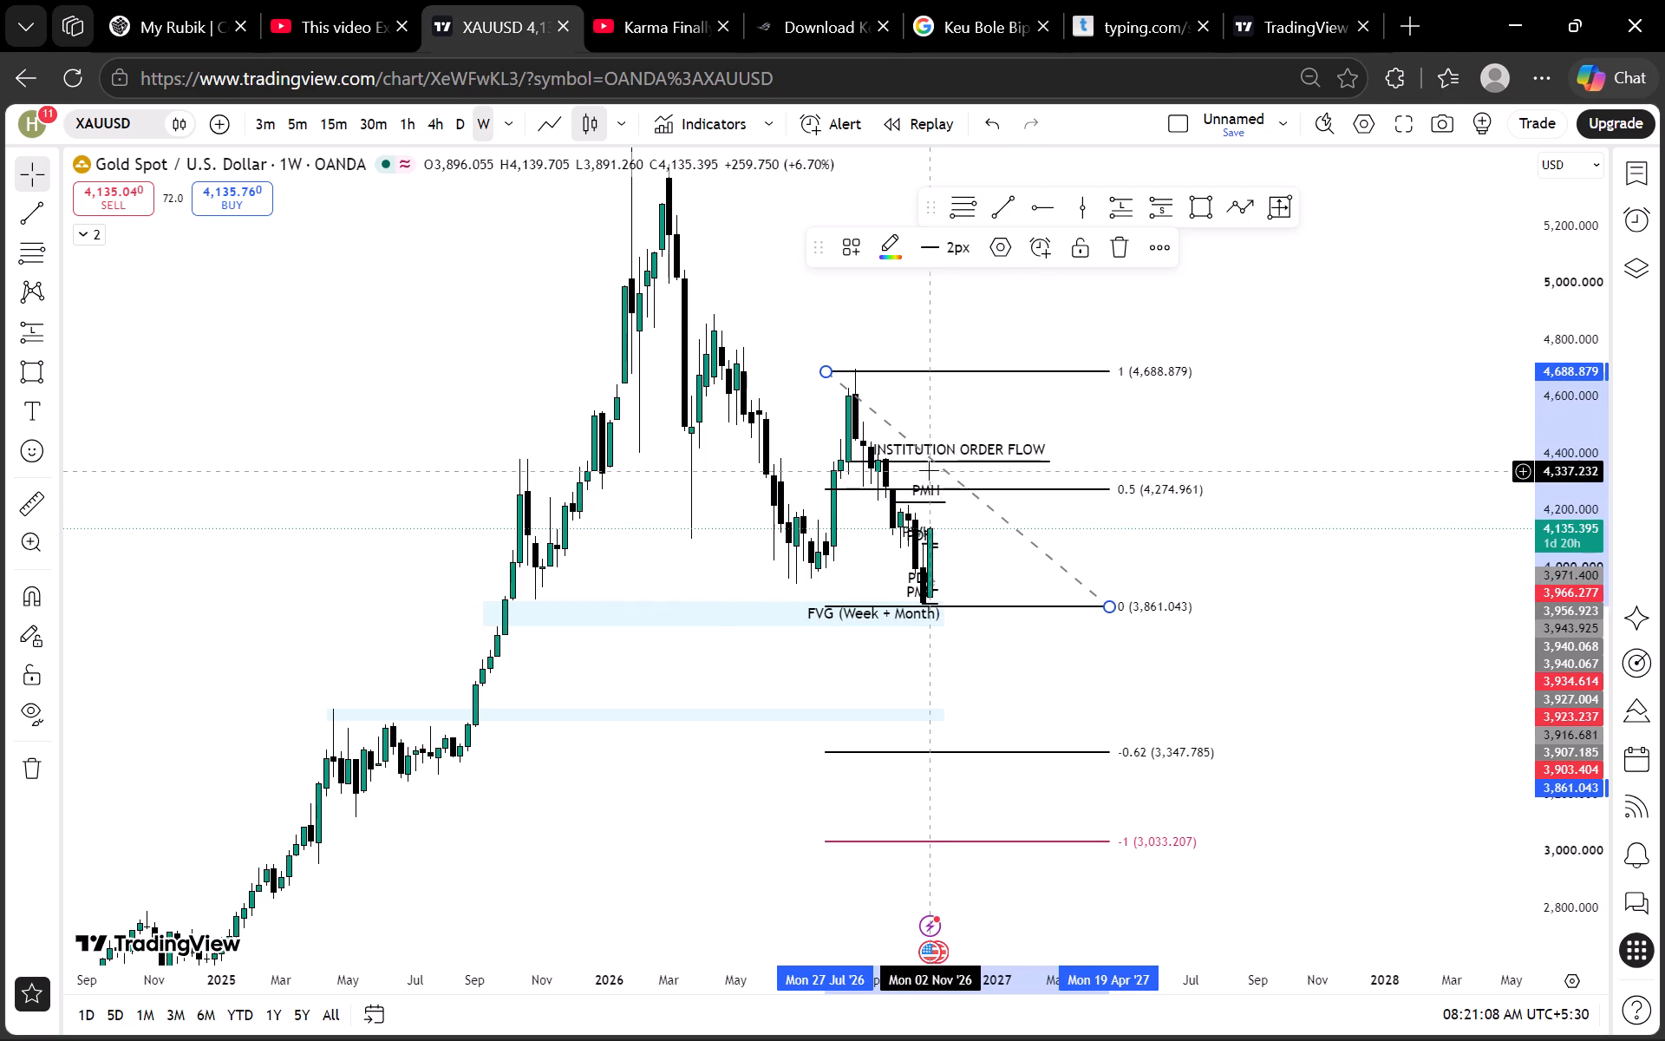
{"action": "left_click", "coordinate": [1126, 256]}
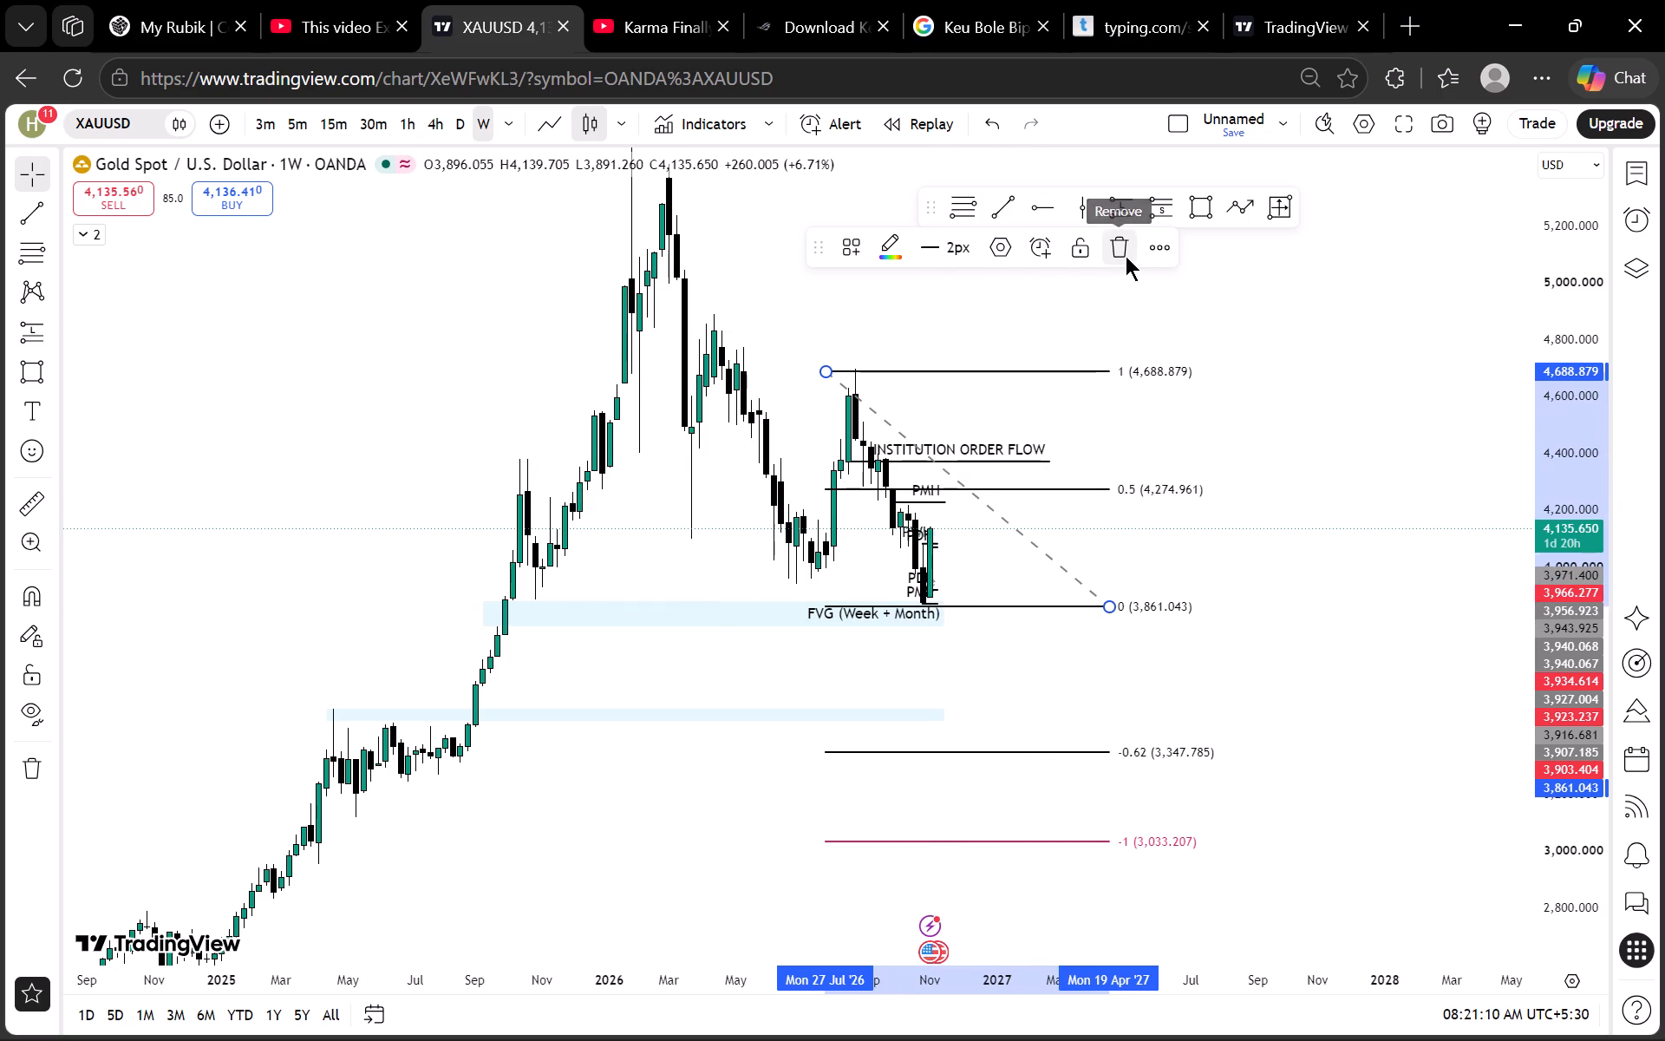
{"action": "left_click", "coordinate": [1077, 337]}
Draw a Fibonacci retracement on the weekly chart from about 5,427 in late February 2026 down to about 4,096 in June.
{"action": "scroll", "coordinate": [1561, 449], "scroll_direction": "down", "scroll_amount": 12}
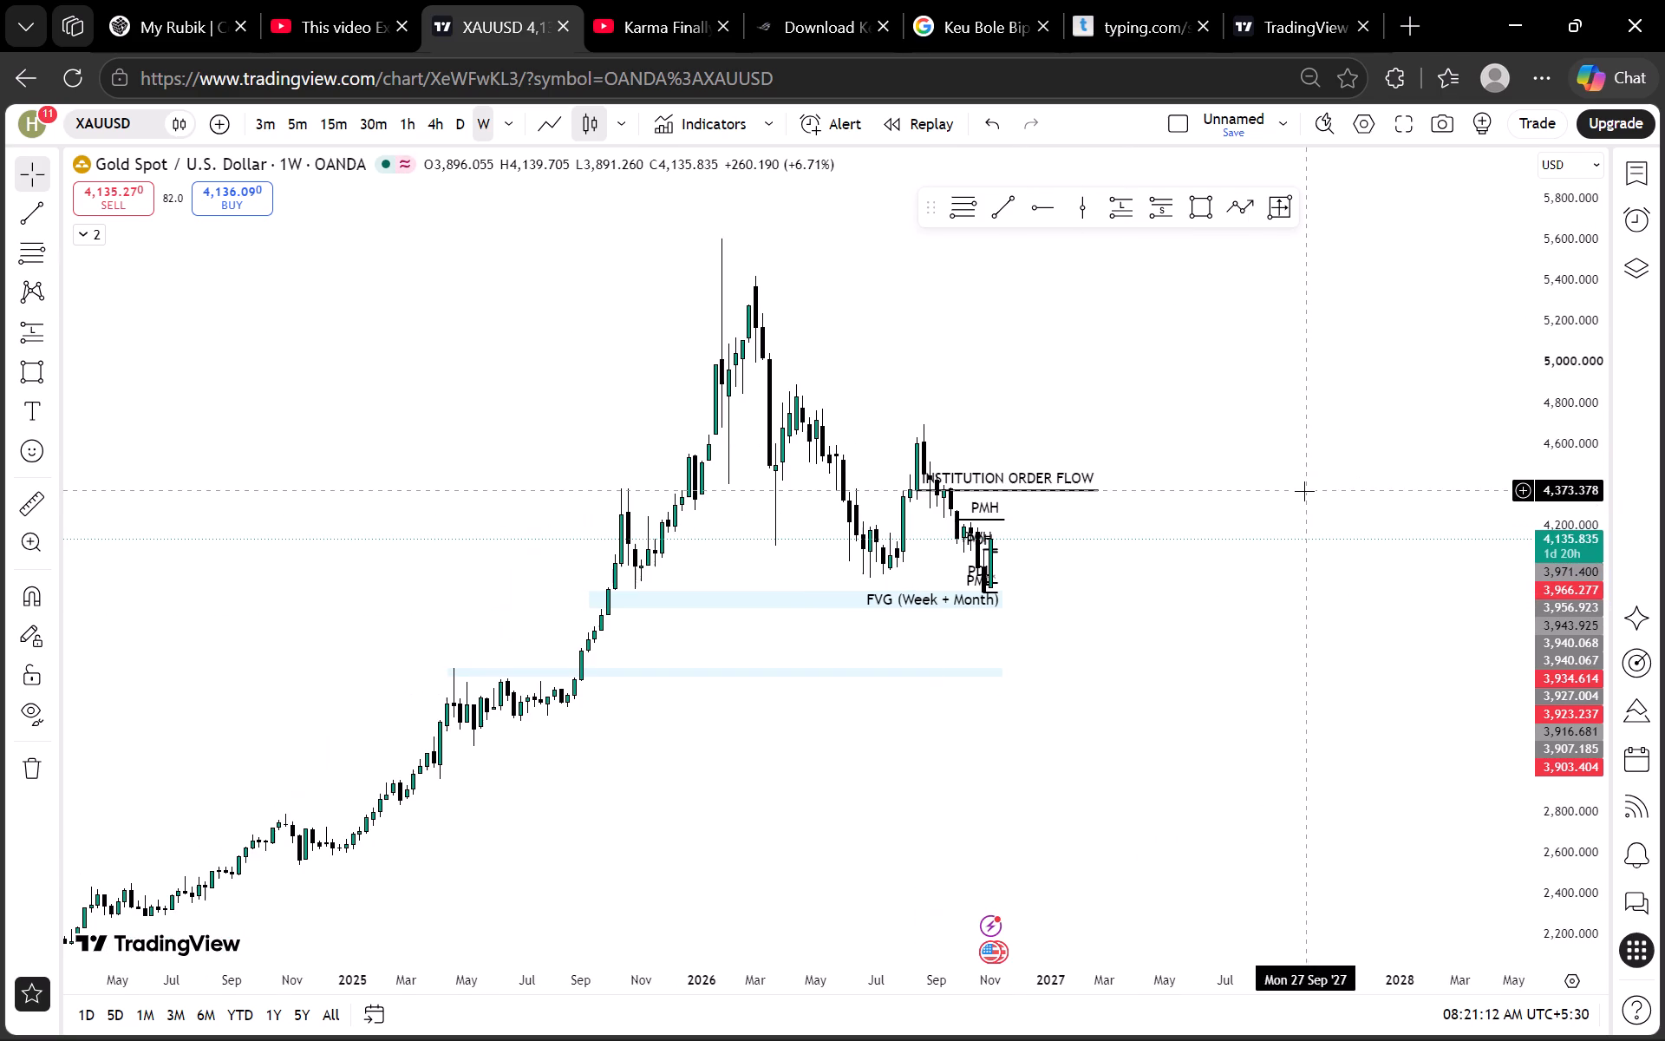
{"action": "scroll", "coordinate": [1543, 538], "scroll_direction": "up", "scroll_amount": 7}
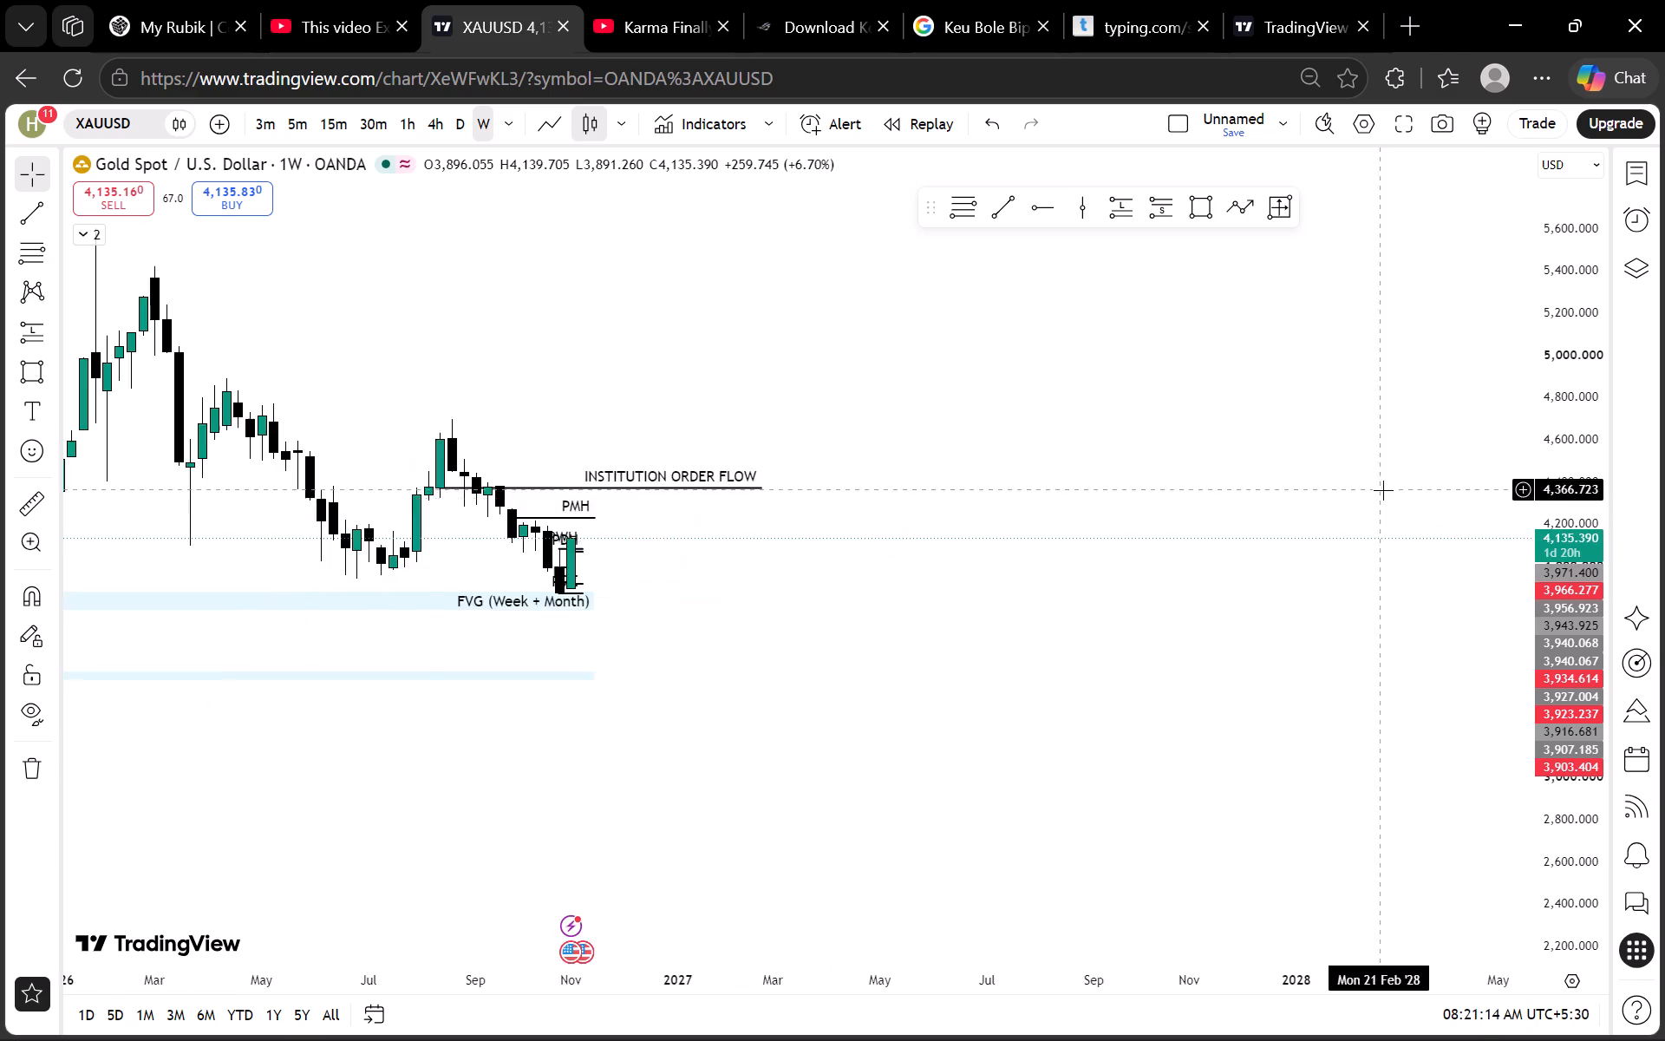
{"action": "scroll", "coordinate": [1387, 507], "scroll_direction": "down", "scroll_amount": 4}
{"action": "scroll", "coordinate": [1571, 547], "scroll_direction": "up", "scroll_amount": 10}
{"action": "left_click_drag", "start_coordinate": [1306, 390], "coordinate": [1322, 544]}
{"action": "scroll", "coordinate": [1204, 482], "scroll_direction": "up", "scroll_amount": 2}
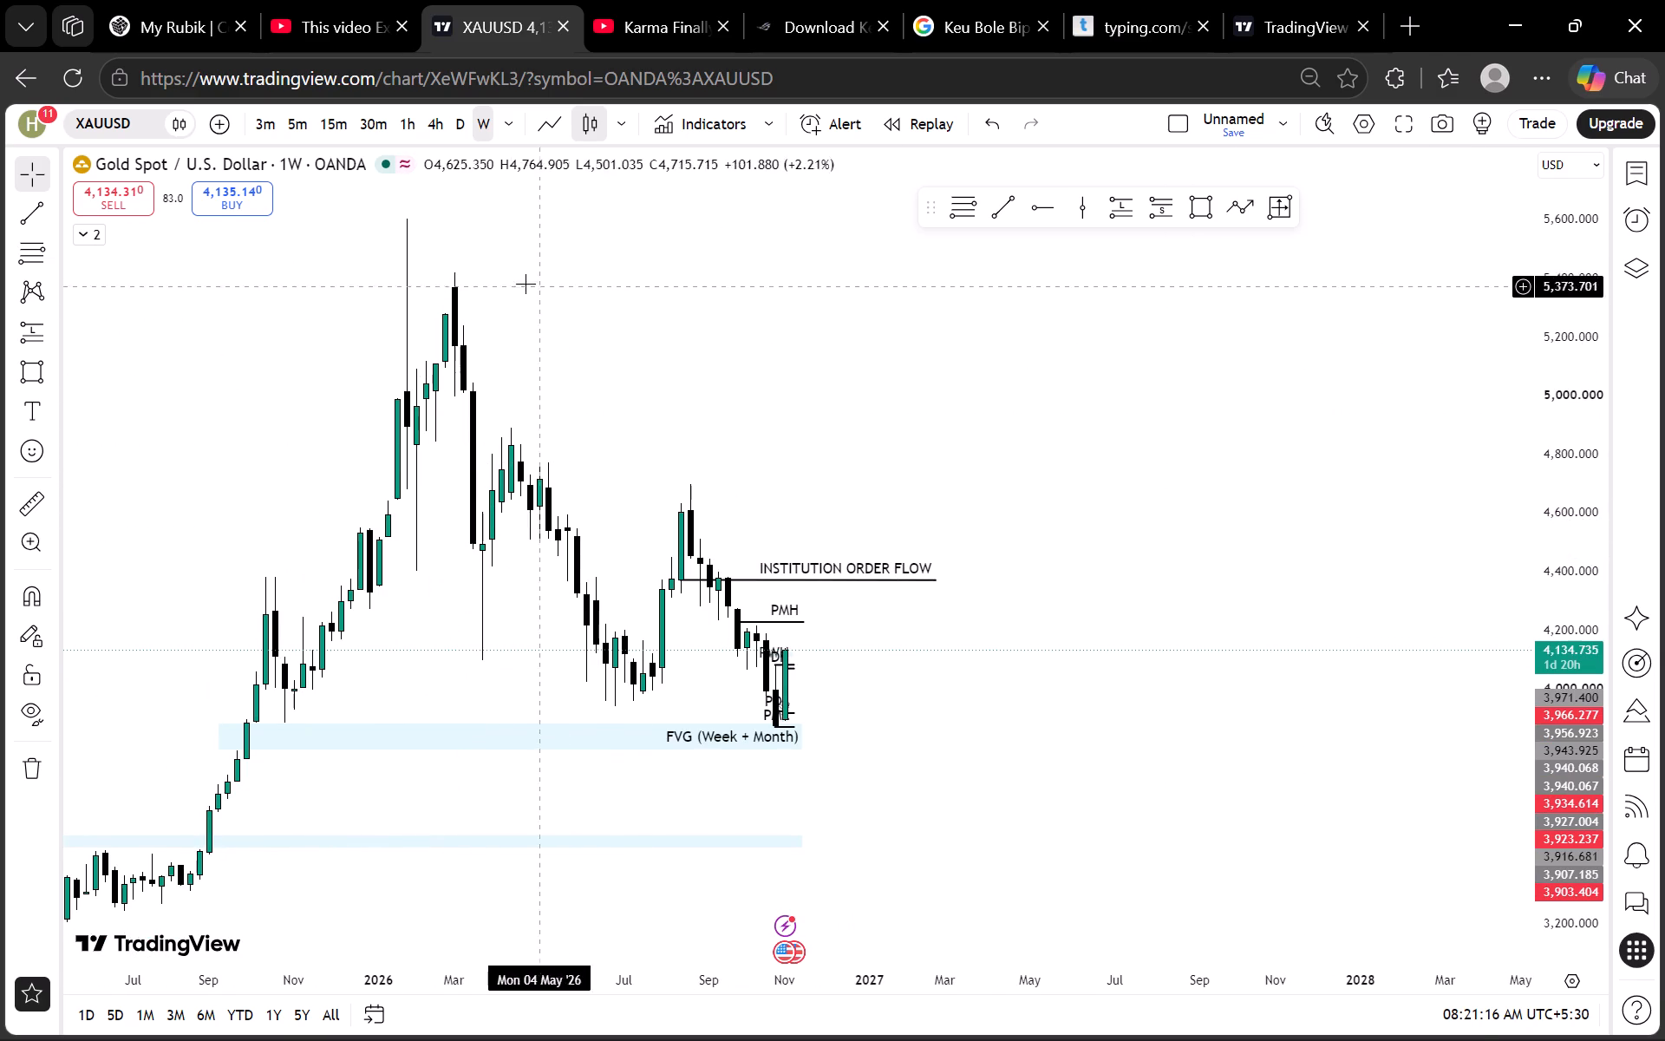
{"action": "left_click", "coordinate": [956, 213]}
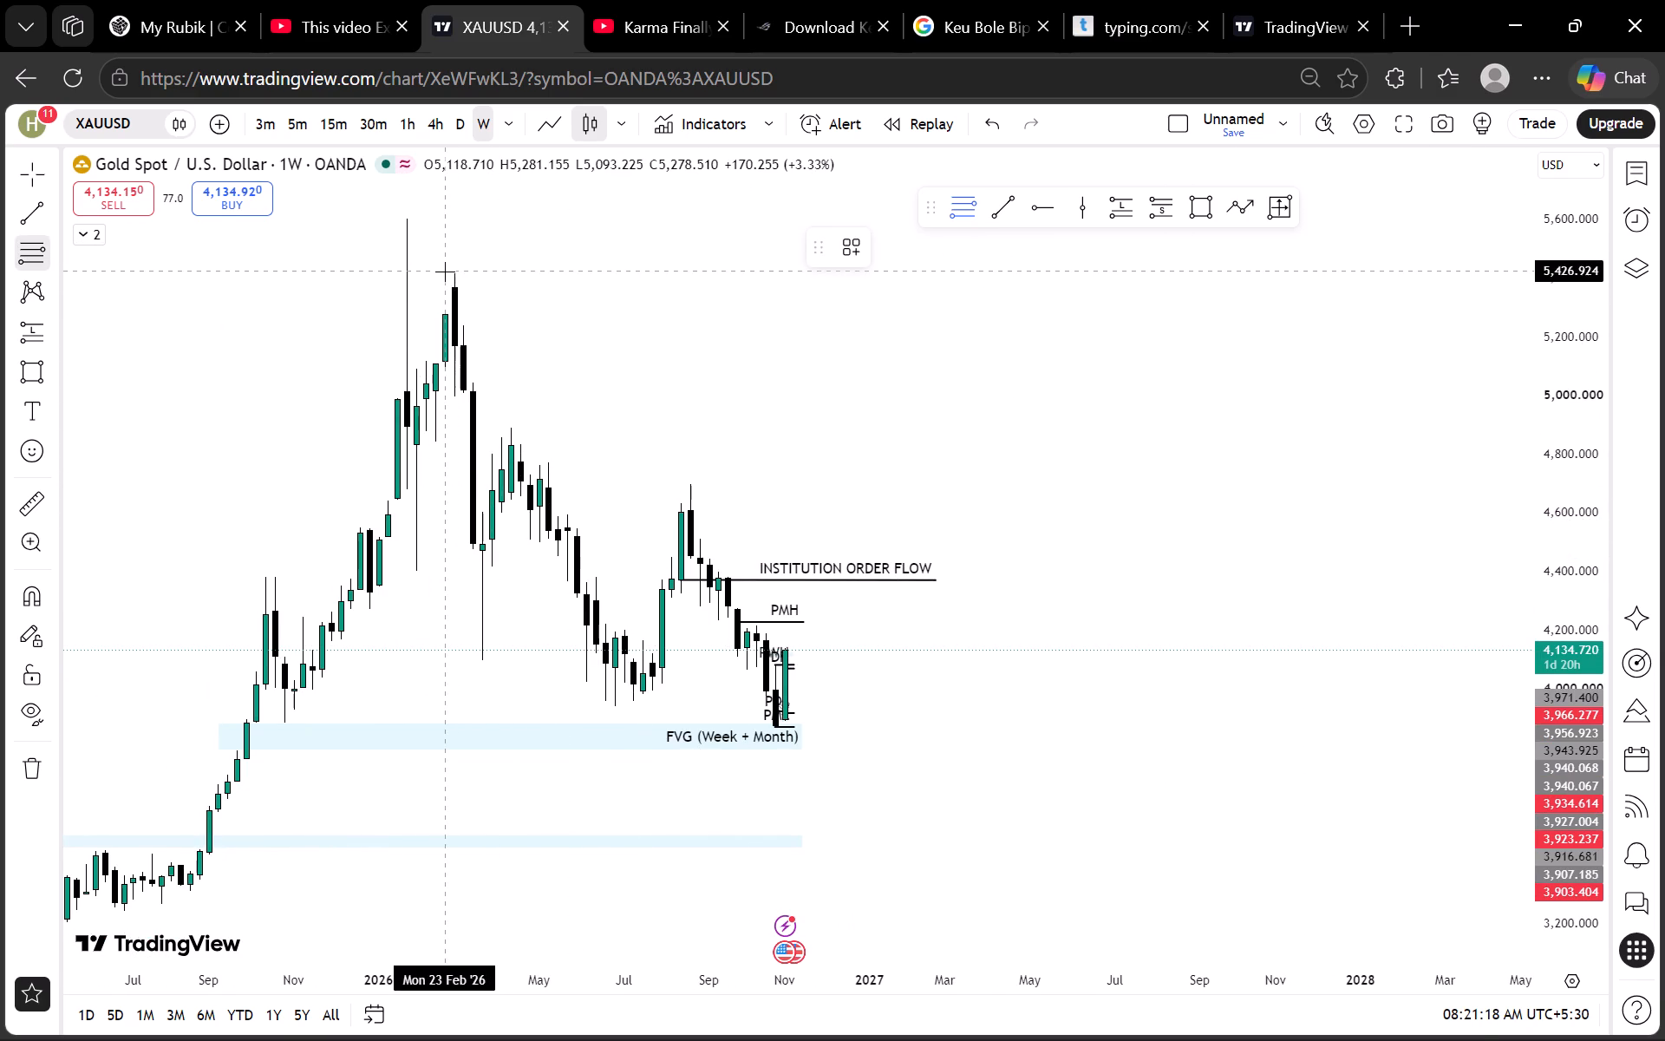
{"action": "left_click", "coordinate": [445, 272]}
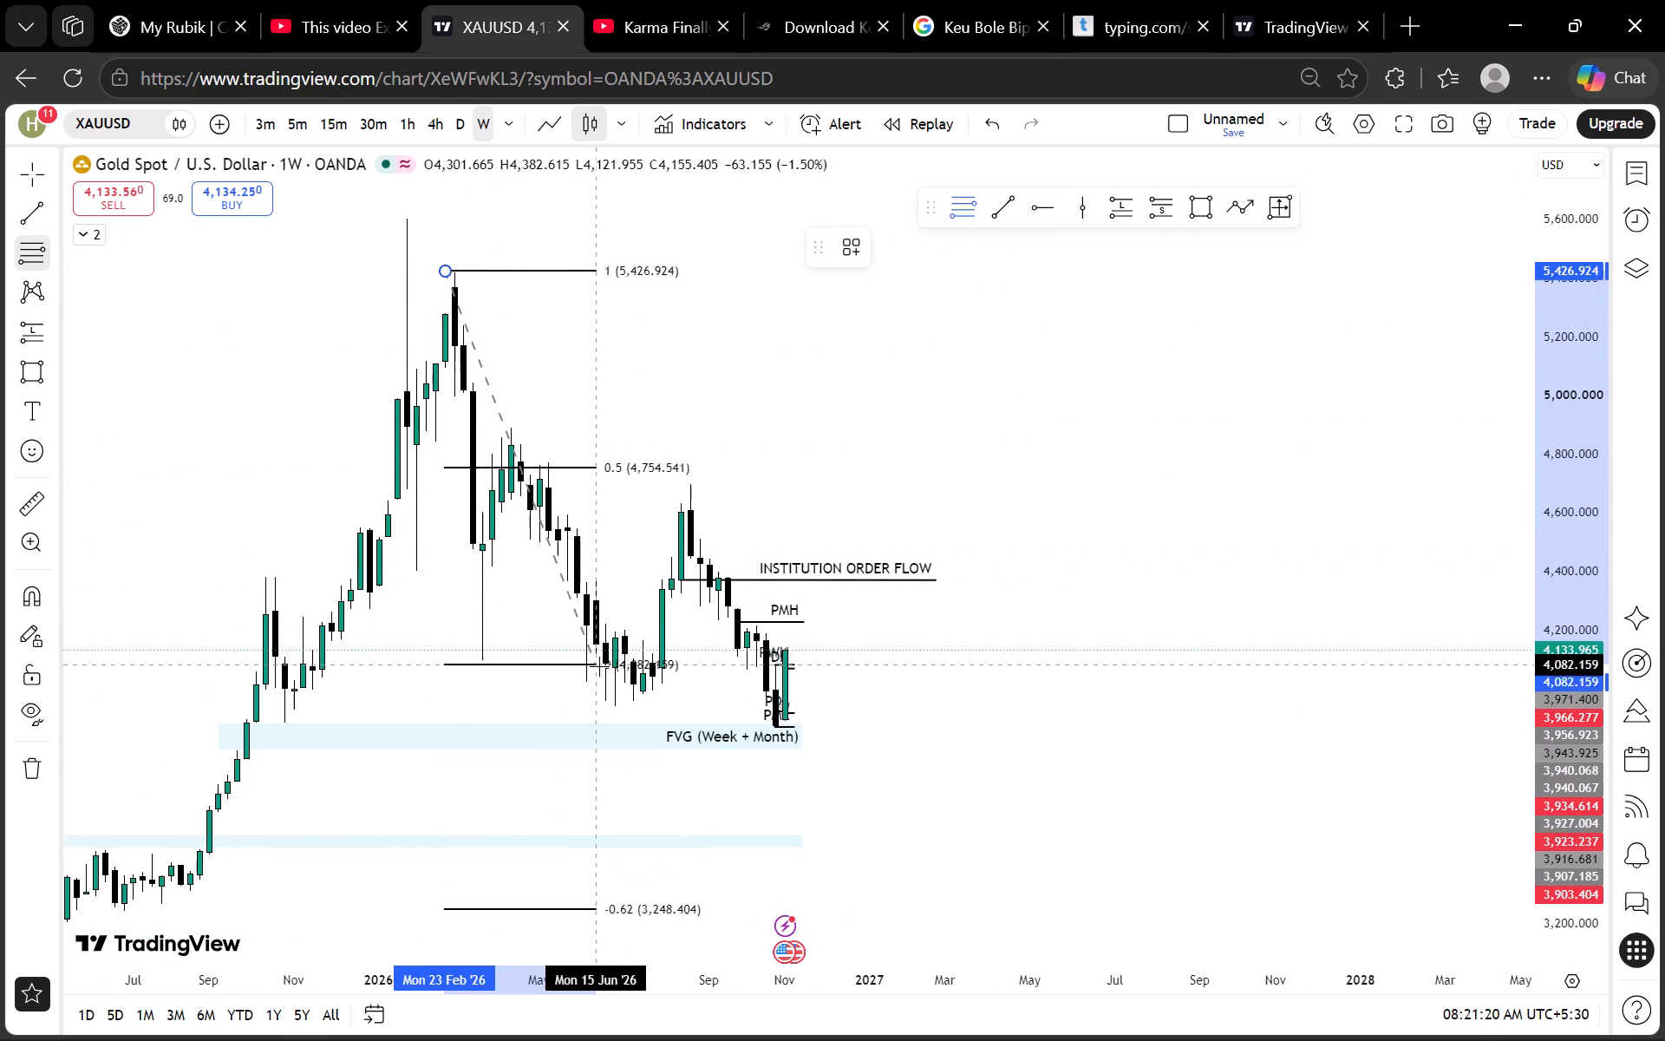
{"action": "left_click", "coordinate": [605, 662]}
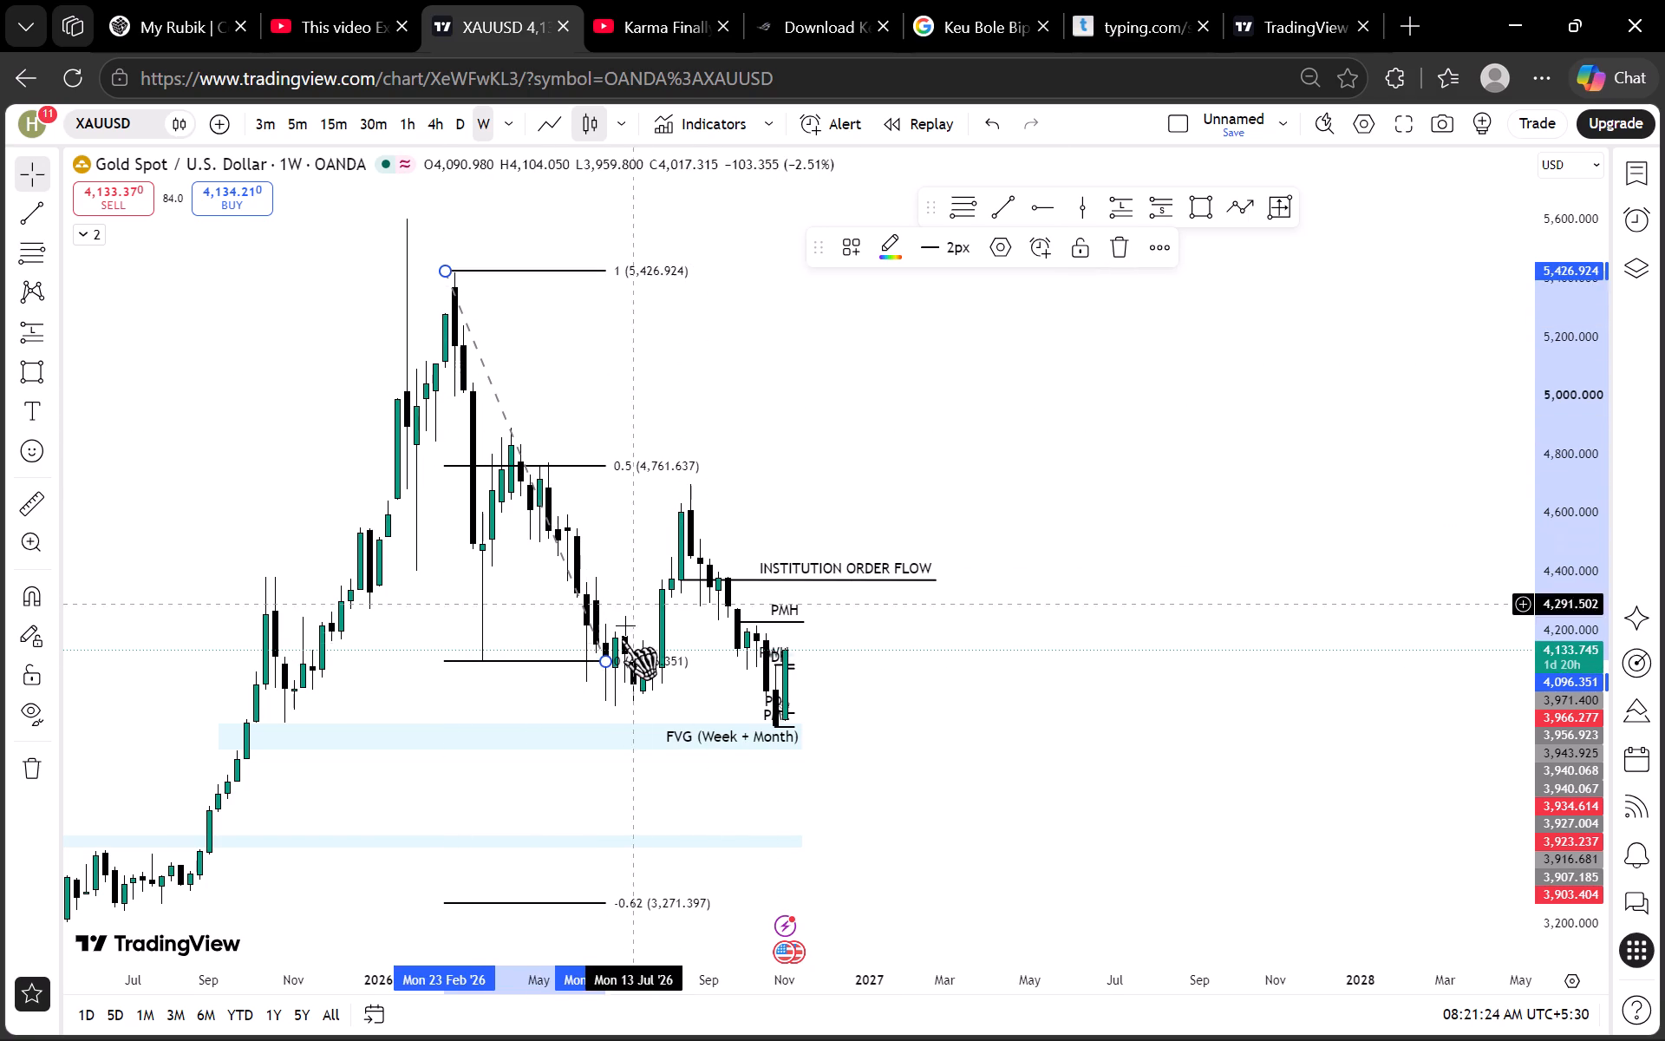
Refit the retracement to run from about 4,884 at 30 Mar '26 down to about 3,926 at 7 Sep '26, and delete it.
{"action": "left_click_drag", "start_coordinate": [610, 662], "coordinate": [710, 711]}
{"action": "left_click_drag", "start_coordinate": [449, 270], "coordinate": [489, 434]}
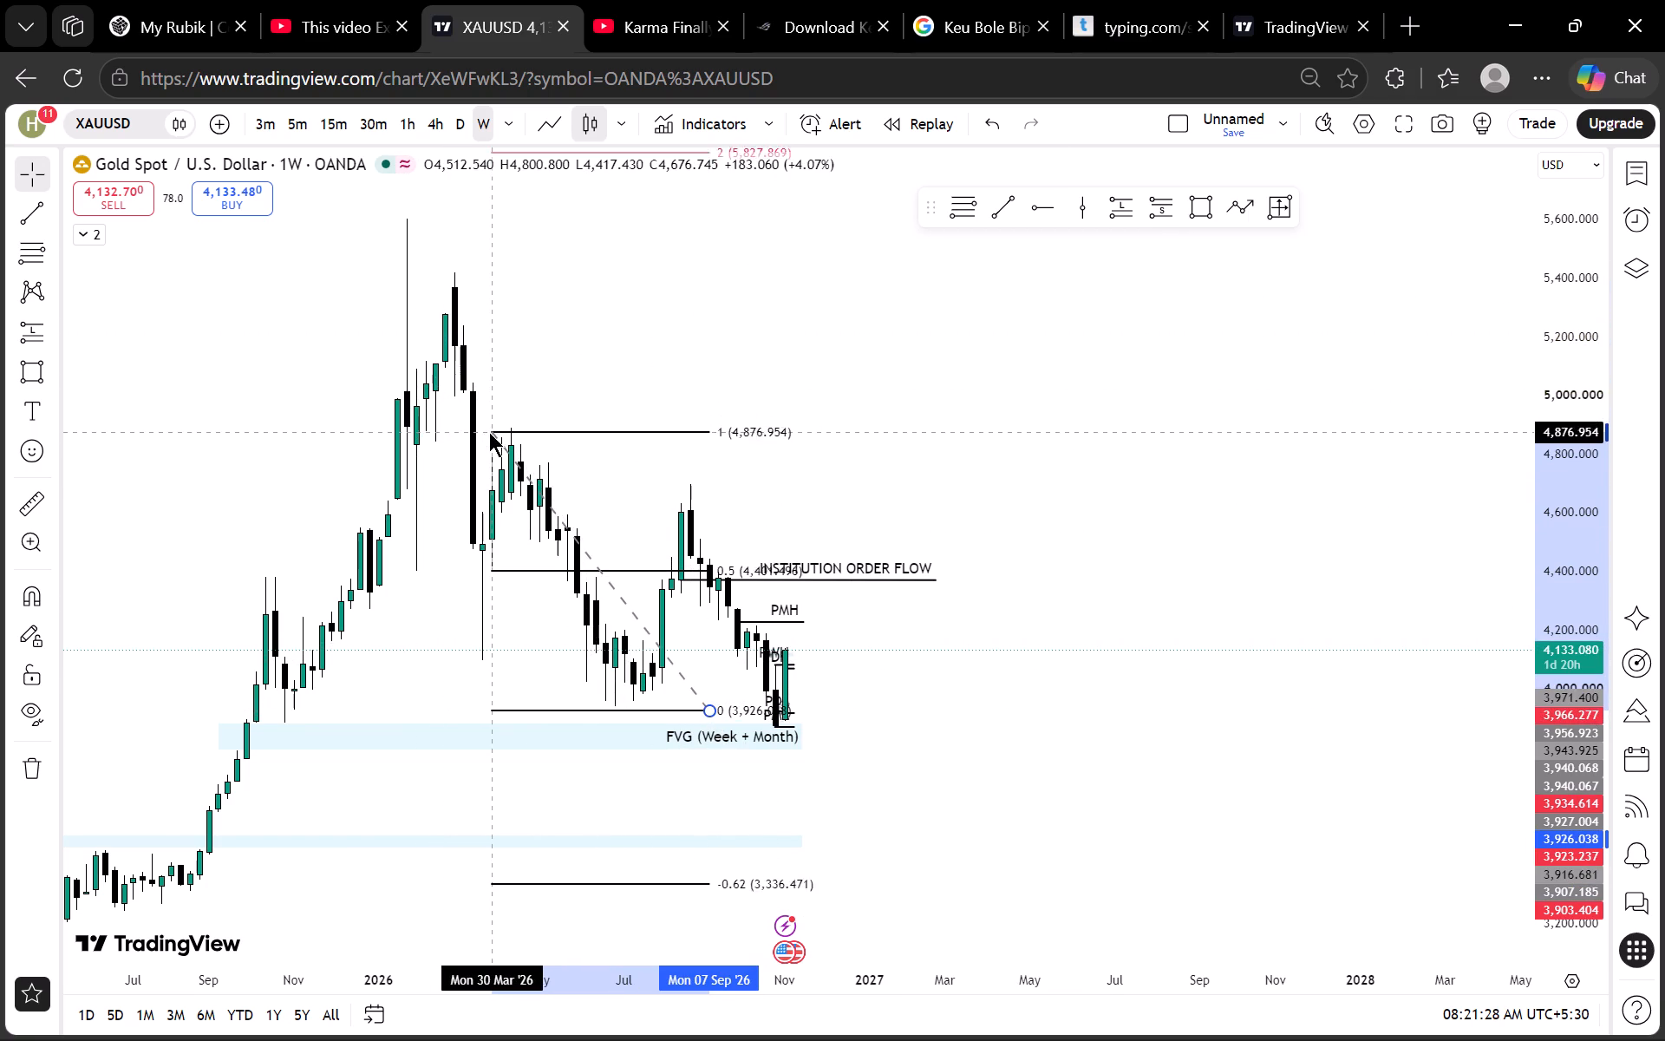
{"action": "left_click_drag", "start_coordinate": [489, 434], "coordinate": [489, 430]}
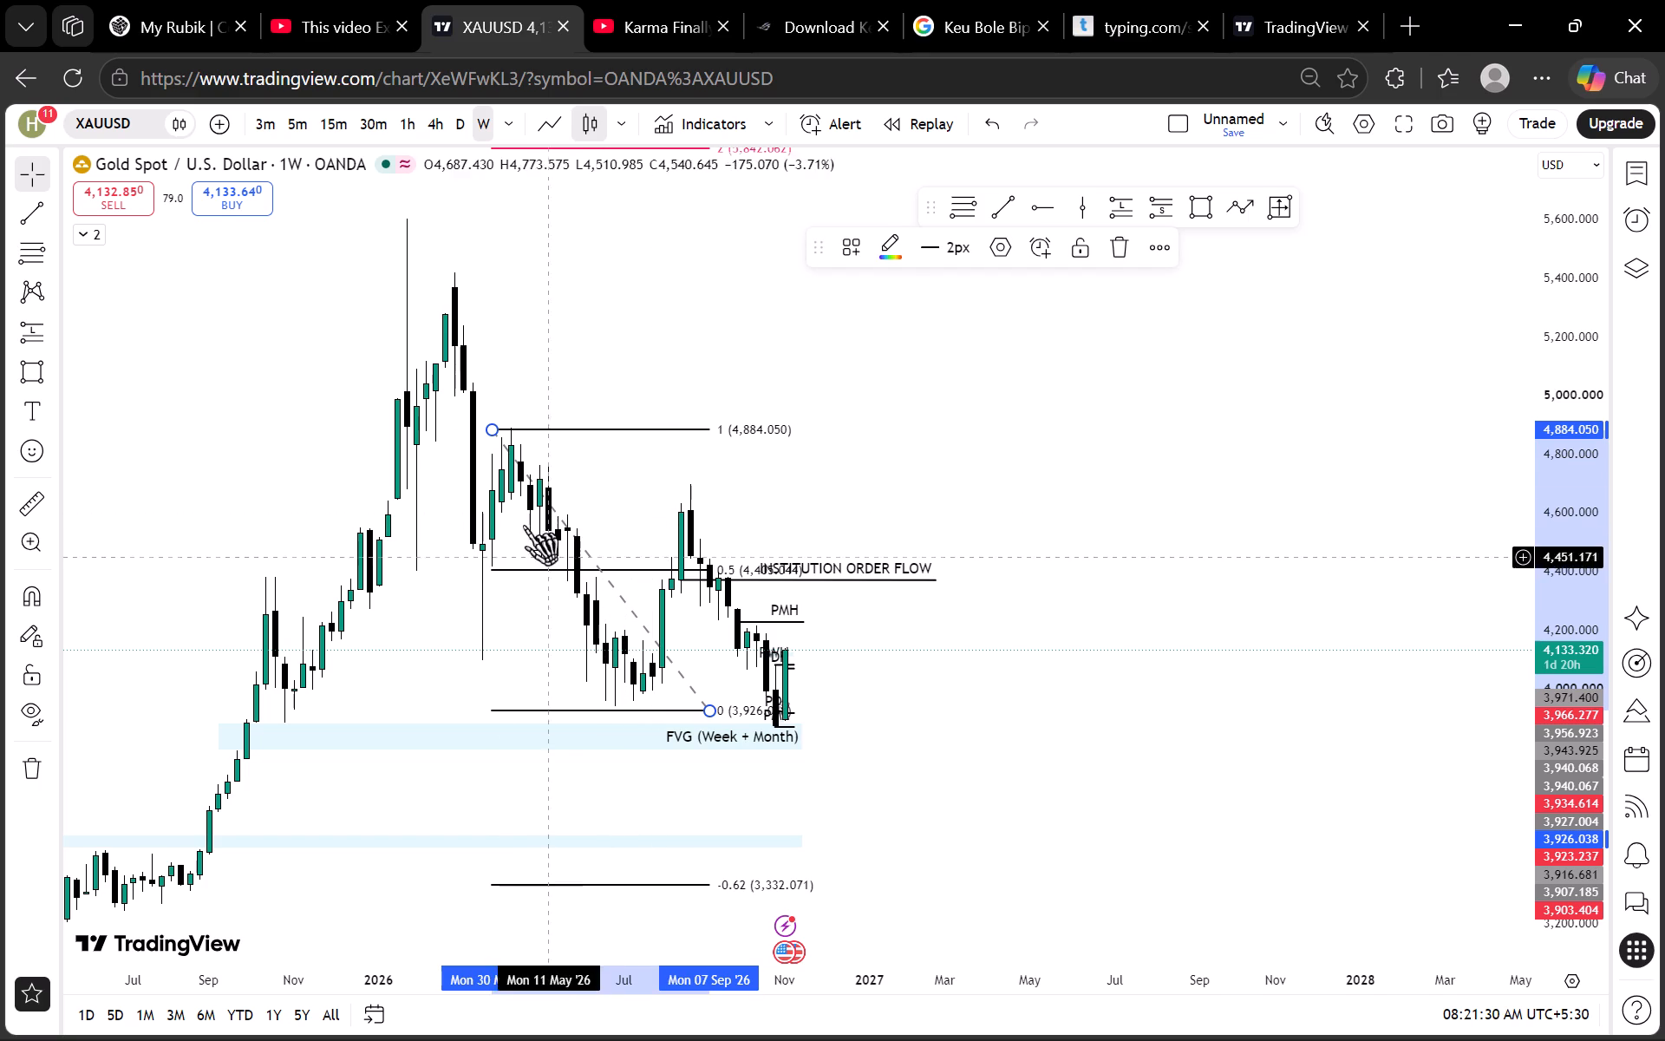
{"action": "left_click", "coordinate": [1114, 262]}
Examine the weekly chart's long-term price structure around the FVG (Week + Month) zone and the marked levels.
{"action": "left_click_drag", "start_coordinate": [1110, 457], "coordinate": [1187, 391]}
{"action": "scroll", "coordinate": [1657, 526], "scroll_direction": "down", "scroll_amount": 20}
{"action": "scroll", "coordinate": [1657, 526], "scroll_direction": "down", "scroll_amount": 5}
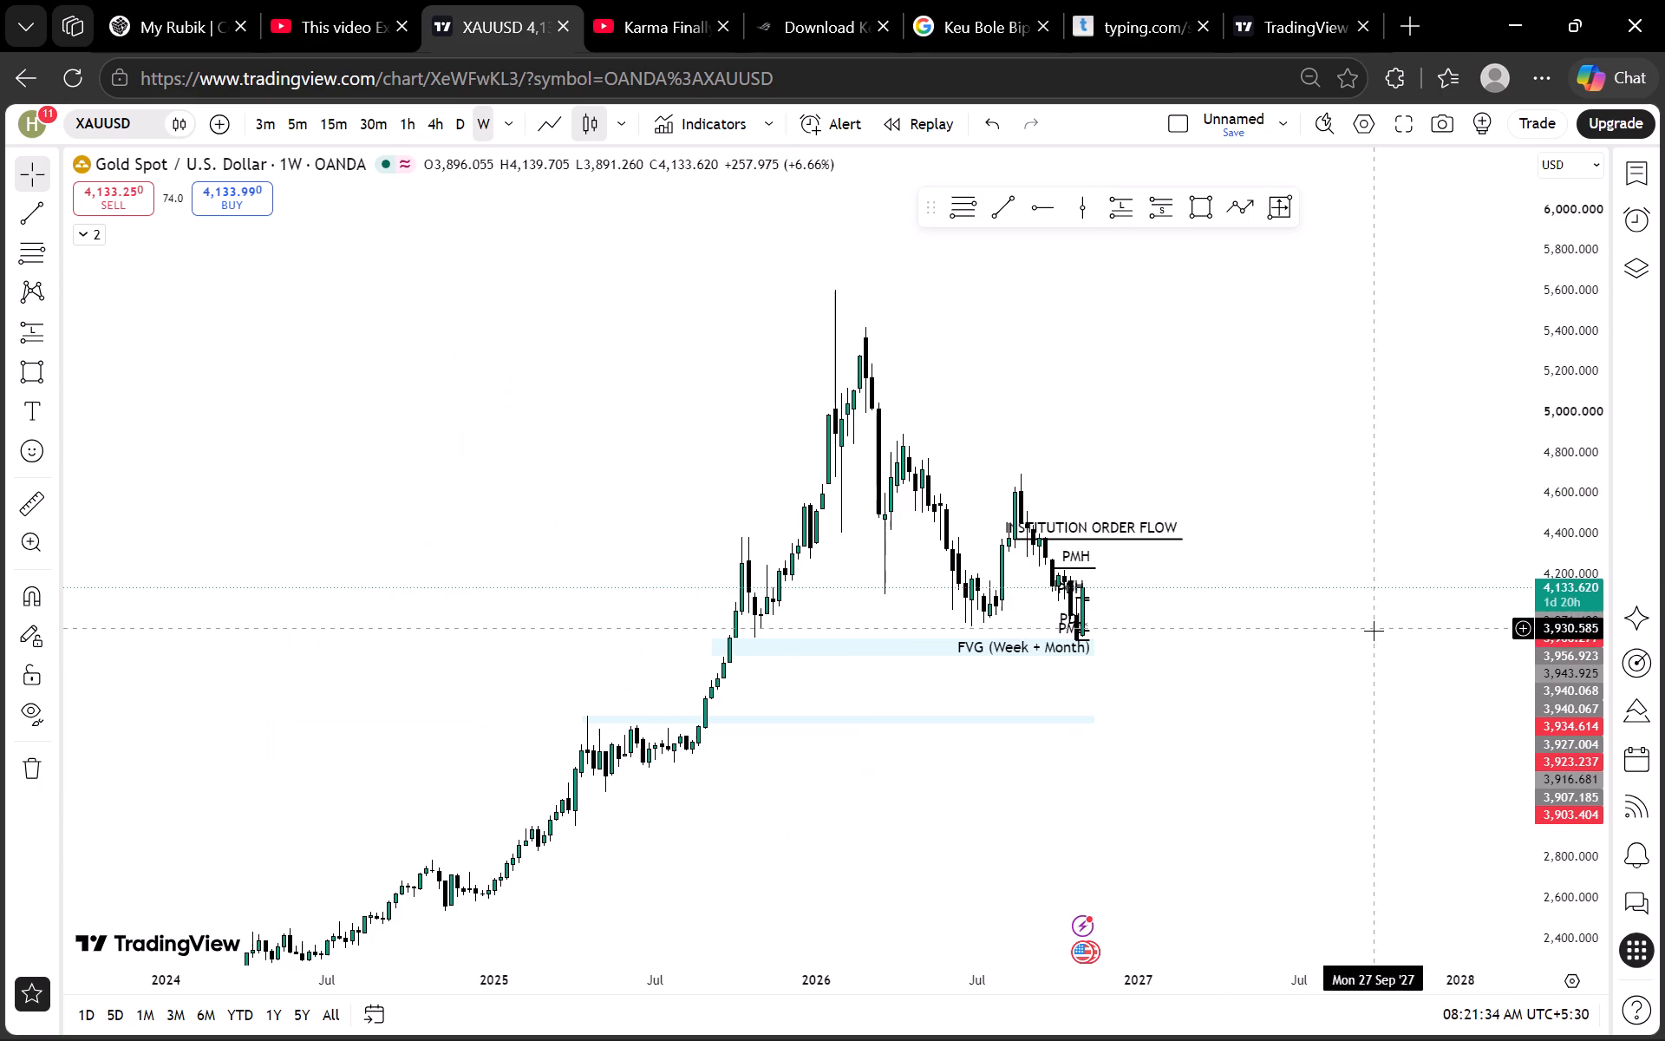
{"action": "left_click_drag", "start_coordinate": [1407, 814], "coordinate": [1435, 681]}
{"action": "scroll", "coordinate": [1560, 665], "scroll_direction": "down", "scroll_amount": 5}
{"action": "scroll", "coordinate": [1502, 711], "scroll_direction": "down", "scroll_amount": 6}
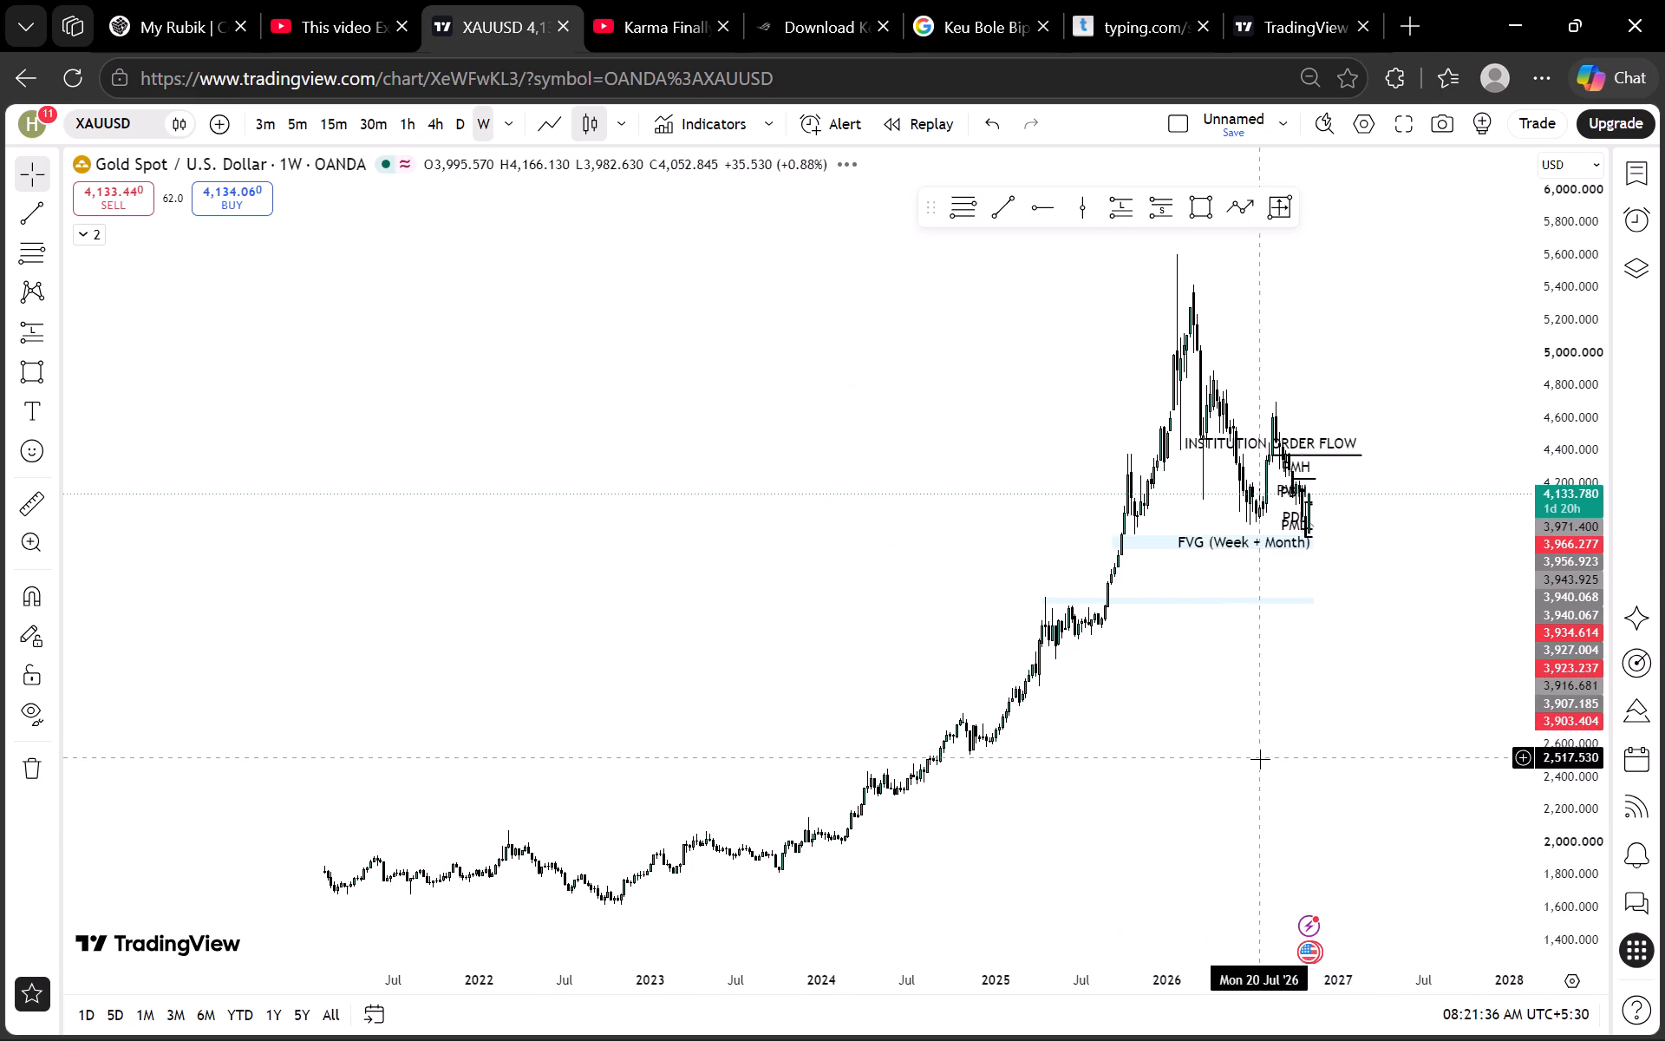
{"action": "scroll", "coordinate": [1276, 749], "scroll_direction": "up", "scroll_amount": 3}
{"action": "scroll", "coordinate": [1518, 647], "scroll_direction": "up", "scroll_amount": 19}
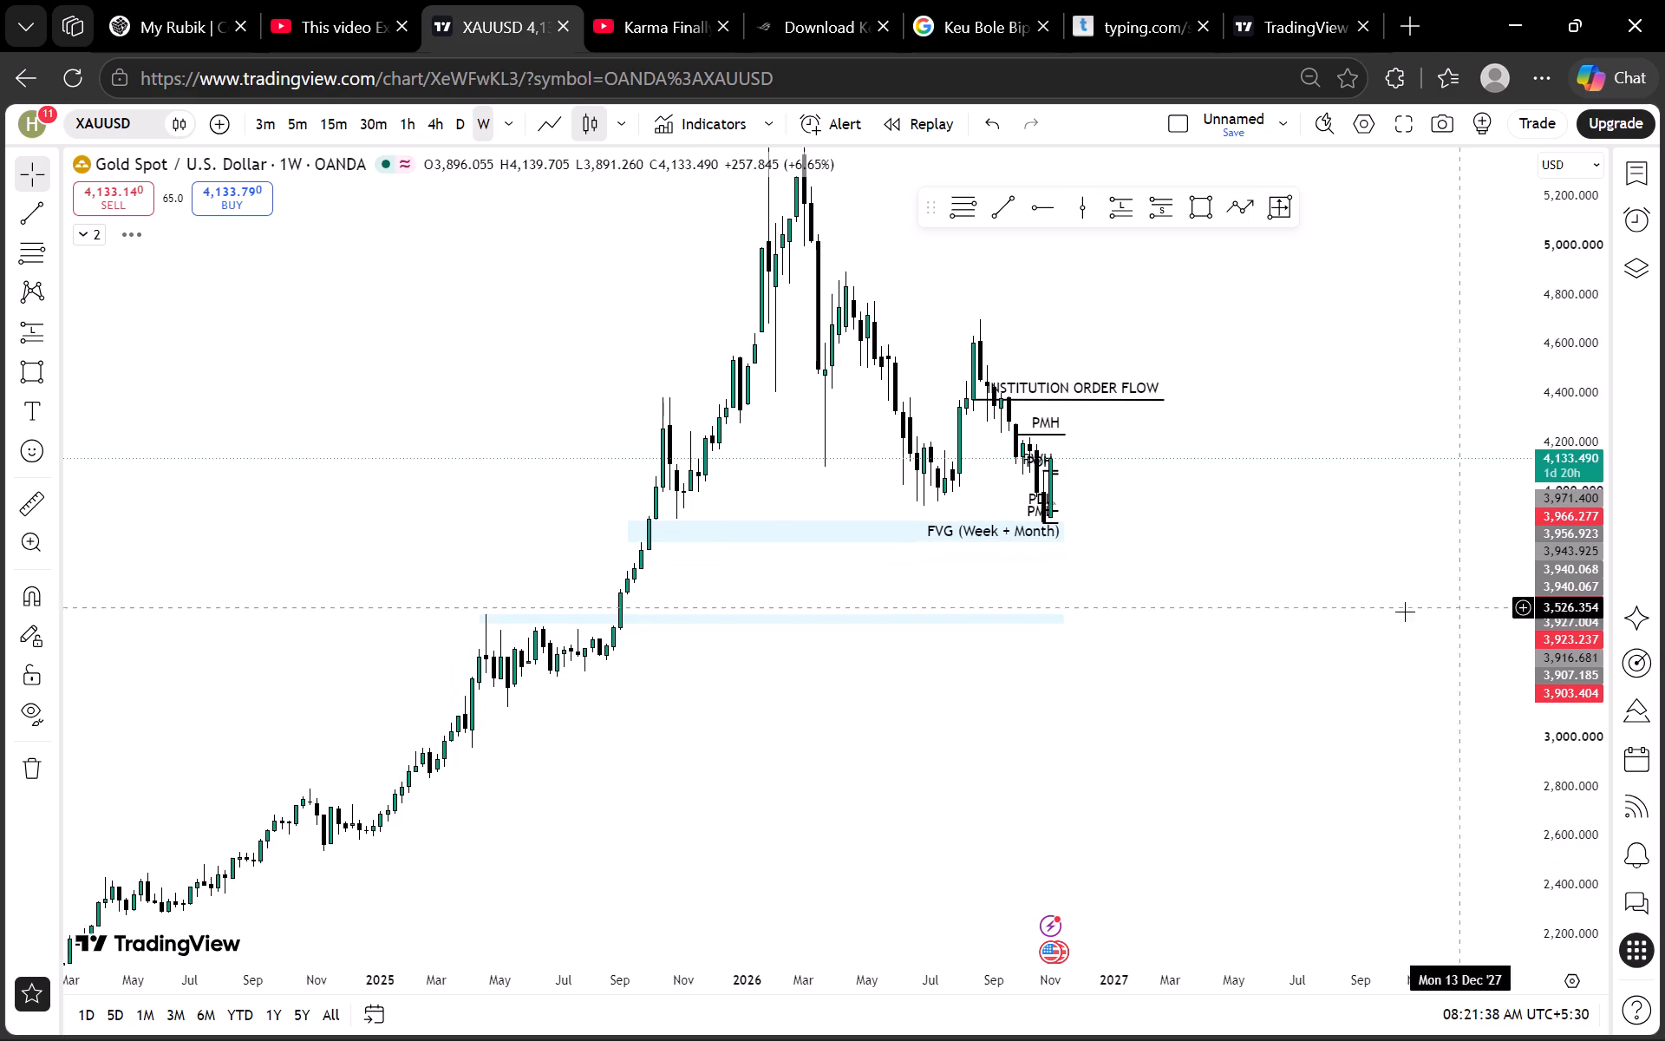
{"action": "scroll", "coordinate": [1400, 612], "scroll_direction": "up", "scroll_amount": 1}
Examine price action on the 4-hour and 1-hour charts around the OB 1D Refined zone and the PWH and PDH levels.
{"action": "left_click", "coordinate": [434, 113]}
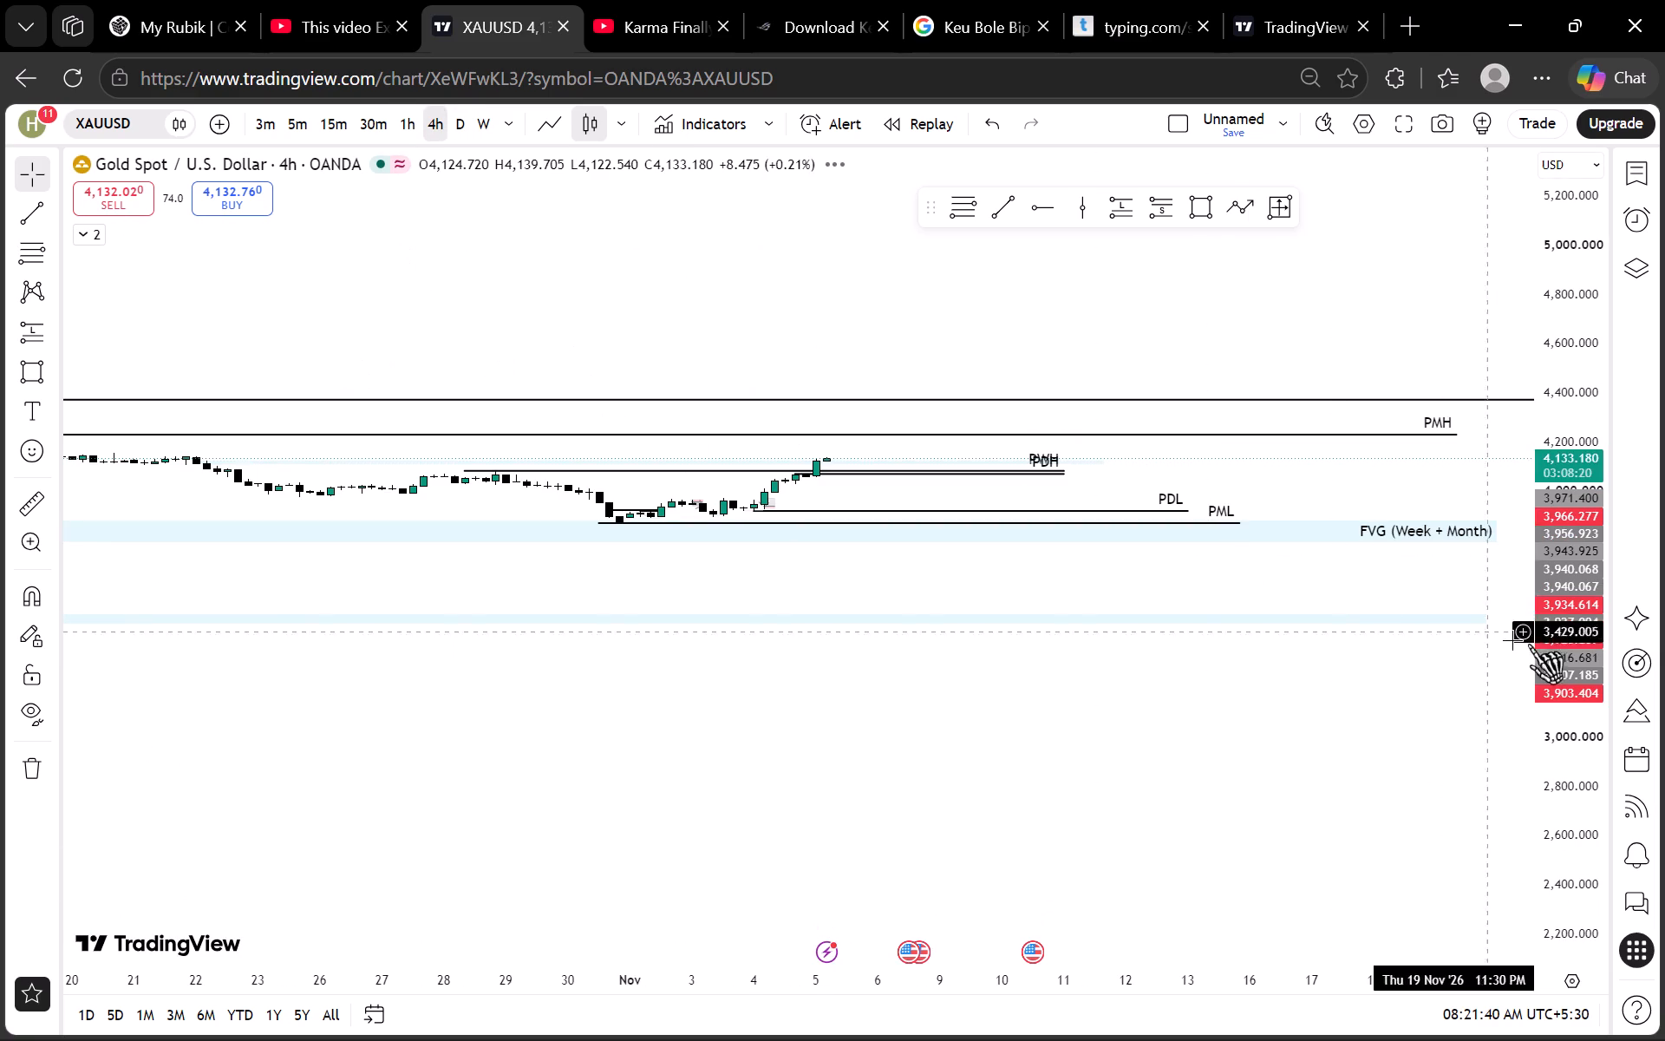
{"action": "left_click", "coordinate": [897, 919]}
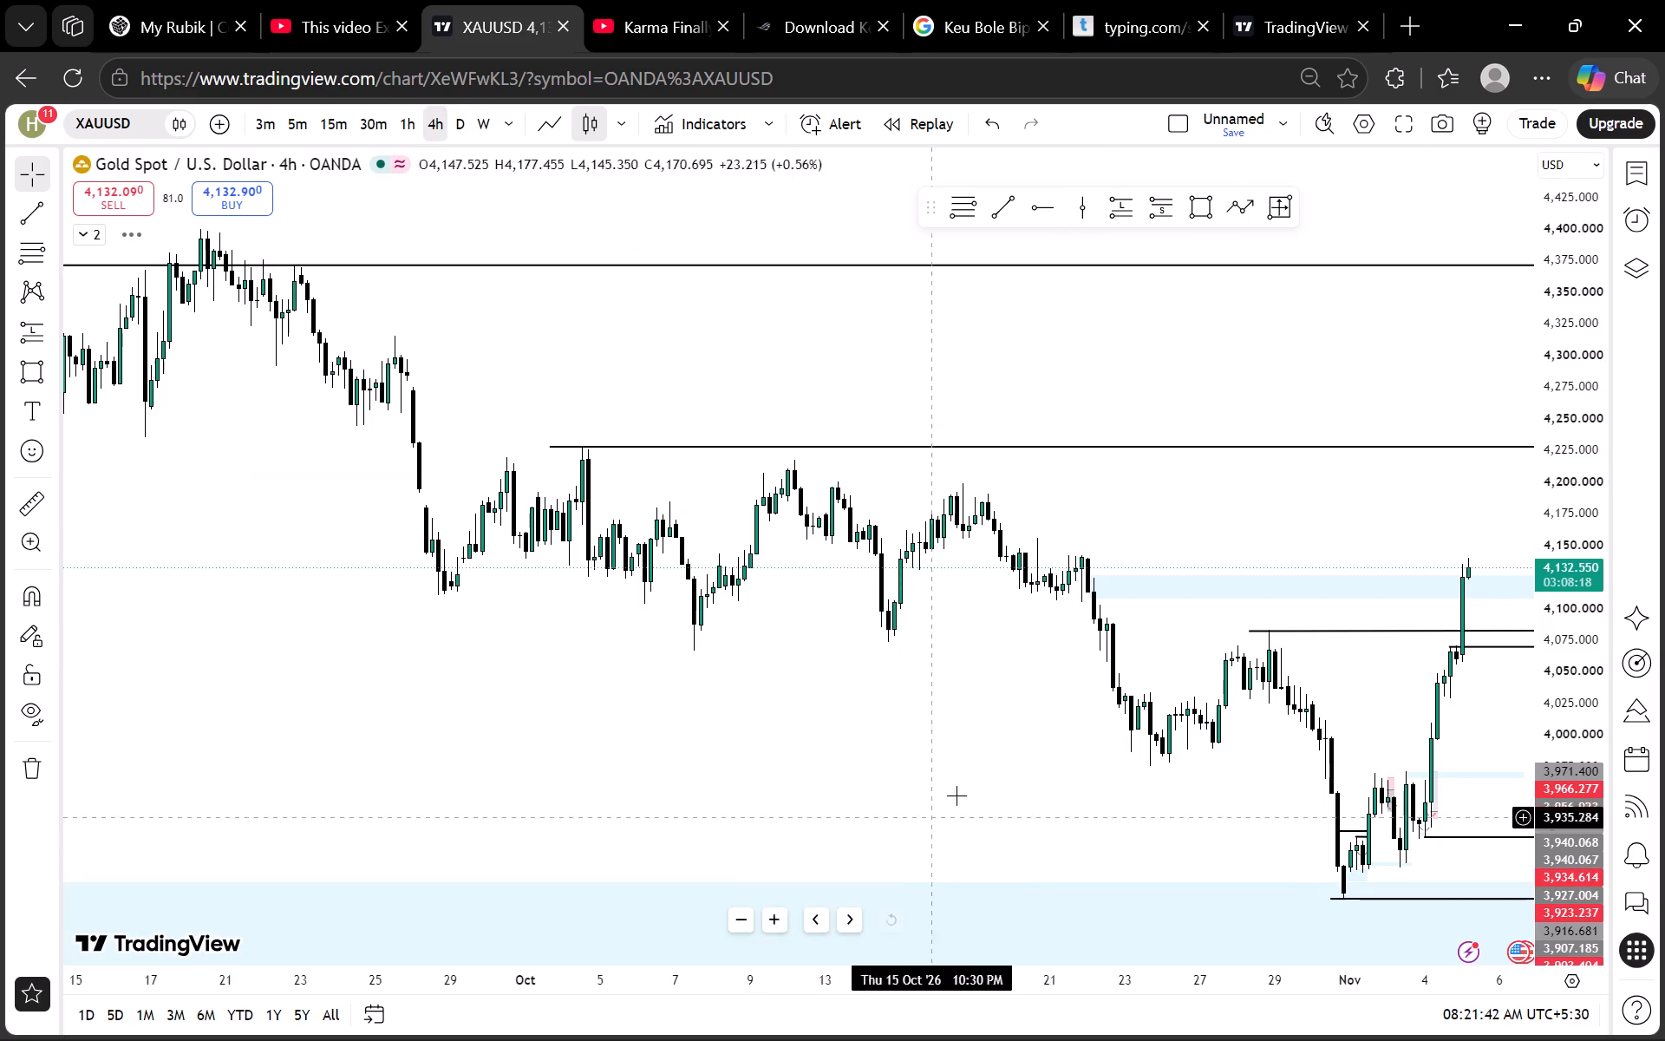
{"action": "left_click_drag", "start_coordinate": [934, 710], "coordinate": [544, 659]}
{"action": "scroll", "coordinate": [1592, 580], "scroll_direction": "up", "scroll_amount": 14}
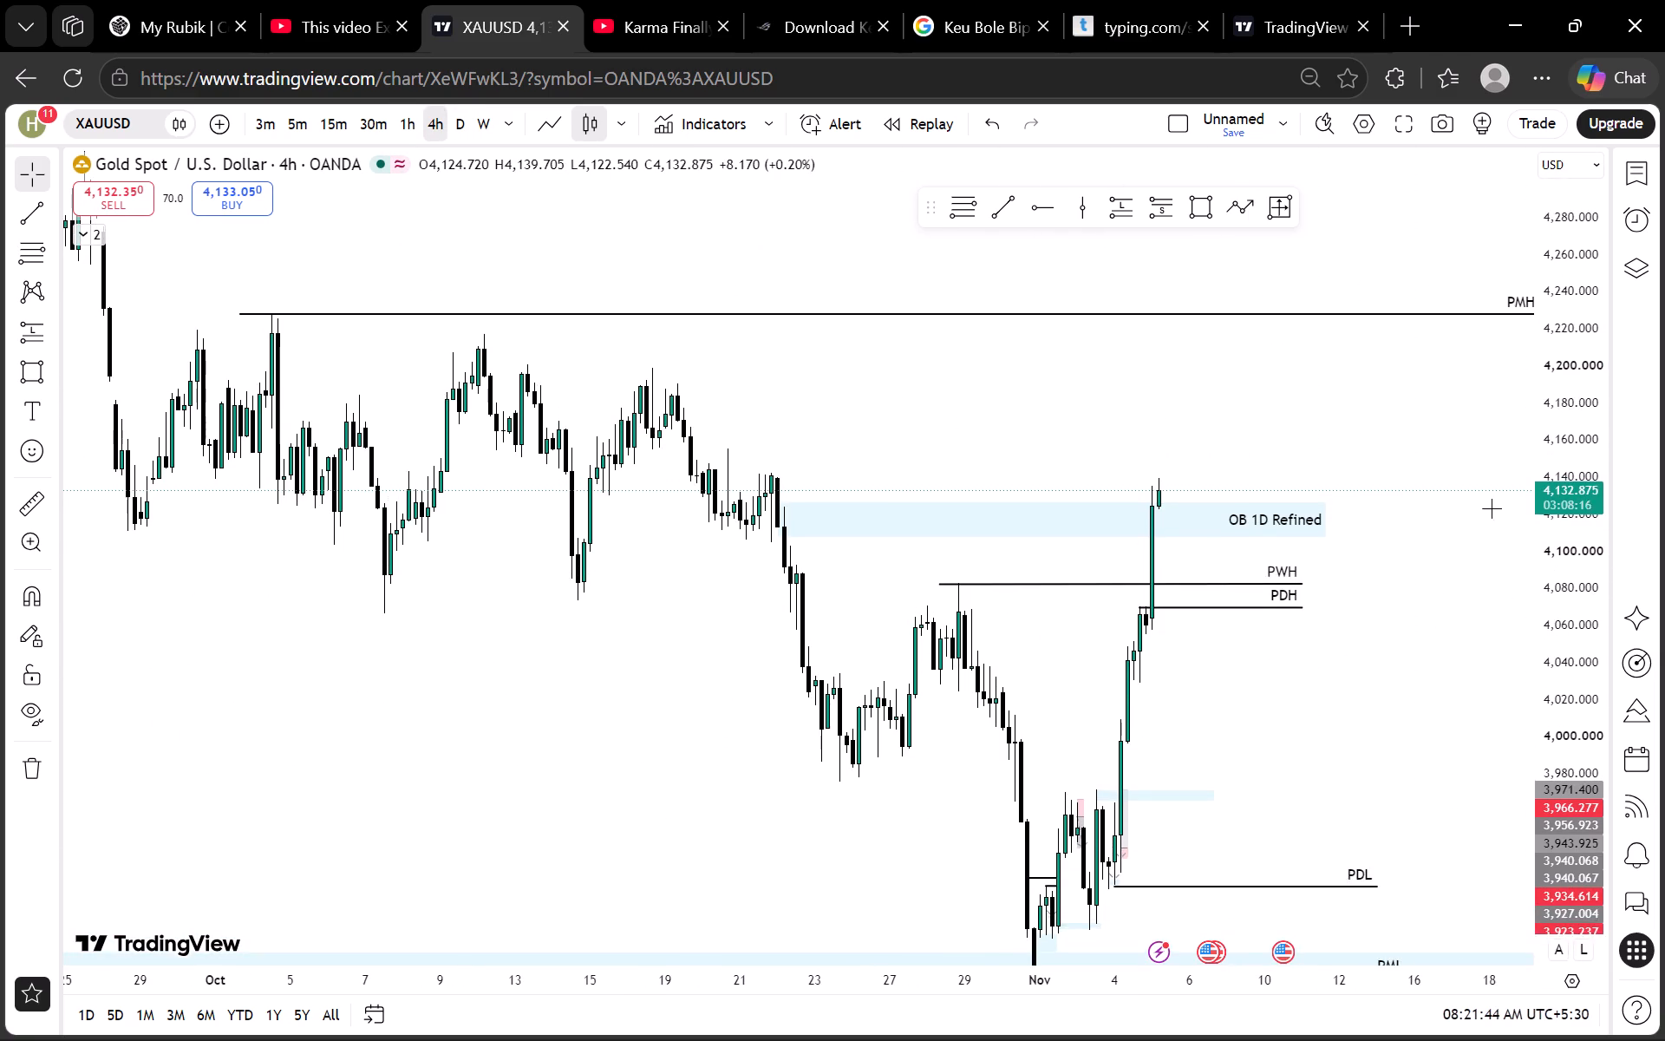
{"action": "left_click", "coordinate": [414, 128]}
{"action": "scroll", "coordinate": [1559, 552], "scroll_direction": "up", "scroll_amount": 10}
{"action": "scroll", "coordinate": [1204, 360], "scroll_direction": "down", "scroll_amount": 4}
{"action": "left_click_drag", "start_coordinate": [1255, 340], "coordinate": [1066, 462]}
{"action": "scroll", "coordinate": [1063, 463], "scroll_direction": "up", "scroll_amount": 4}
{"action": "scroll", "coordinate": [1569, 581], "scroll_direction": "up", "scroll_amount": 9}
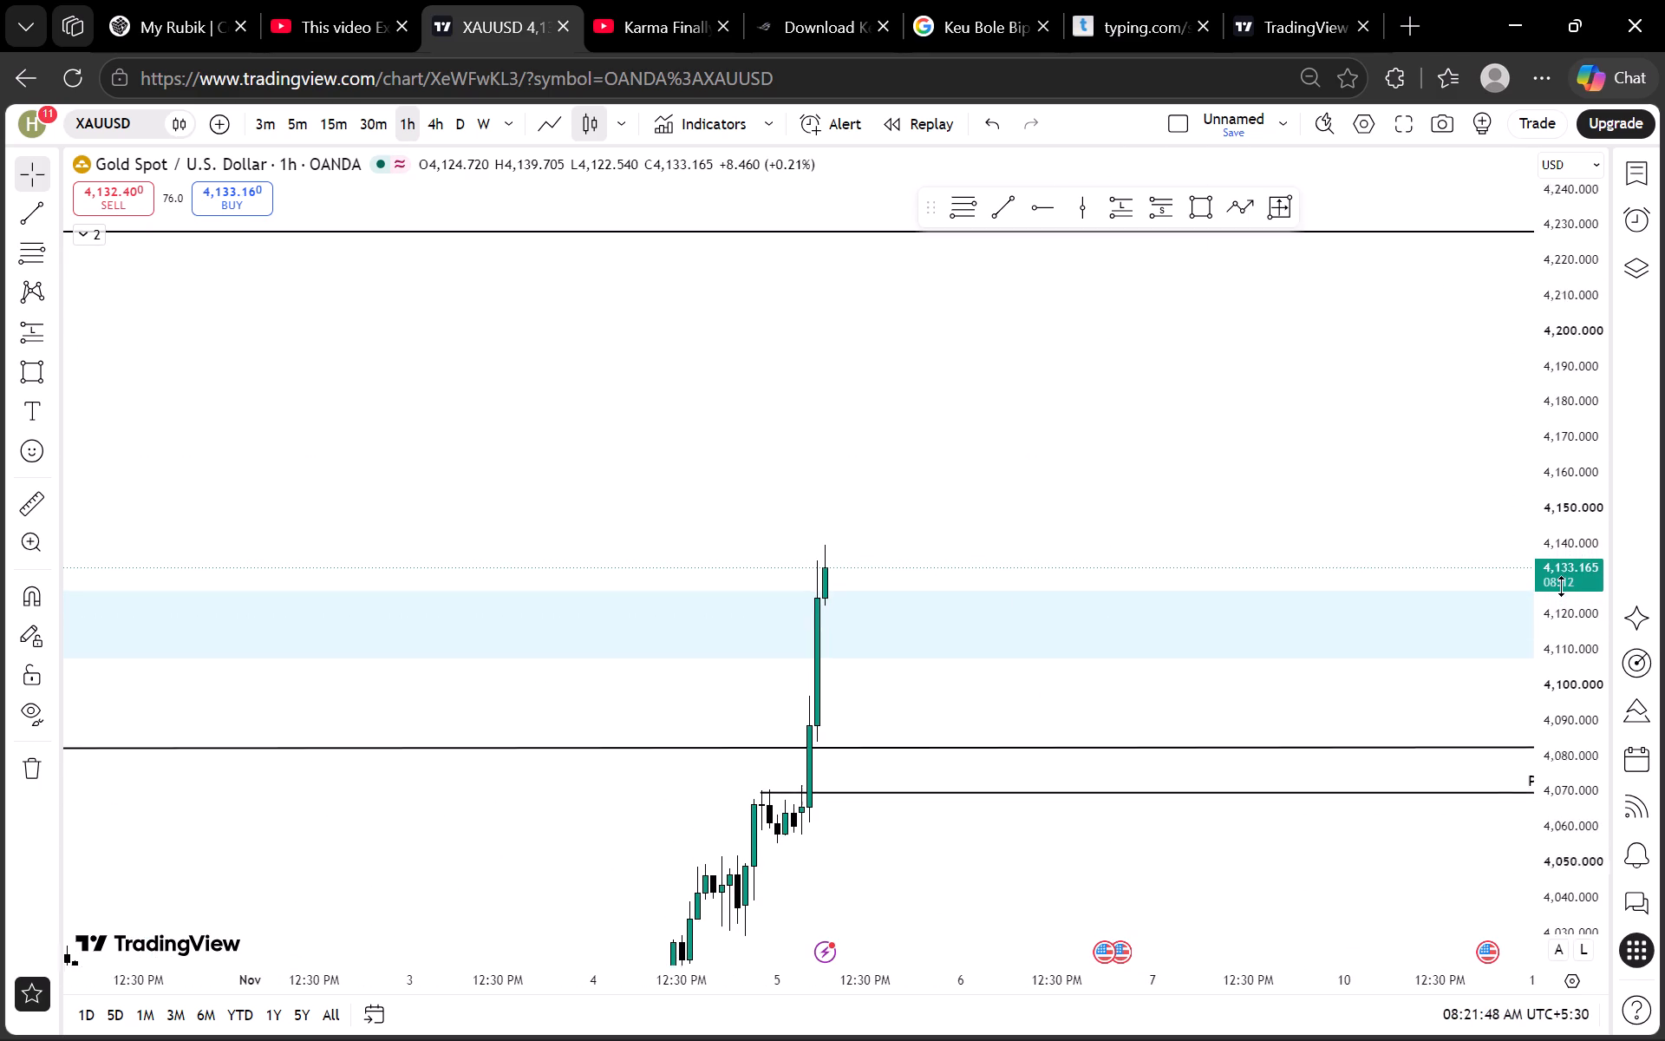
{"action": "scroll", "coordinate": [1562, 586], "scroll_direction": "up", "scroll_amount": 5}
{"action": "scroll", "coordinate": [1044, 407], "scroll_direction": "down", "scroll_amount": 4}
{"action": "scroll", "coordinate": [1004, 450], "scroll_direction": "up", "scroll_amount": 7}
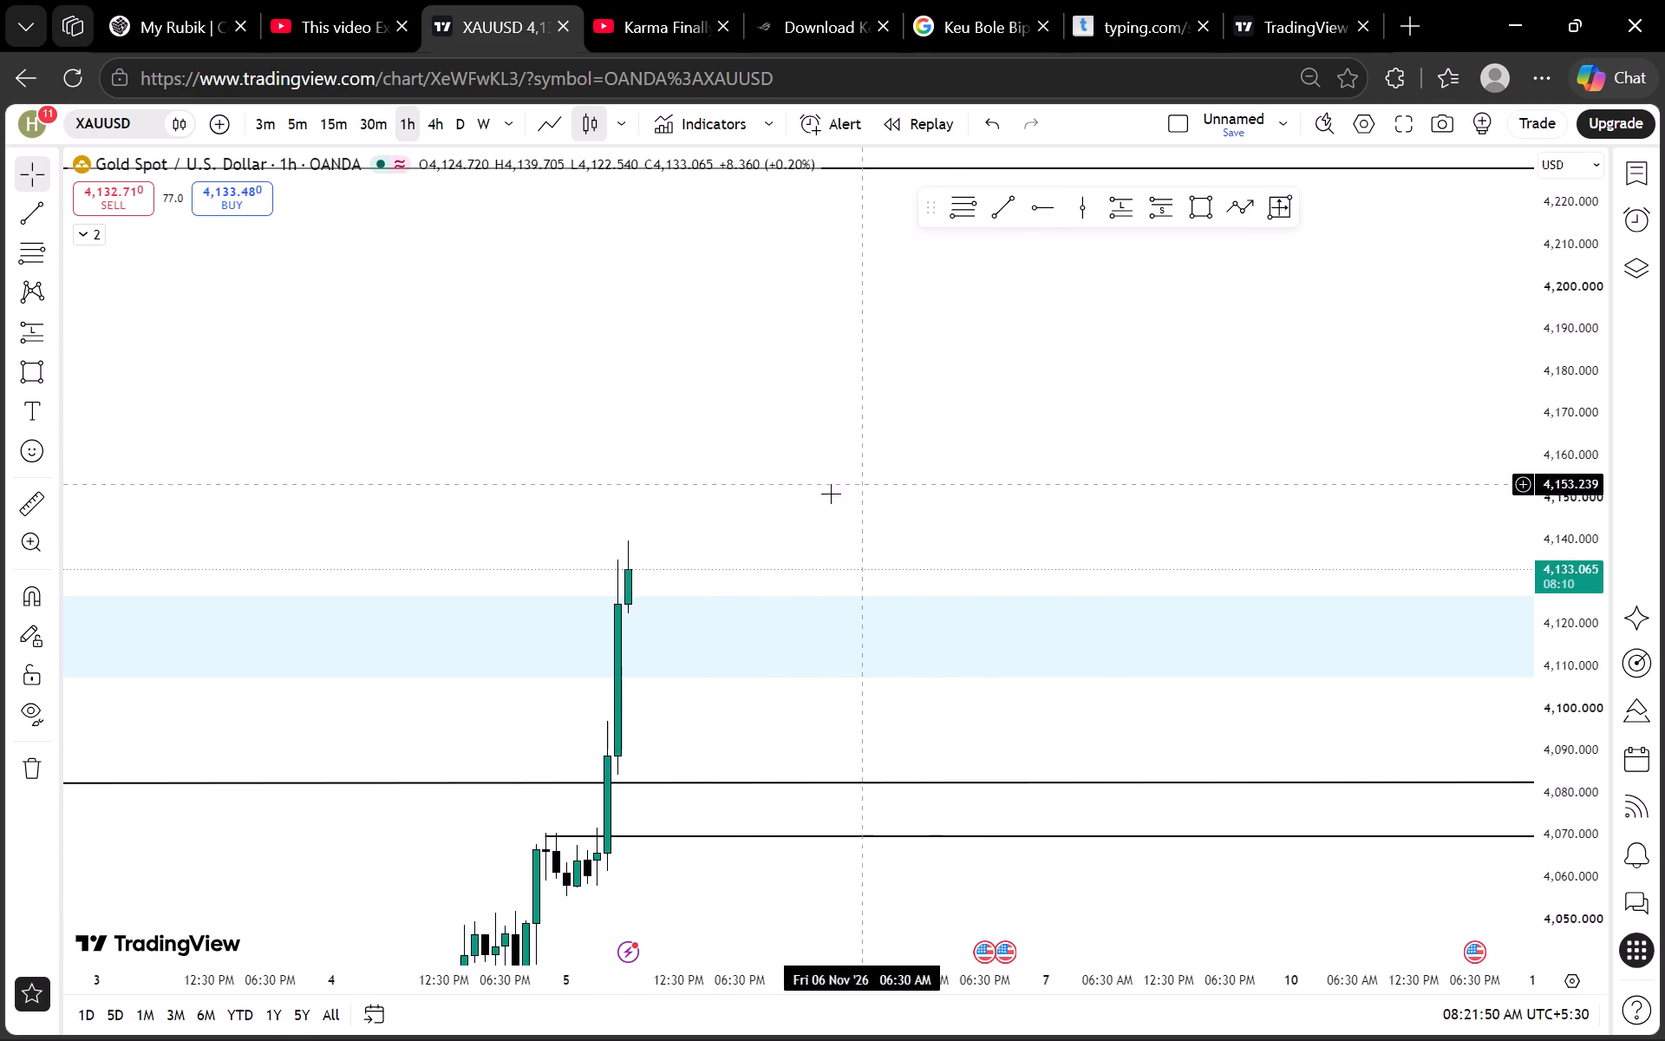
{"action": "left_click_drag", "start_coordinate": [715, 508], "coordinate": [805, 449]}
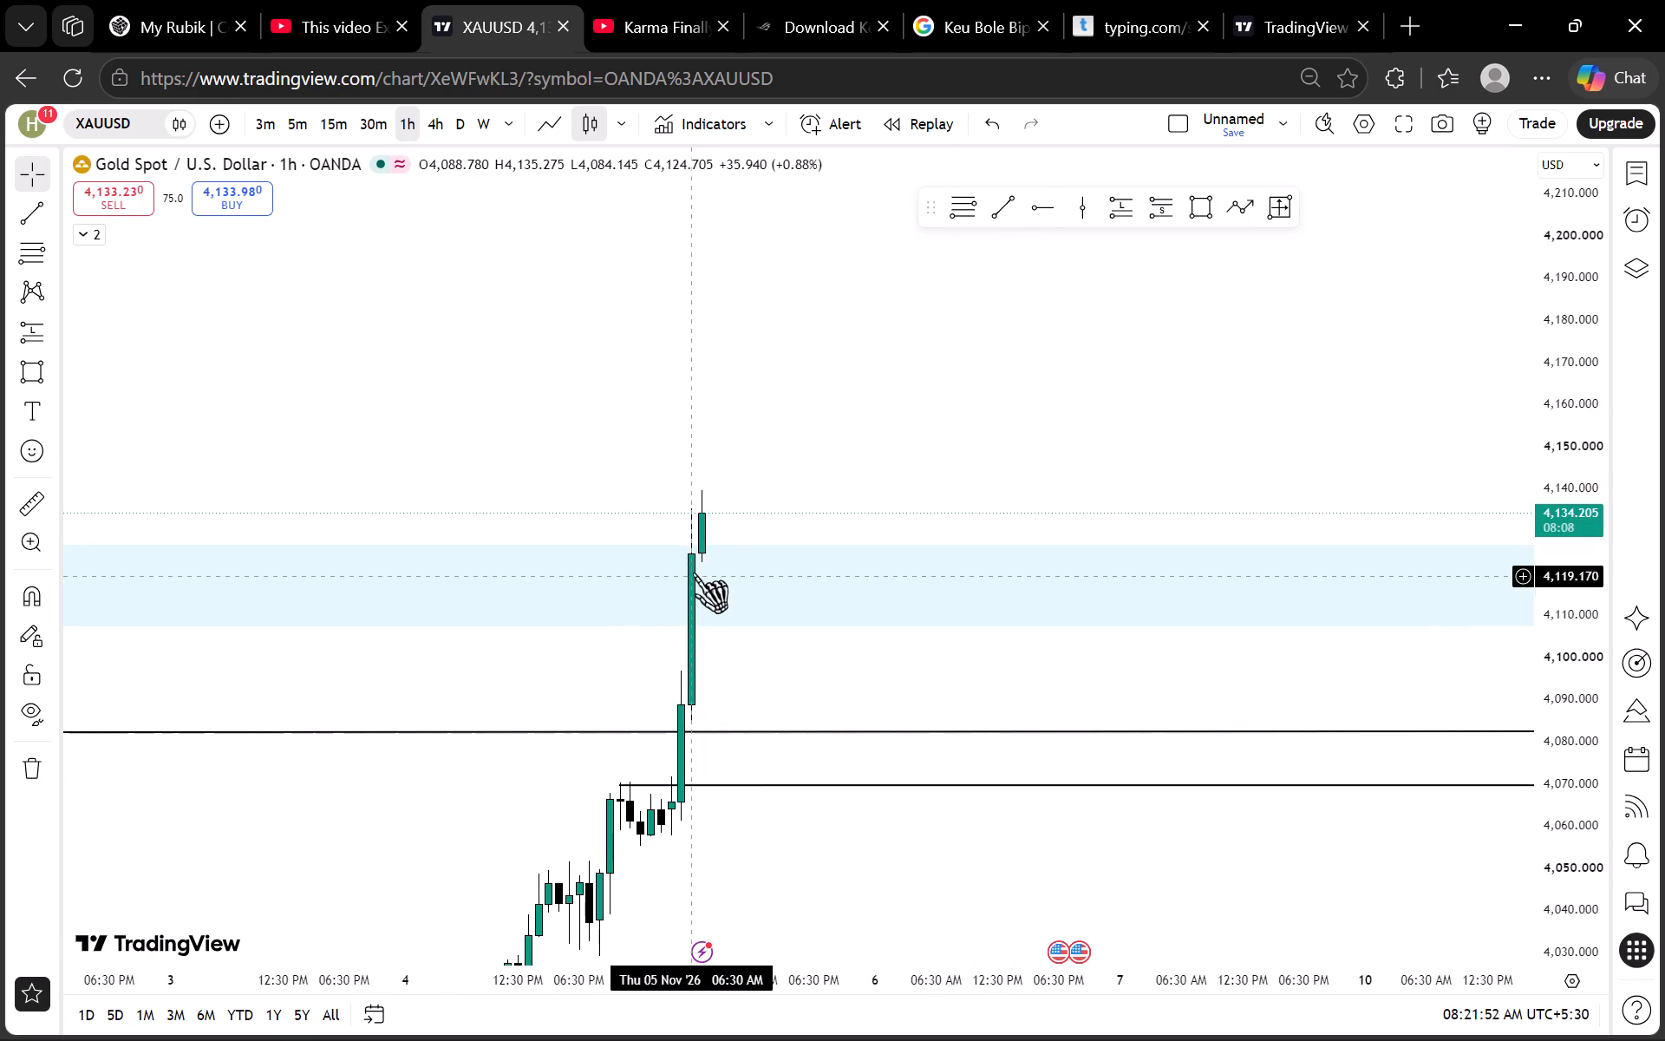
Examine the latest price action above the OB zone on the 15-minute, 5-minute and 1-minute charts.
{"action": "left_click", "coordinate": [314, 111]}
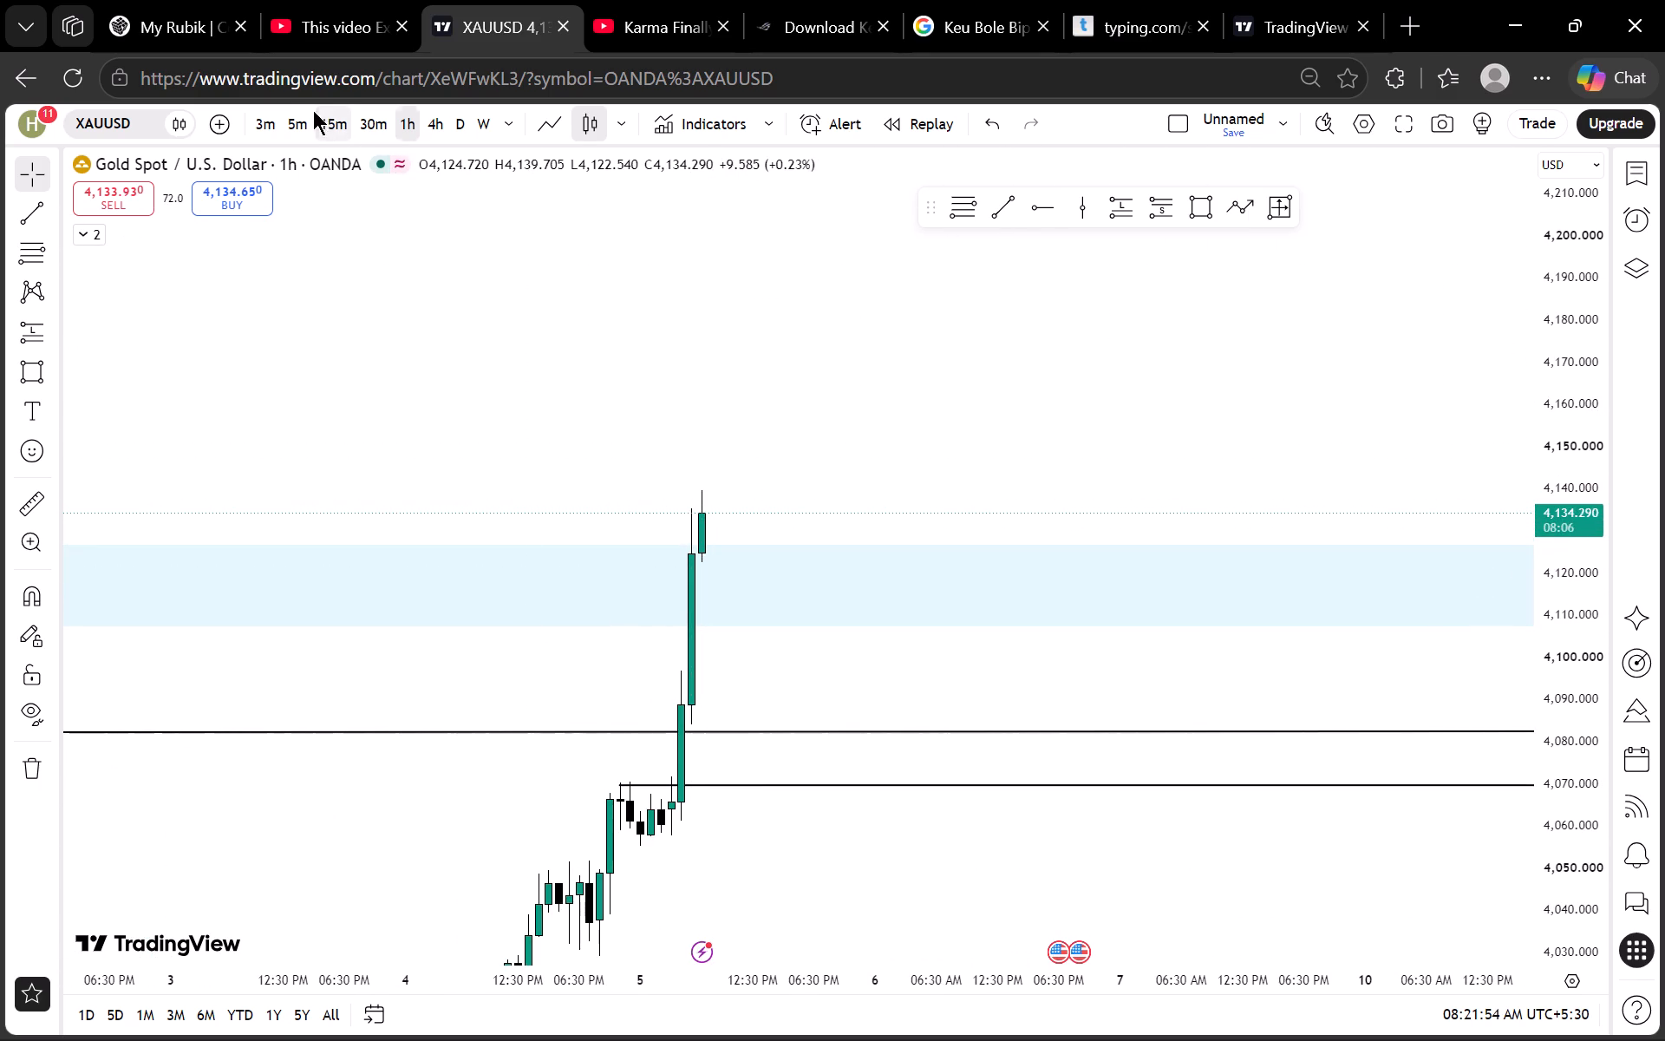
{"action": "scroll", "coordinate": [835, 411], "scroll_direction": "down", "scroll_amount": 3}
{"action": "scroll", "coordinate": [1585, 547], "scroll_direction": "up", "scroll_amount": 6}
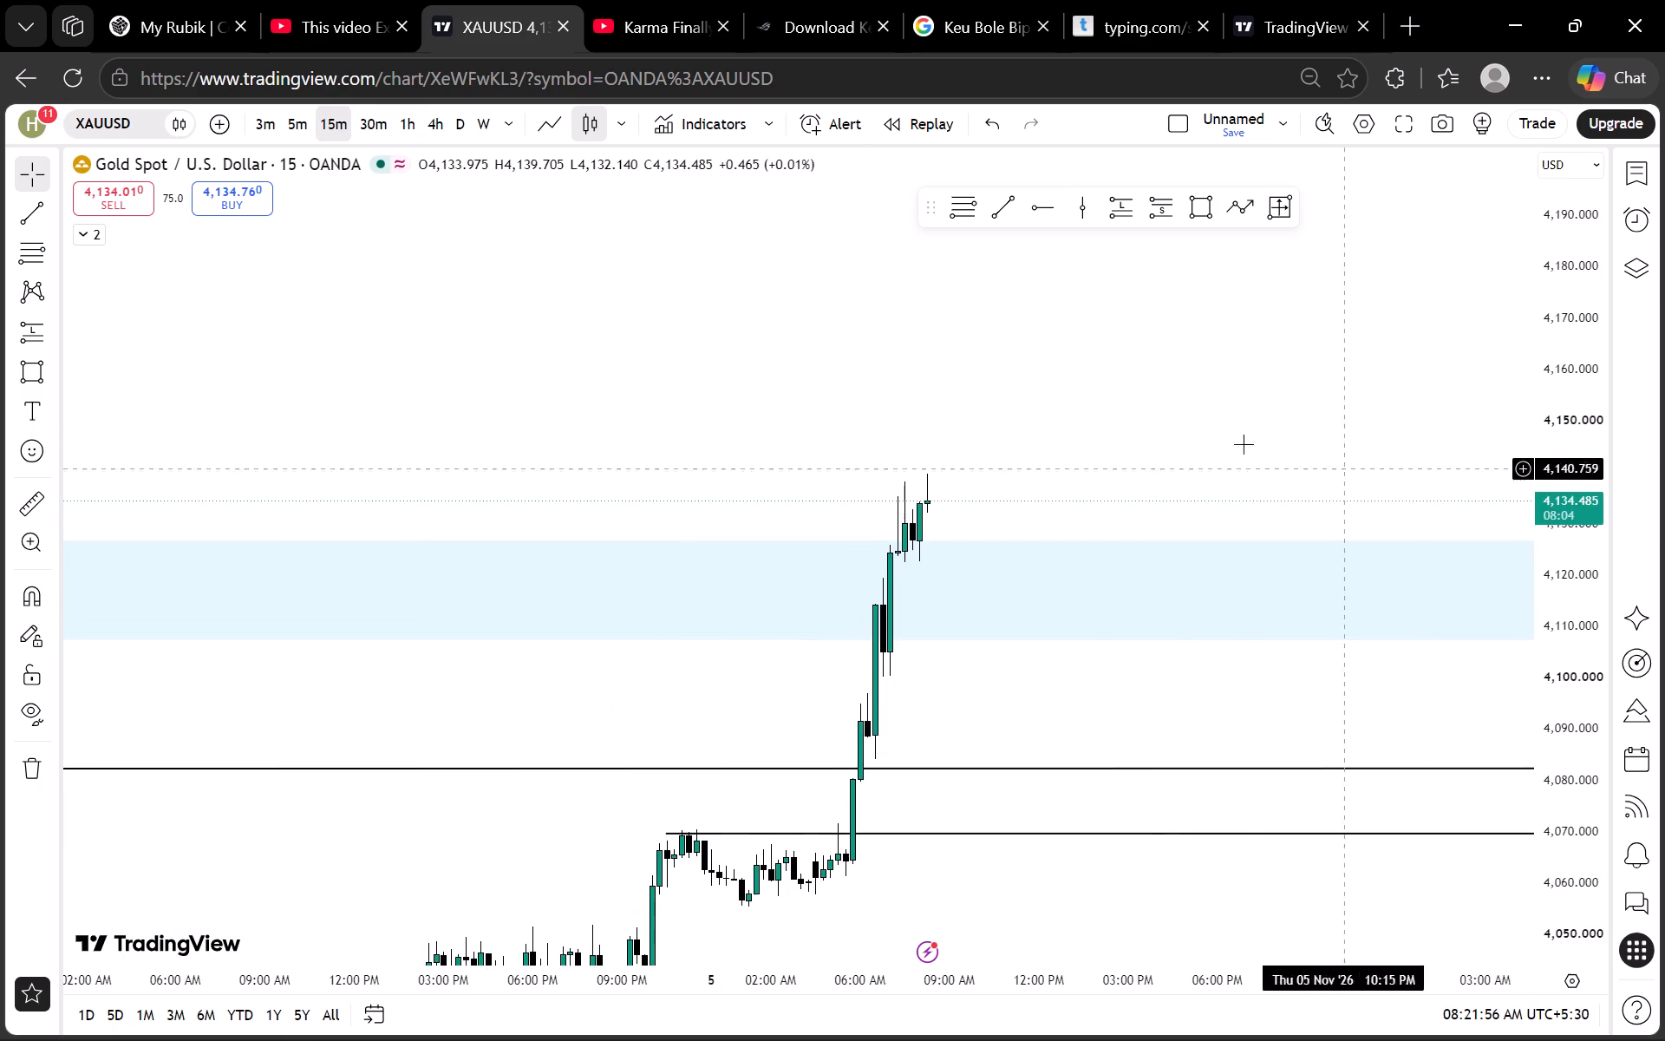
{"action": "scroll", "coordinate": [1118, 420], "scroll_direction": "up", "scroll_amount": 1}
{"action": "left_click", "coordinate": [356, 115]}
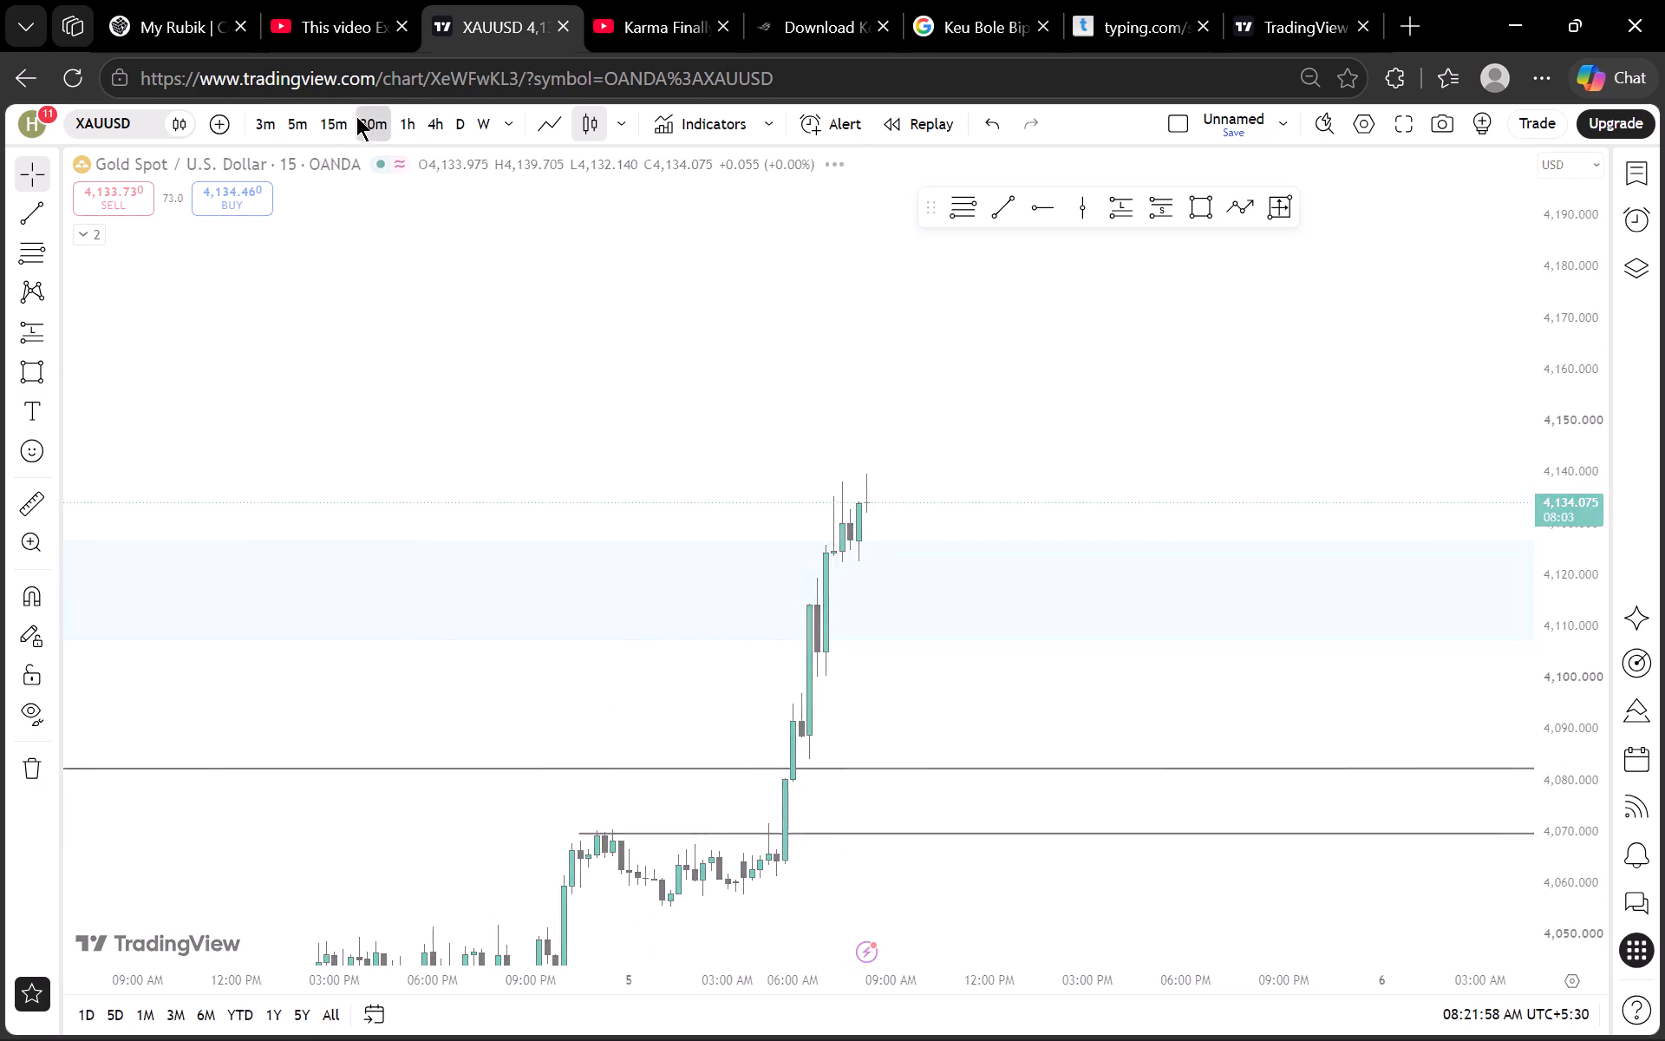
{"action": "left_click", "coordinate": [297, 116]}
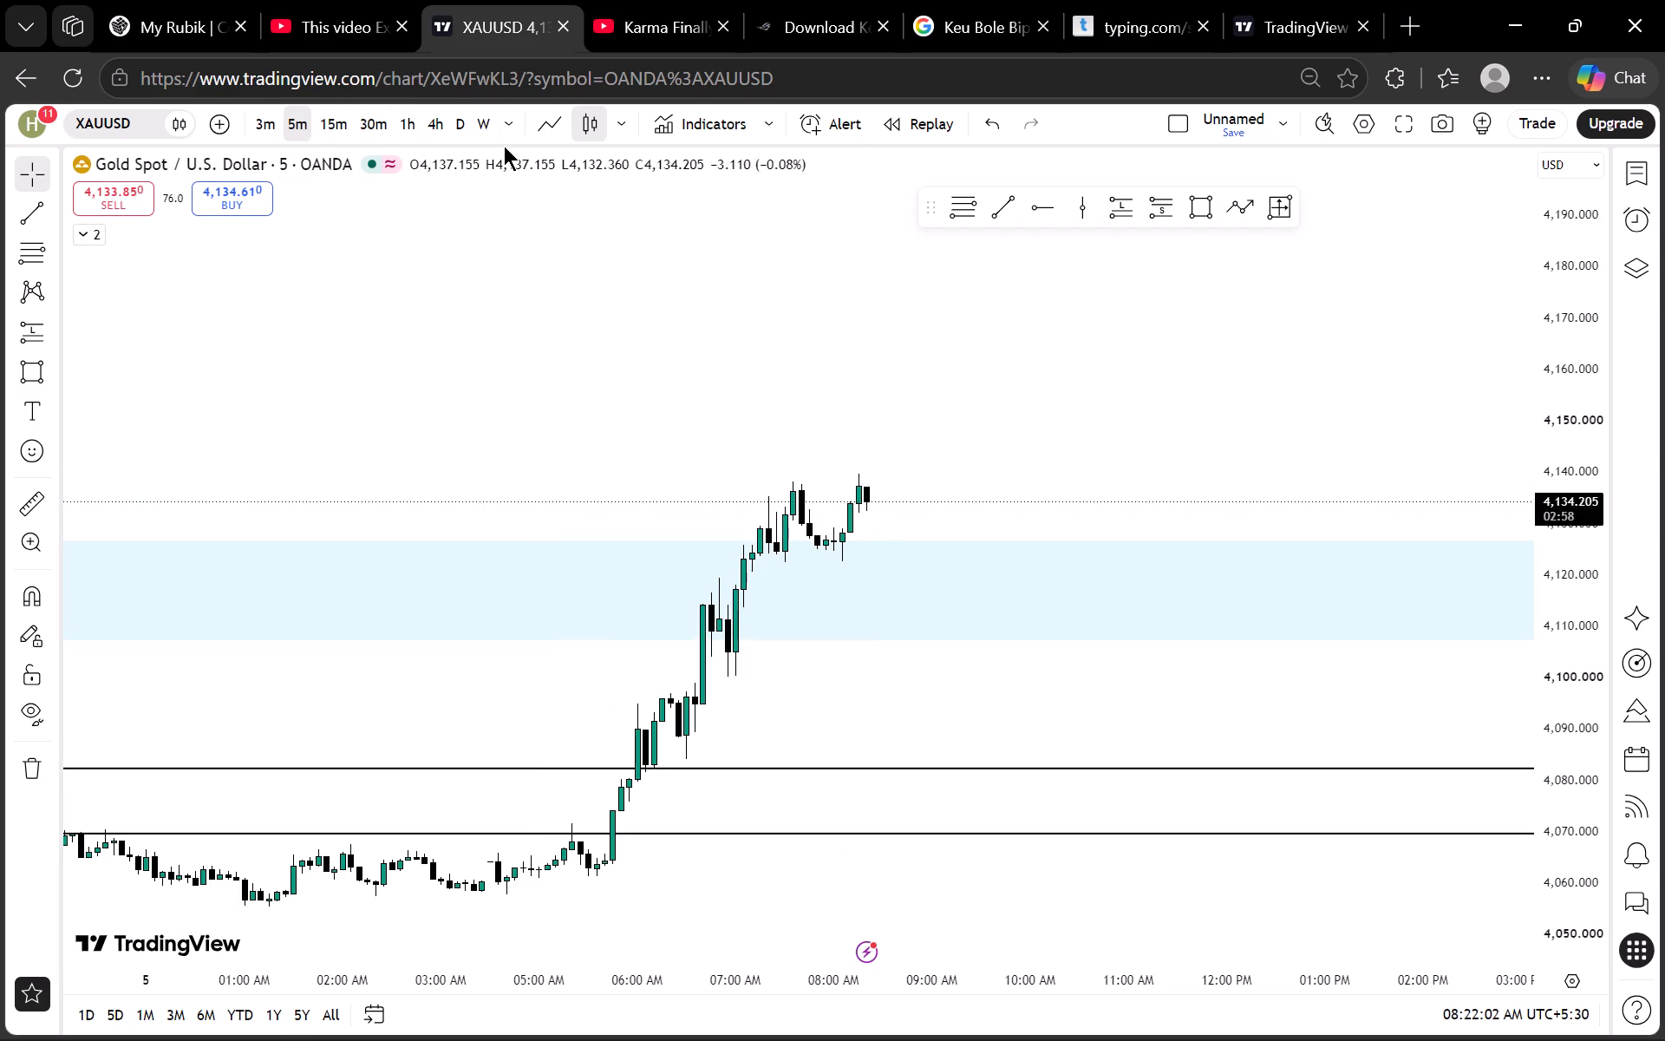
{"action": "left_click", "coordinate": [499, 120]}
{"action": "left_click", "coordinate": [523, 603]}
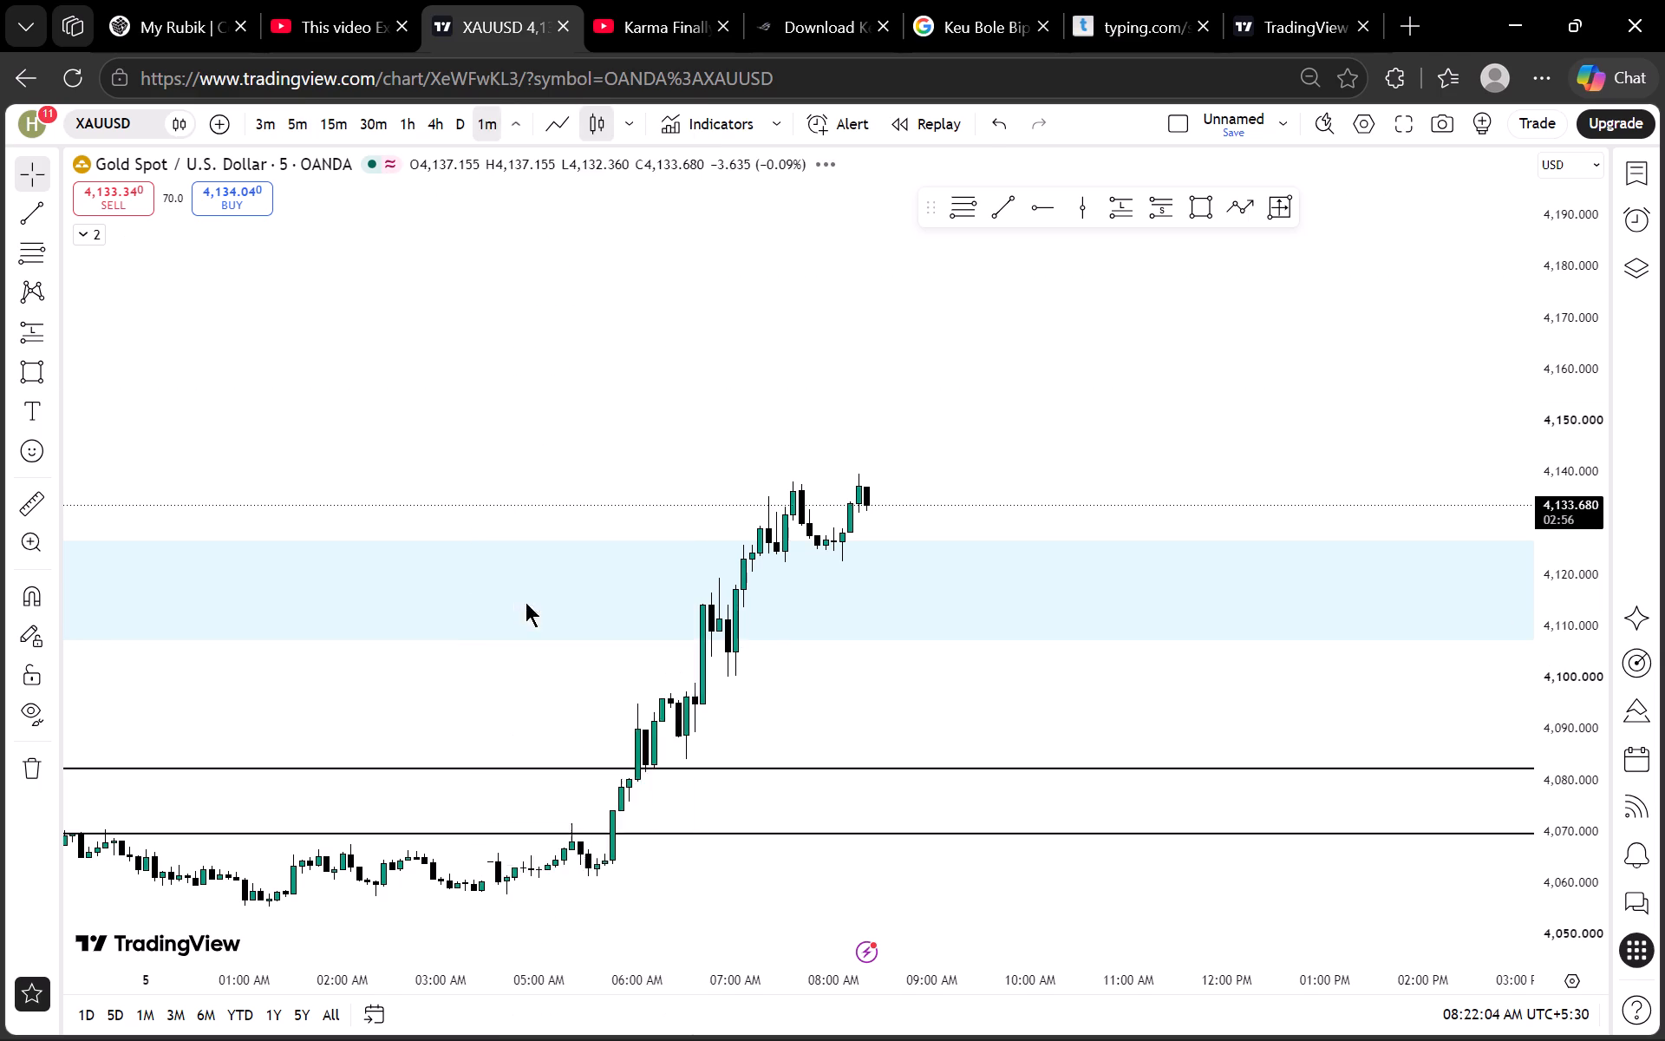
{"action": "scroll", "coordinate": [1597, 617], "scroll_direction": "up", "scroll_amount": 10}
{"action": "scroll", "coordinate": [1166, 474], "scroll_direction": "down", "scroll_amount": 6}
{"action": "left_click_drag", "start_coordinate": [1268, 382], "coordinate": [1118, 467]}
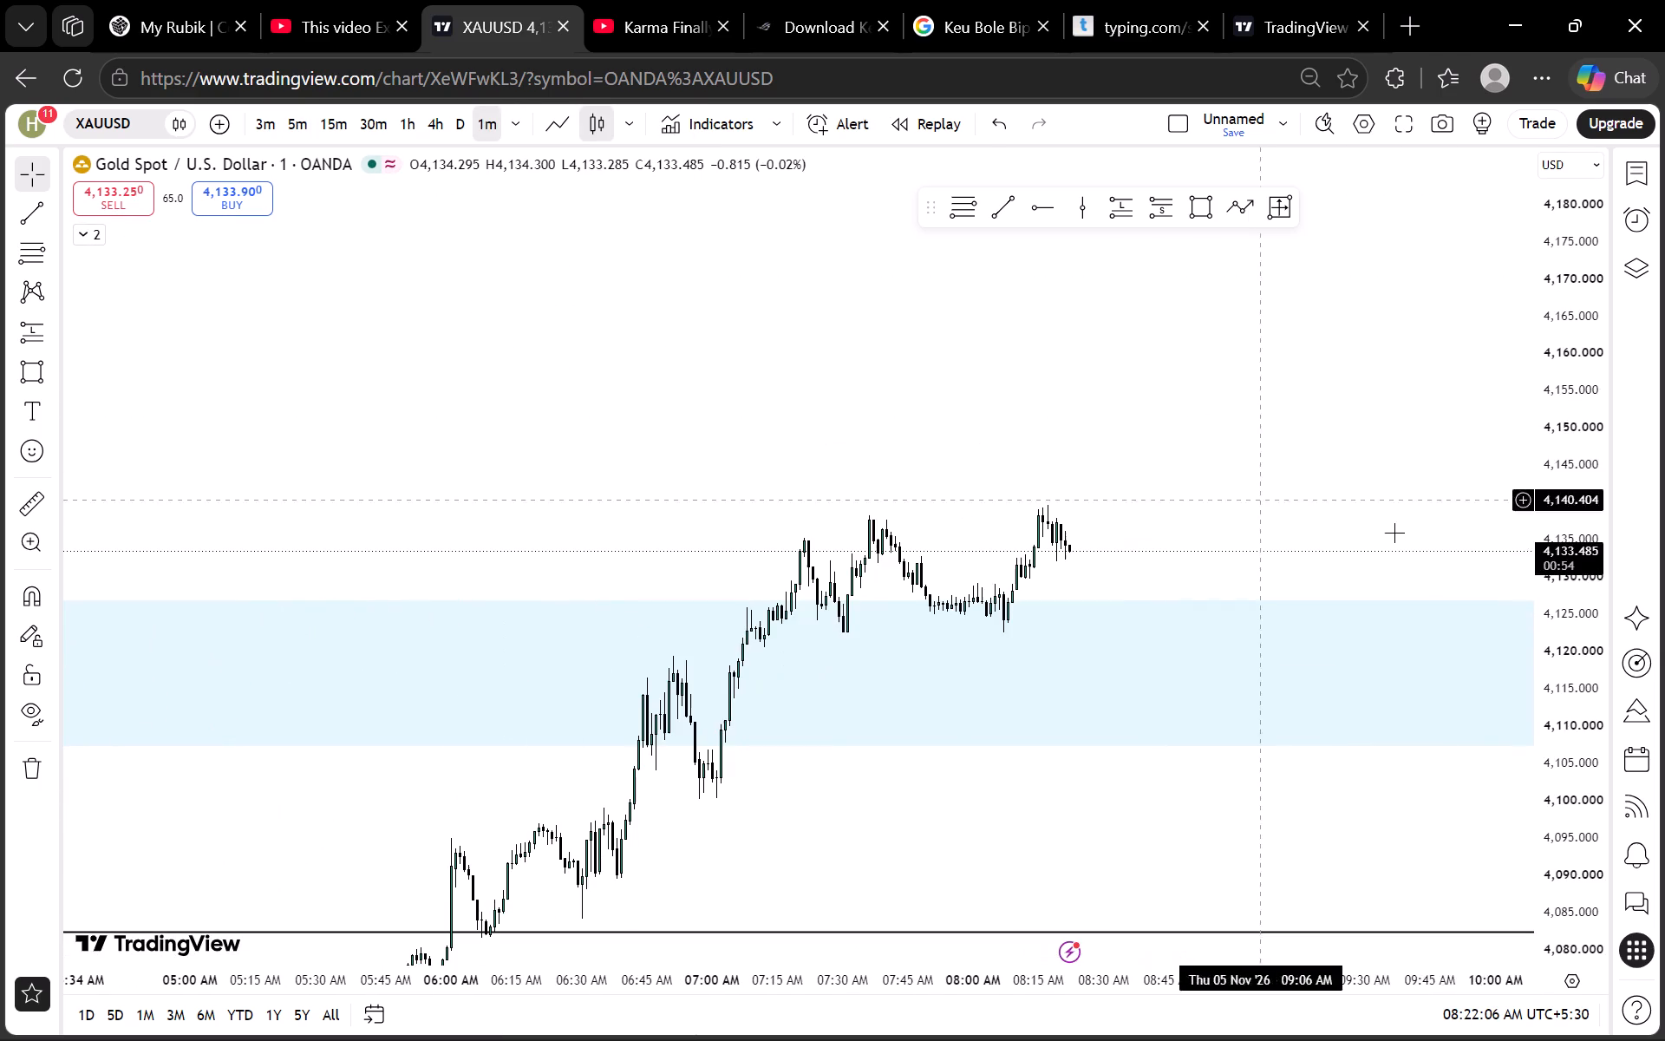
{"action": "scroll", "coordinate": [1557, 551], "scroll_direction": "up", "scroll_amount": 20}
{"action": "scroll", "coordinate": [1557, 551], "scroll_direction": "up", "scroll_amount": 8}
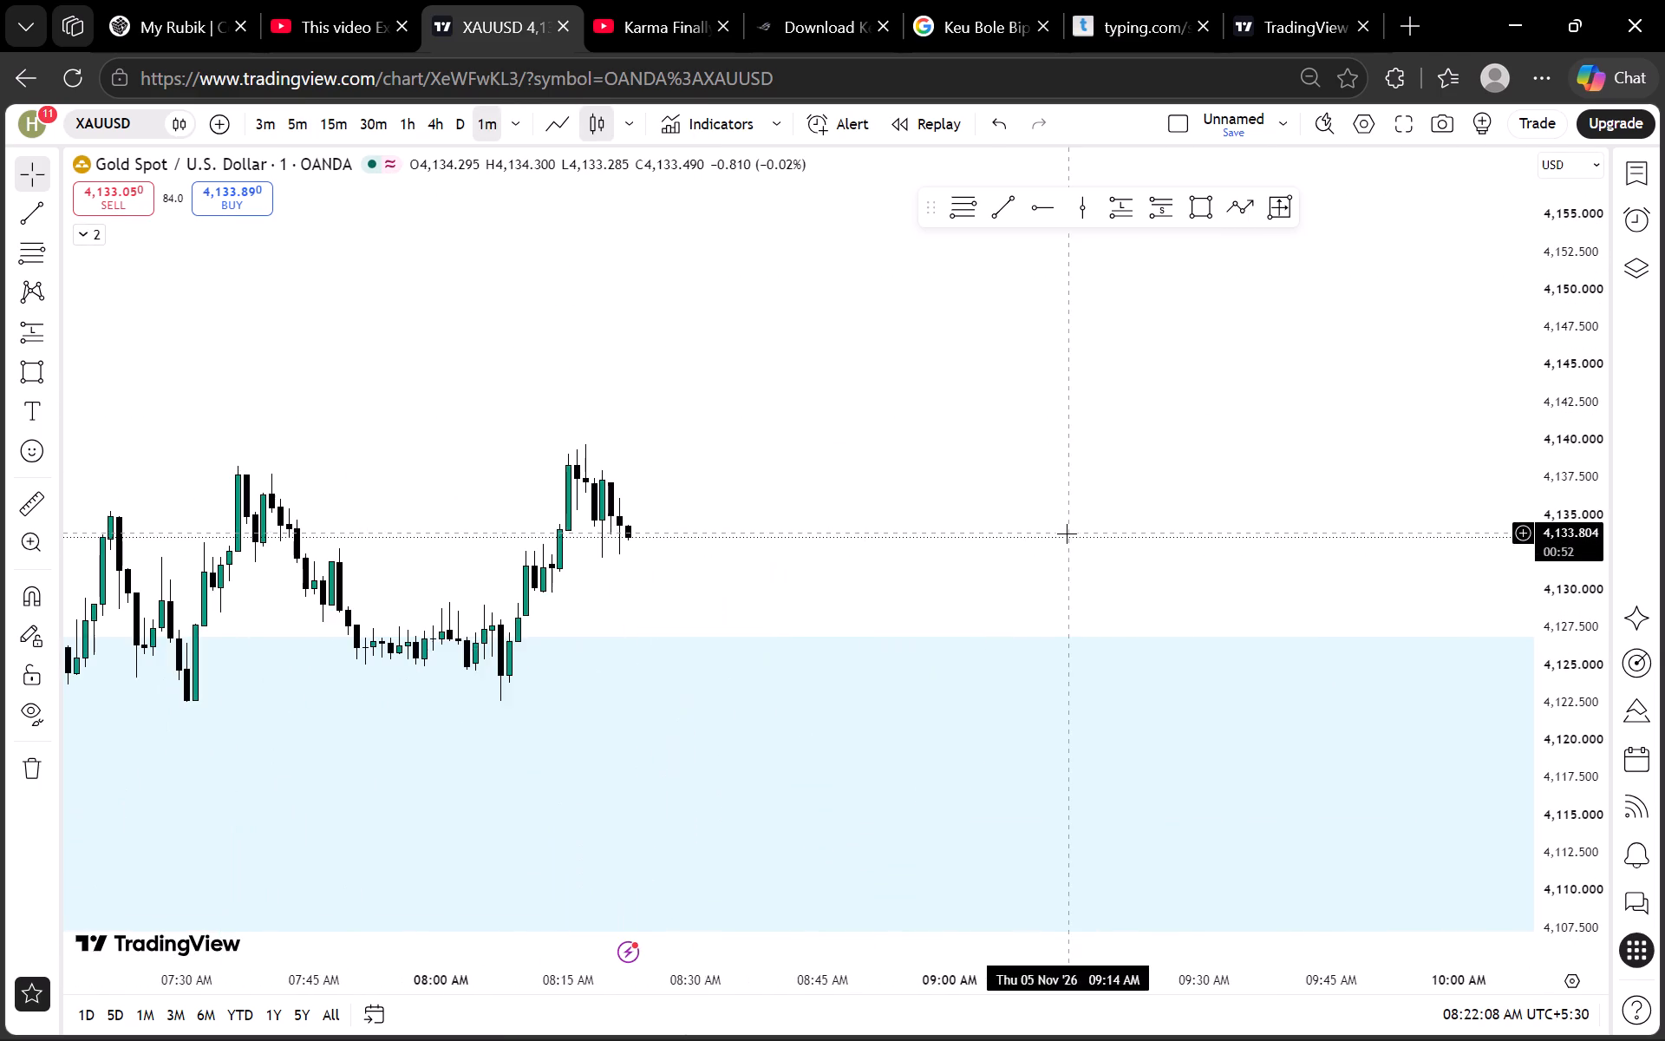
{"action": "scroll", "coordinate": [1056, 534], "scroll_direction": "down", "scroll_amount": 4}
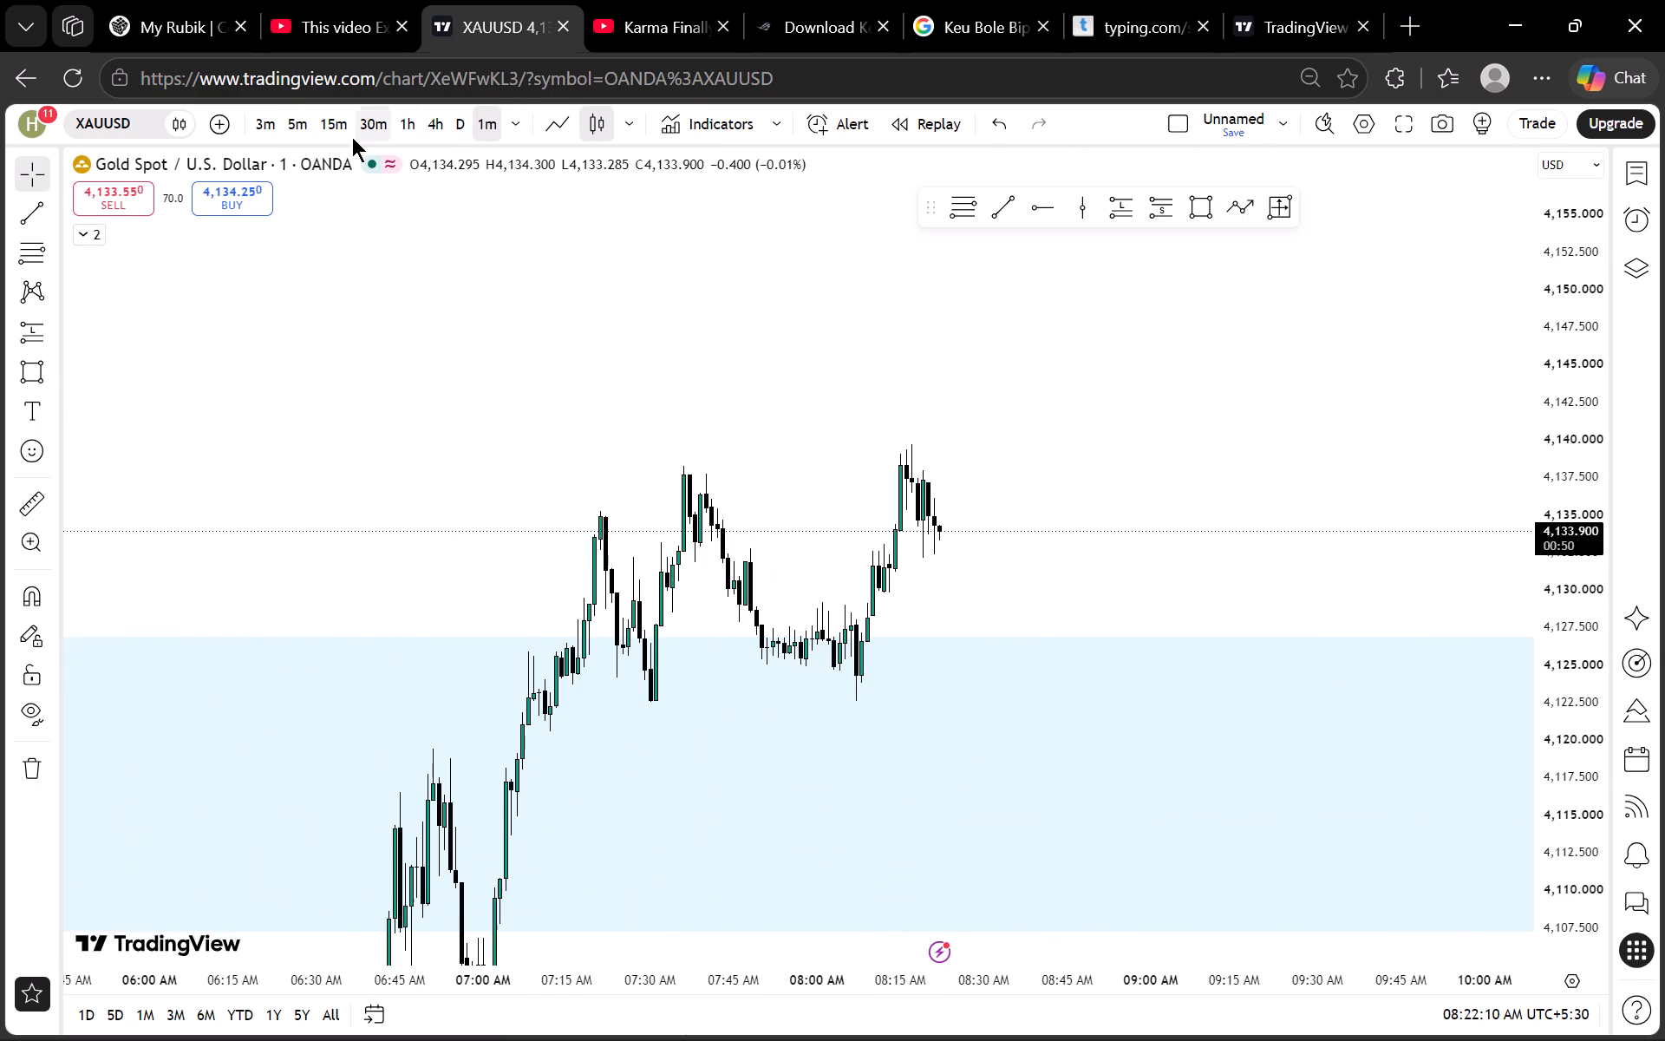
Return to the 15-minute chart, reset its view and show the Sessions indicator.
{"action": "left_click", "coordinate": [330, 121]}
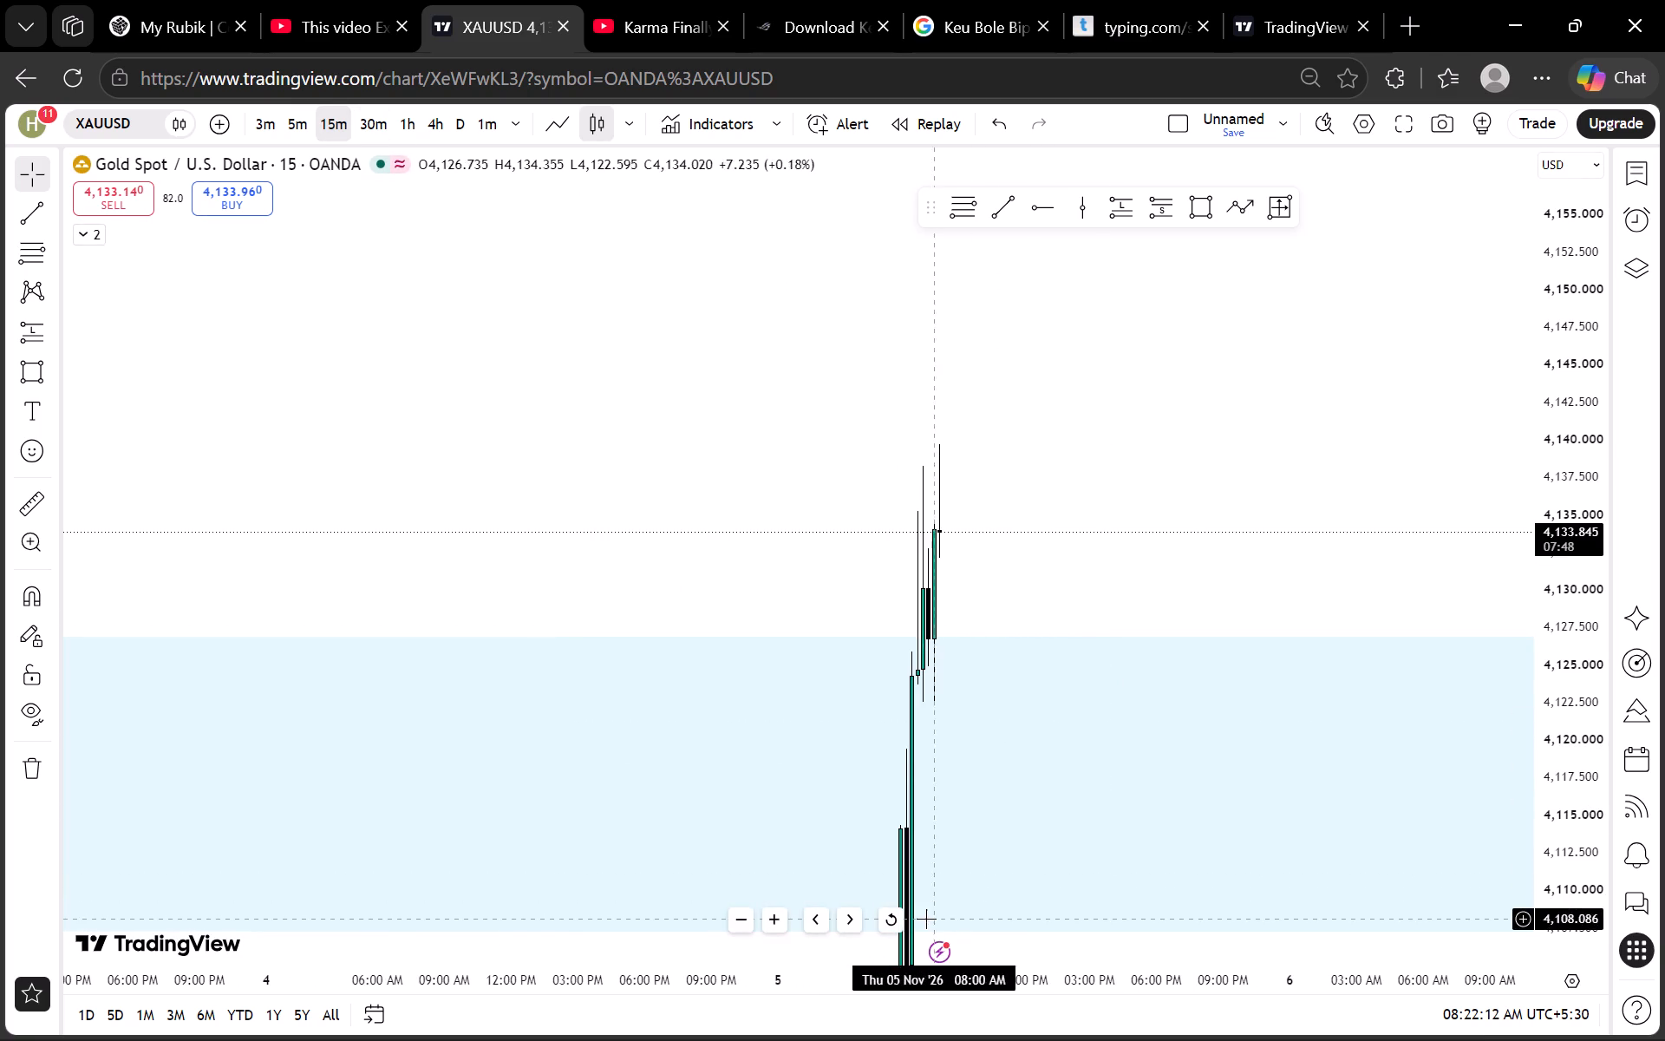
{"action": "left_click", "coordinate": [901, 914]}
{"action": "scroll", "coordinate": [878, 445], "scroll_direction": "down", "scroll_amount": 5}
{"action": "left_click_drag", "start_coordinate": [876, 500], "coordinate": [492, 603]}
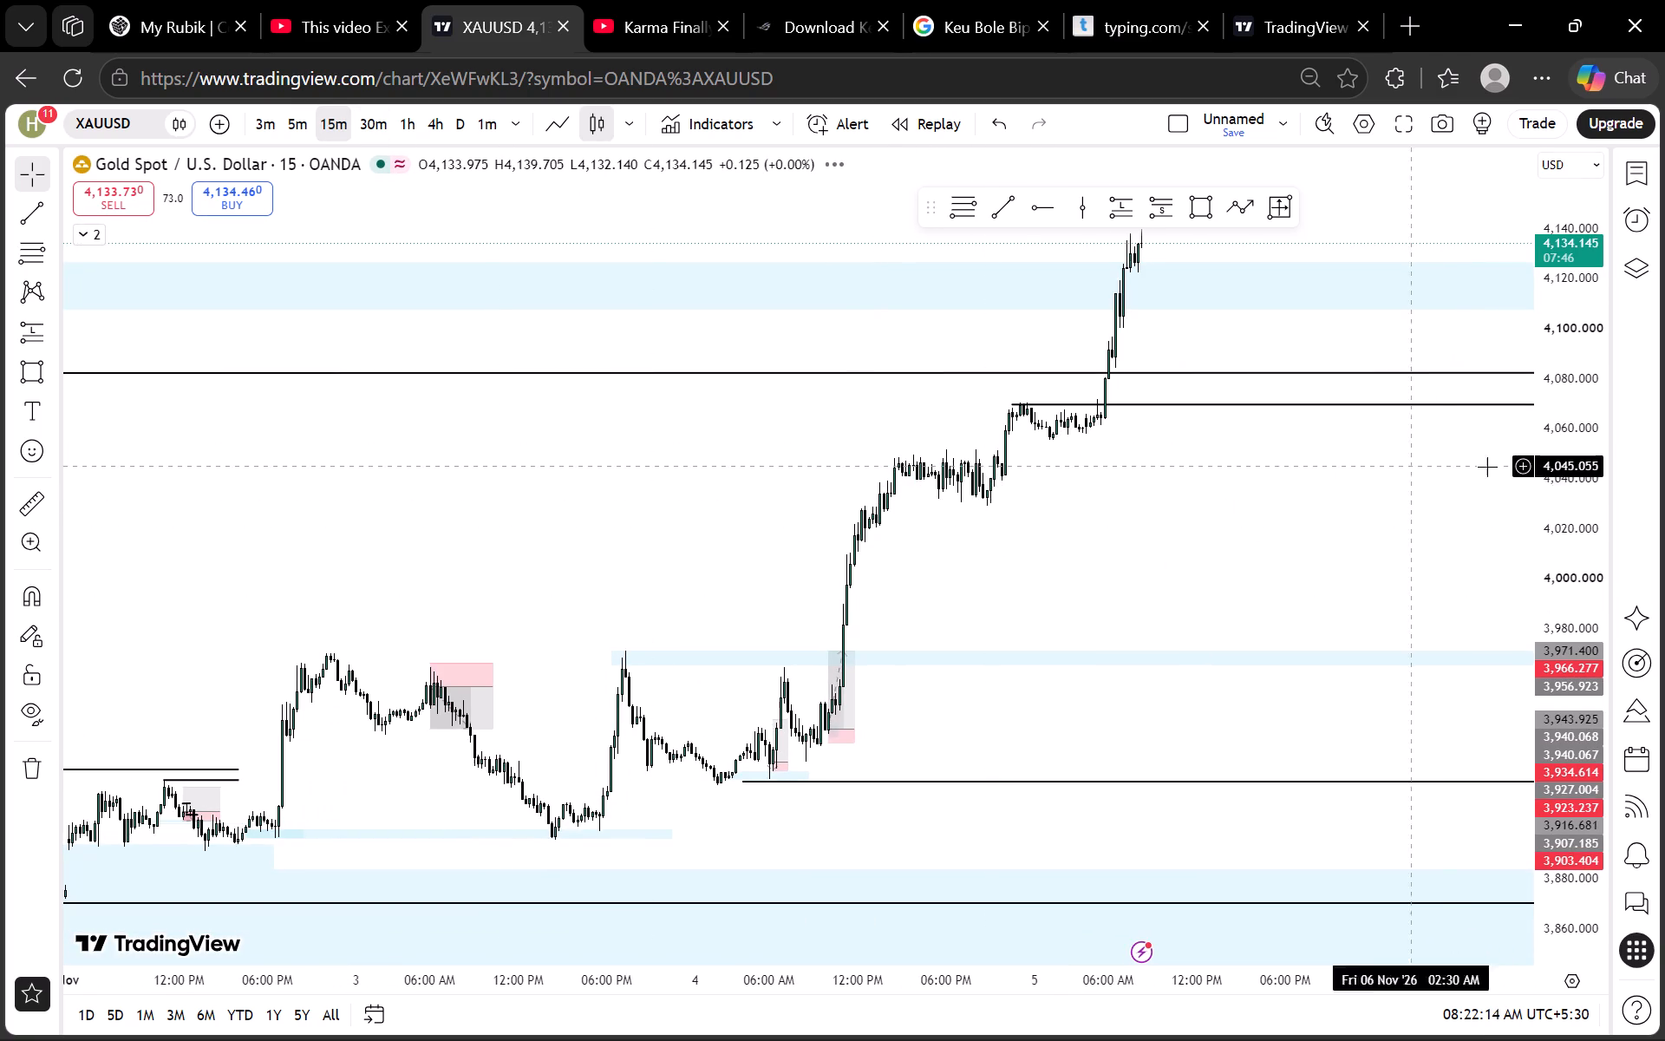
{"action": "scroll", "coordinate": [1568, 467], "scroll_direction": "up", "scroll_amount": 11}
{"action": "left_click_drag", "start_coordinate": [1311, 481], "coordinate": [1126, 732]}
{"action": "scroll", "coordinate": [1055, 648], "scroll_direction": "up", "scroll_amount": 3}
{"action": "left_click_drag", "start_coordinate": [959, 659], "coordinate": [1020, 748]}
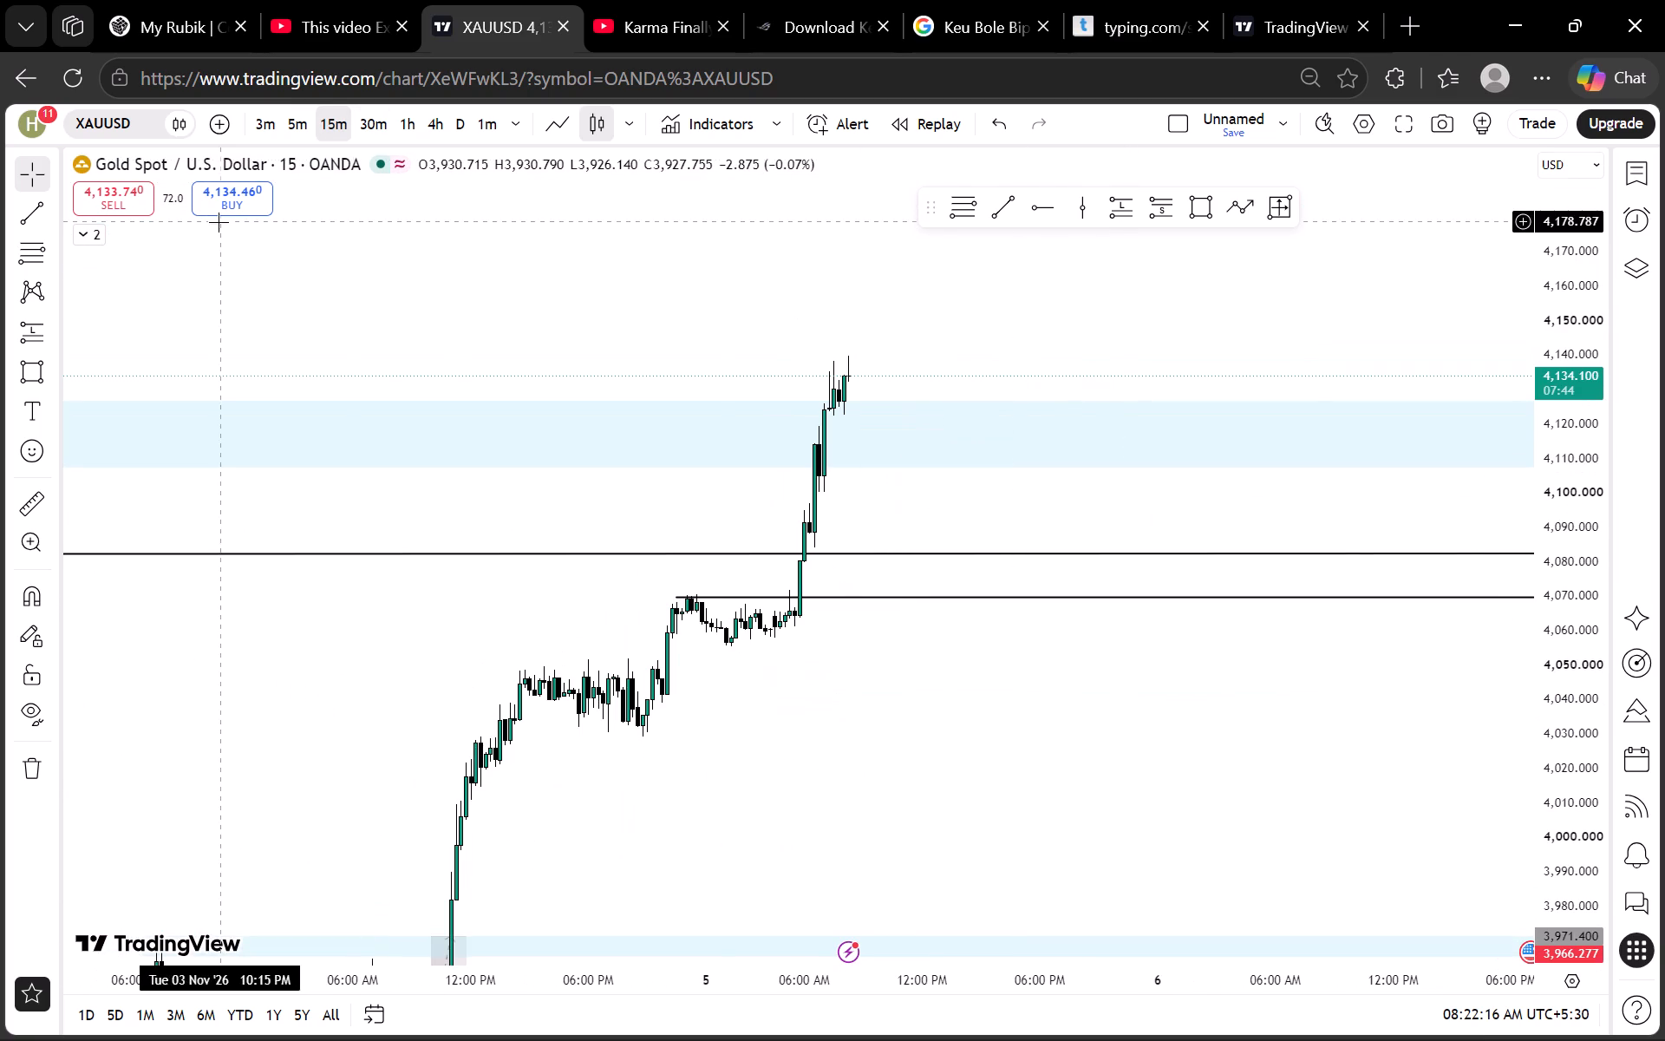
{"action": "left_click", "coordinate": [96, 239]}
{"action": "left_click", "coordinate": [140, 232]}
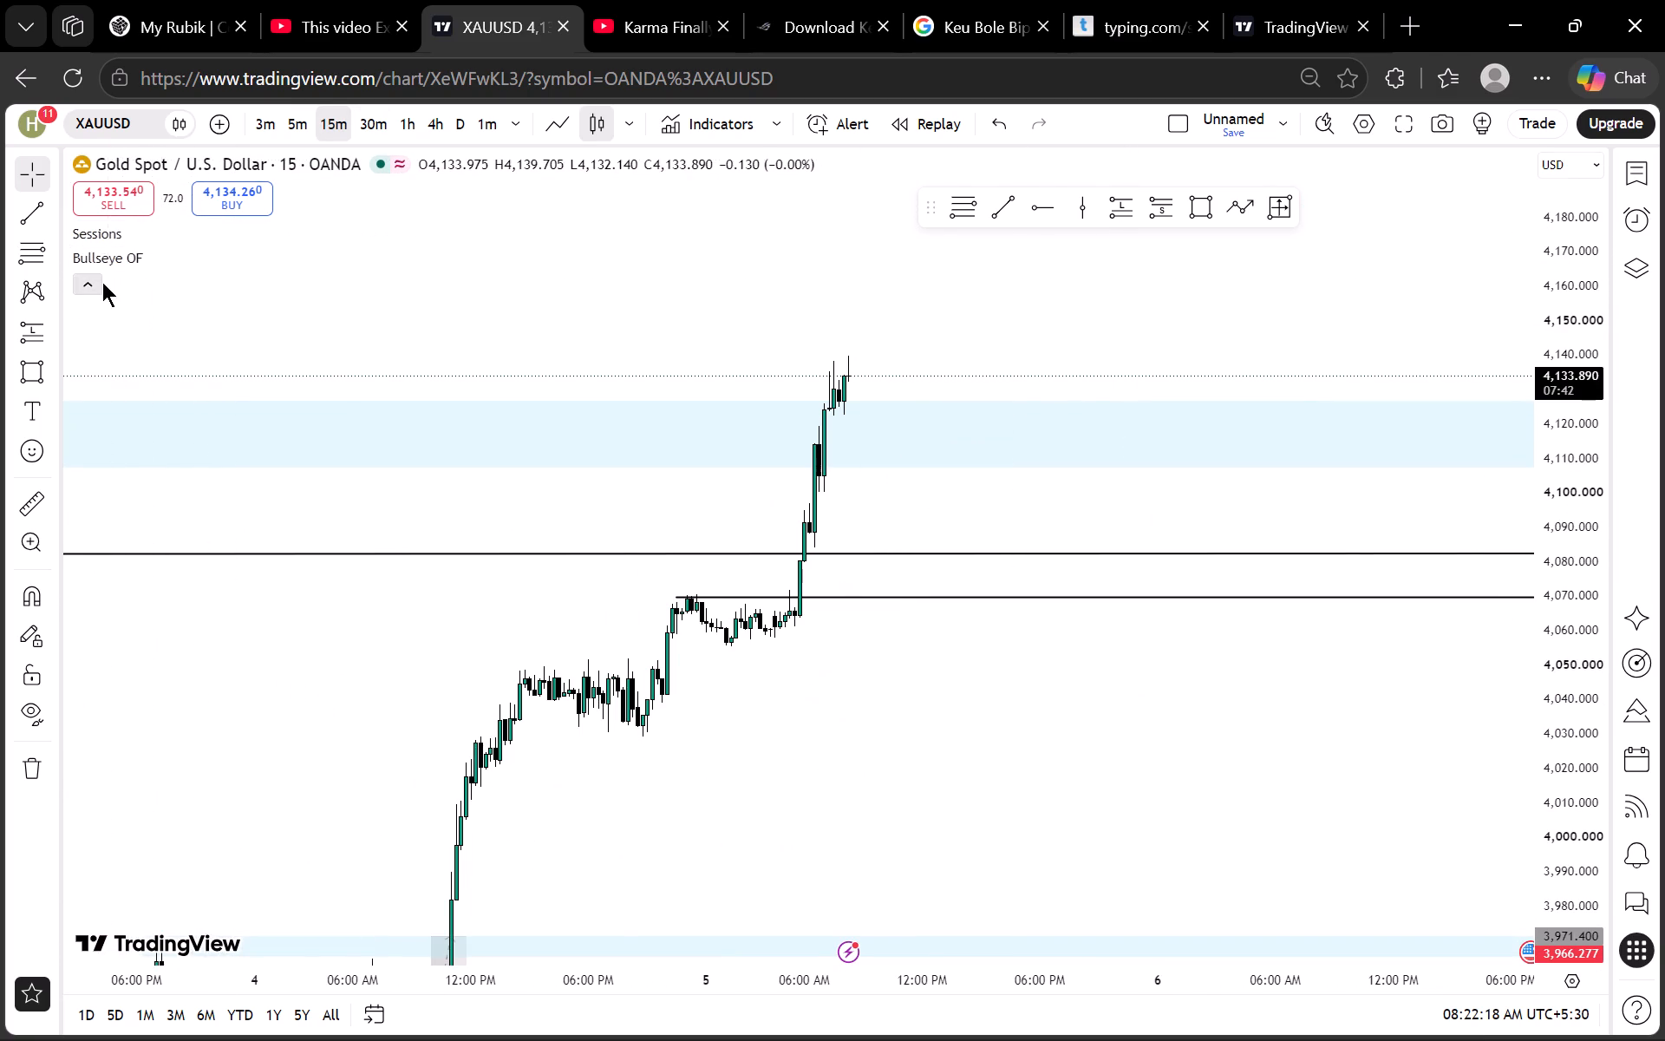
{"action": "left_click", "coordinate": [84, 285]}
Examine the London, NY and Asian session boxes against the marked levels and OB zone on the 15-minute chart.
{"action": "scroll", "coordinate": [921, 639], "scroll_direction": "up", "scroll_amount": 4}
{"action": "left_click_drag", "start_coordinate": [808, 710], "coordinate": [1066, 723]}
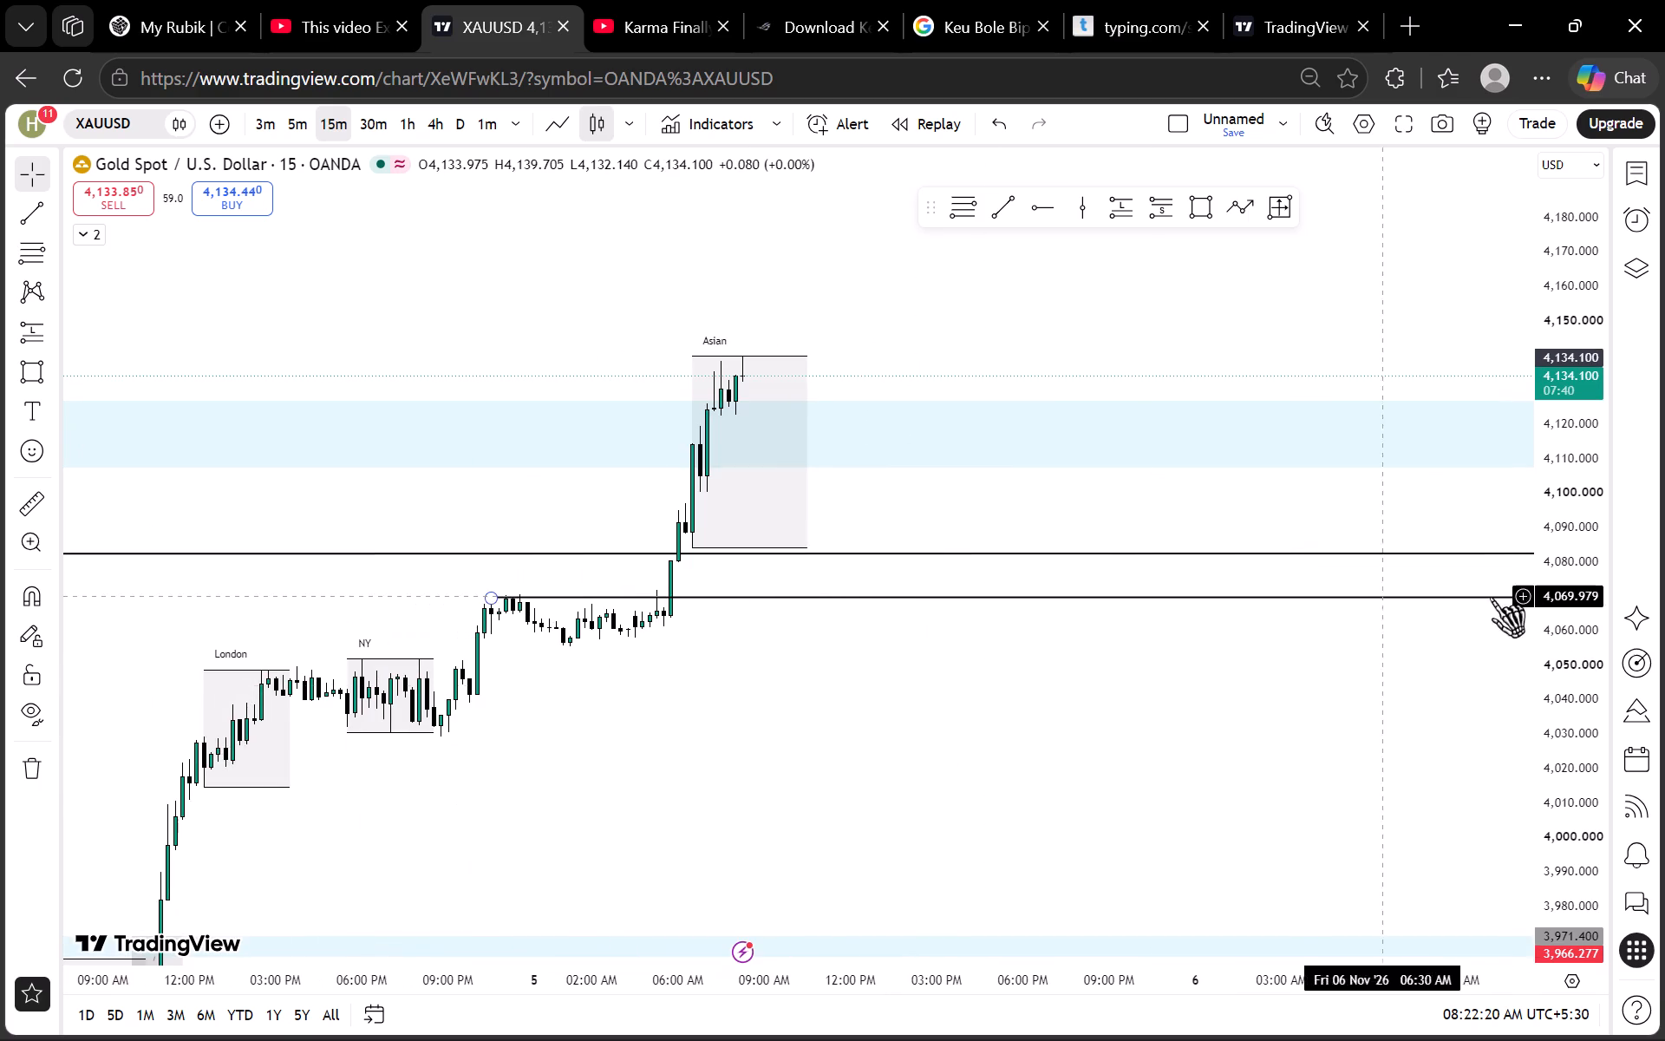
{"action": "scroll", "coordinate": [1596, 594], "scroll_direction": "up", "scroll_amount": 8}
{"action": "scroll", "coordinate": [1304, 596], "scroll_direction": "down", "scroll_amount": 3}
{"action": "scroll", "coordinate": [1022, 710], "scroll_direction": "up", "scroll_amount": 2}
{"action": "left_click_drag", "start_coordinate": [870, 710], "coordinate": [867, 794]}
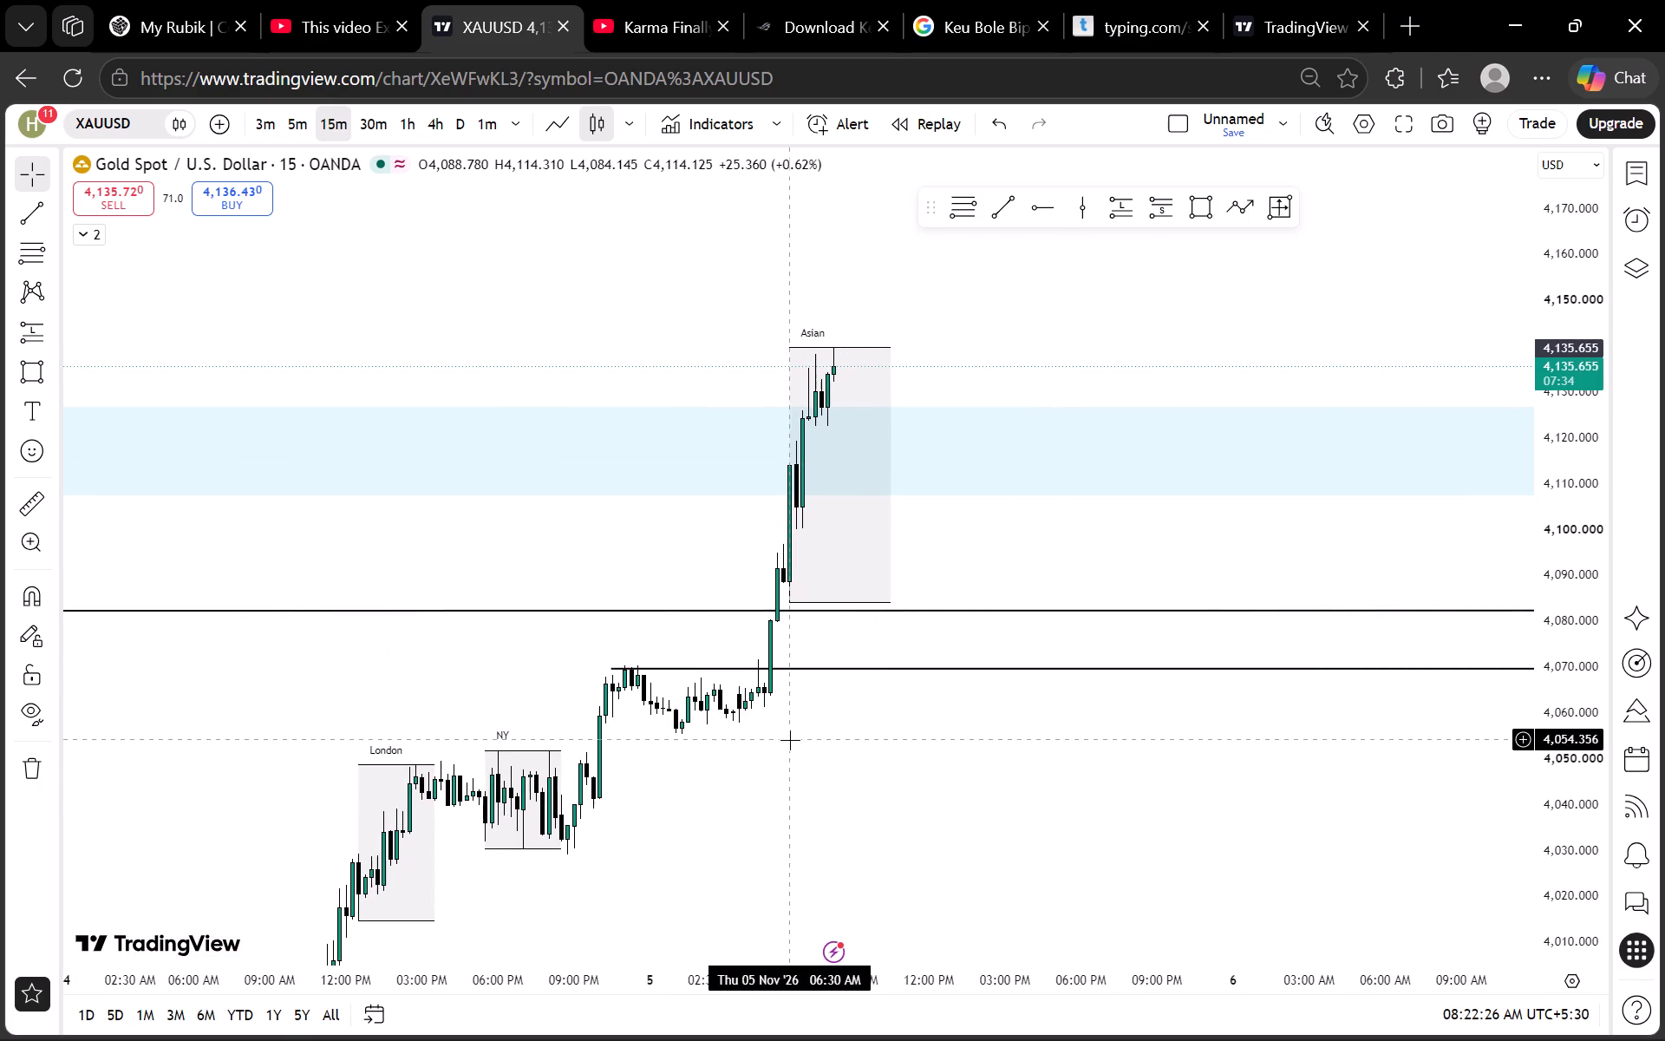
{"action": "scroll", "coordinate": [875, 768], "scroll_direction": "down", "scroll_amount": 3}
{"action": "left_click_drag", "start_coordinate": [911, 811], "coordinate": [996, 651]}
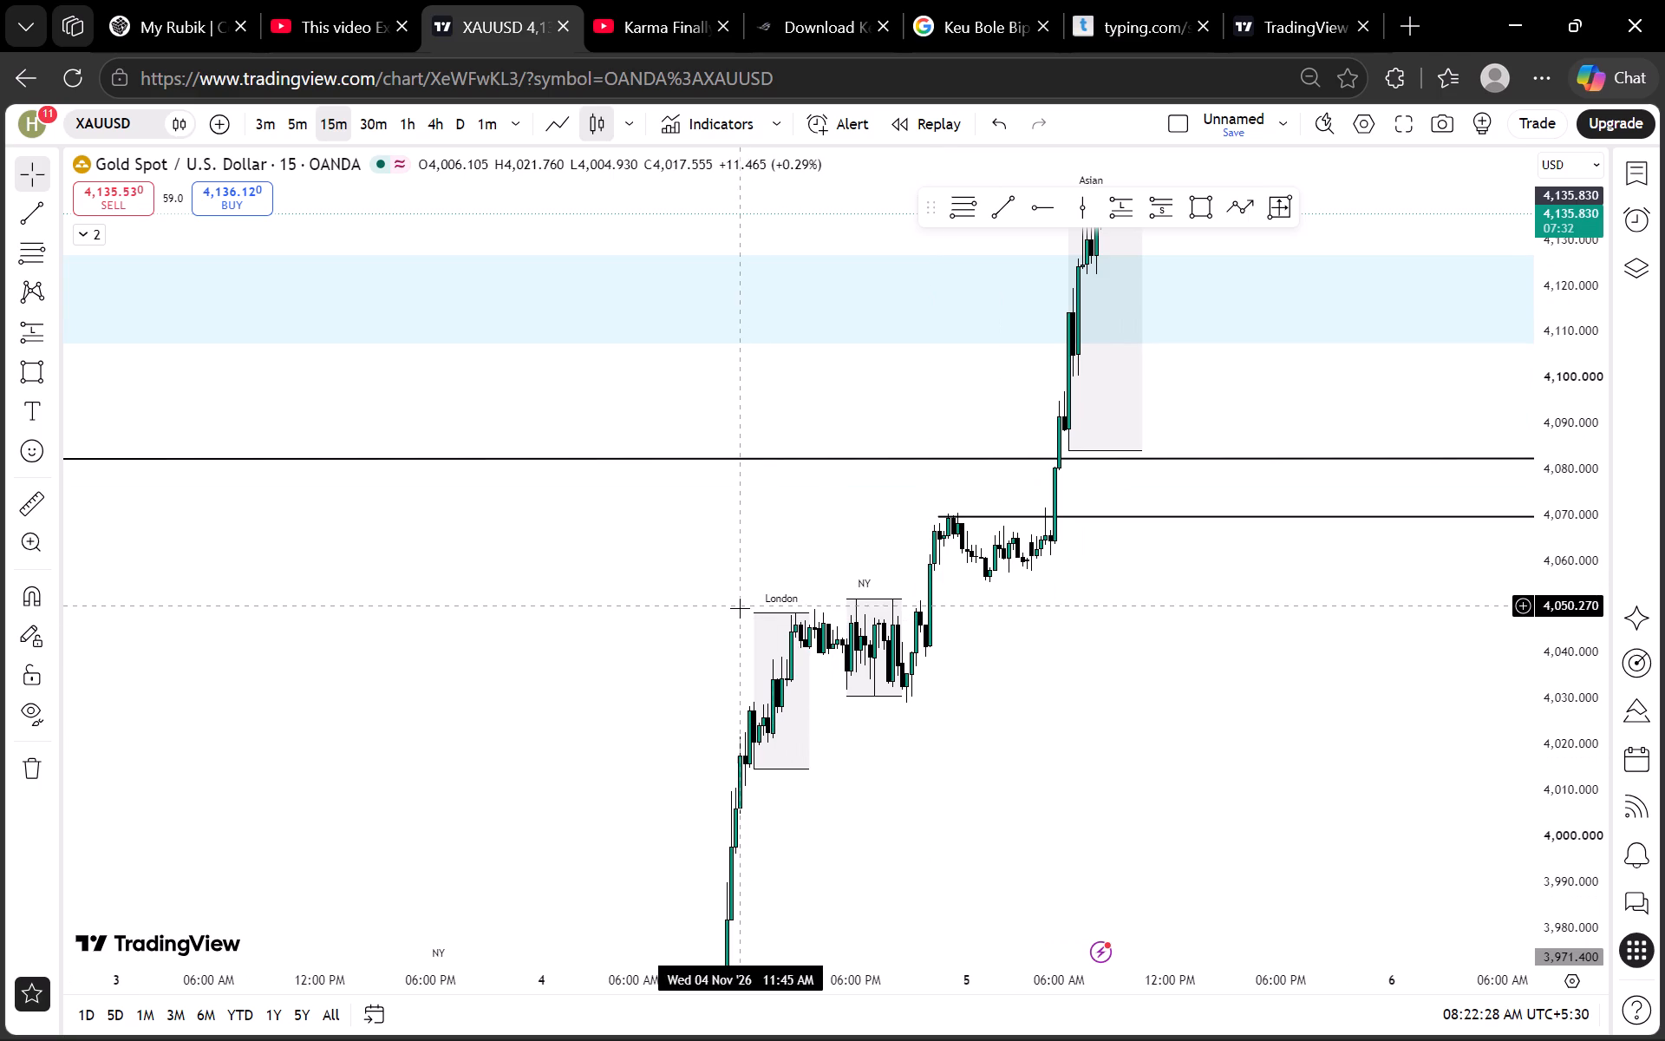
{"action": "left_click_drag", "start_coordinate": [1071, 648], "coordinate": [1057, 619]}
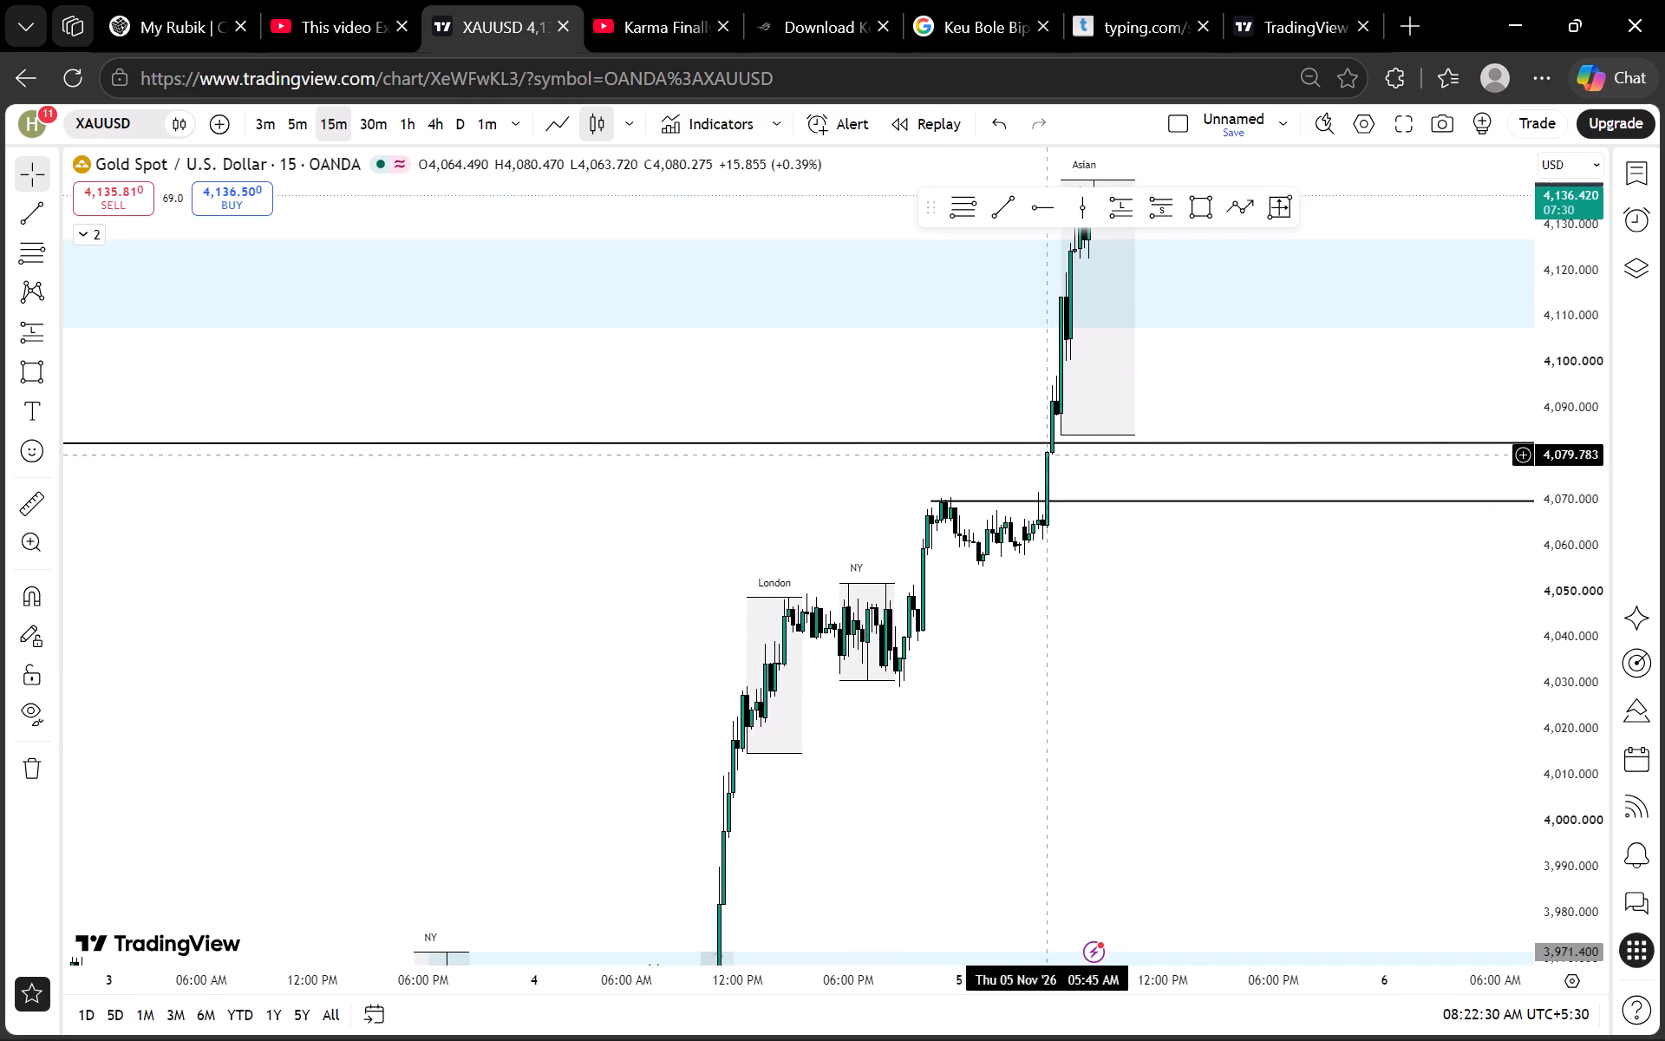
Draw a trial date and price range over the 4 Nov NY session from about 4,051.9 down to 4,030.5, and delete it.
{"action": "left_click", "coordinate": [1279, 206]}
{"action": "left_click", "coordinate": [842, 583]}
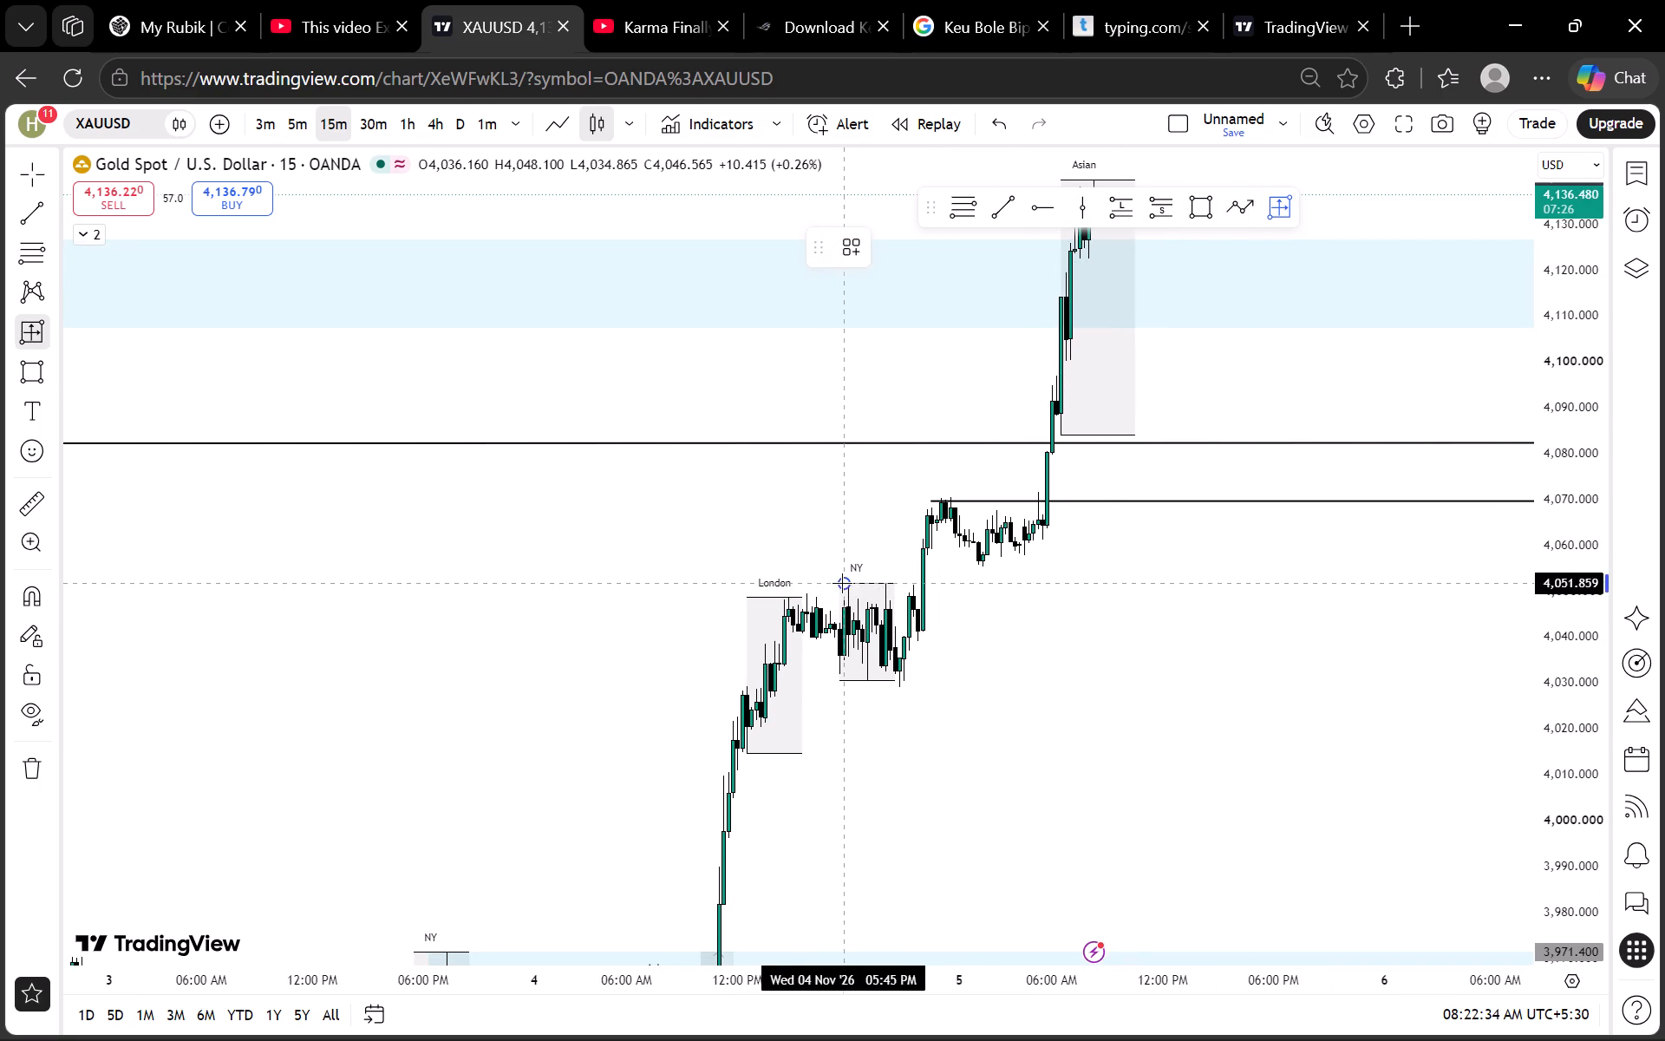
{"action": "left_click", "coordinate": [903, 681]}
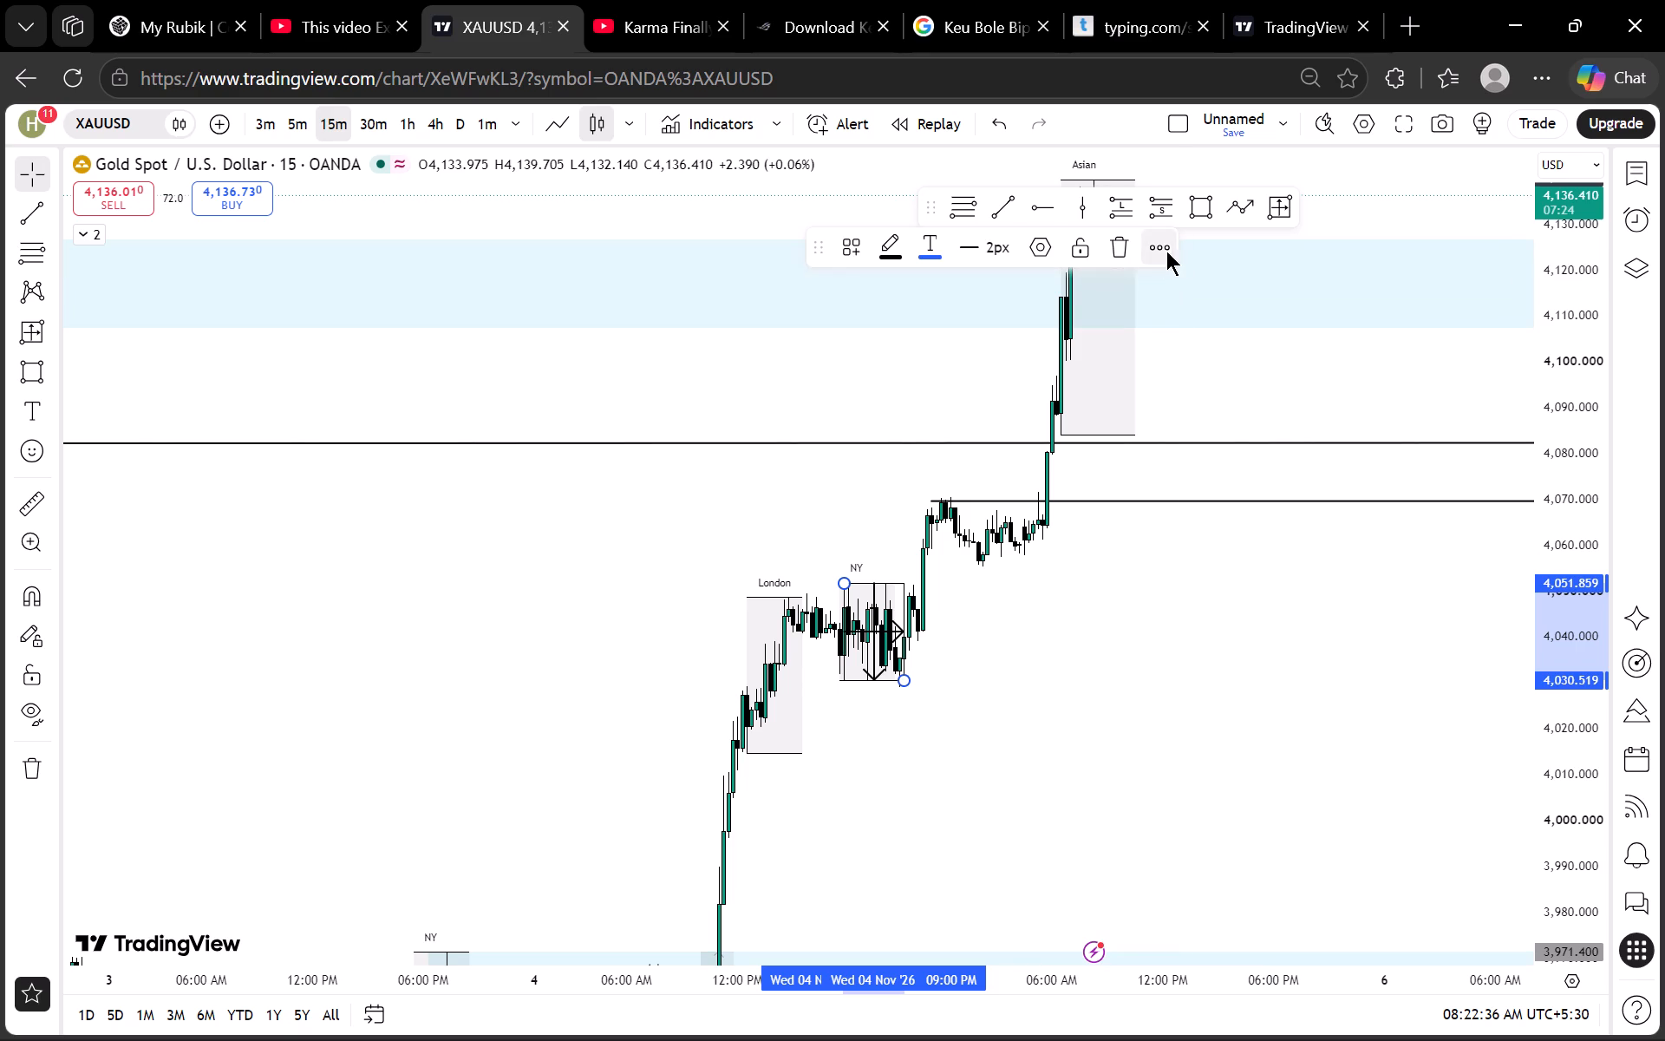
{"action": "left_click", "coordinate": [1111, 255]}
Draw a date and price range over the 4 Nov NY session, from about 4,051.6 at 05:45 PM down to 4,030.7 at 08:30 PM.
{"action": "left_click", "coordinate": [1276, 205]}
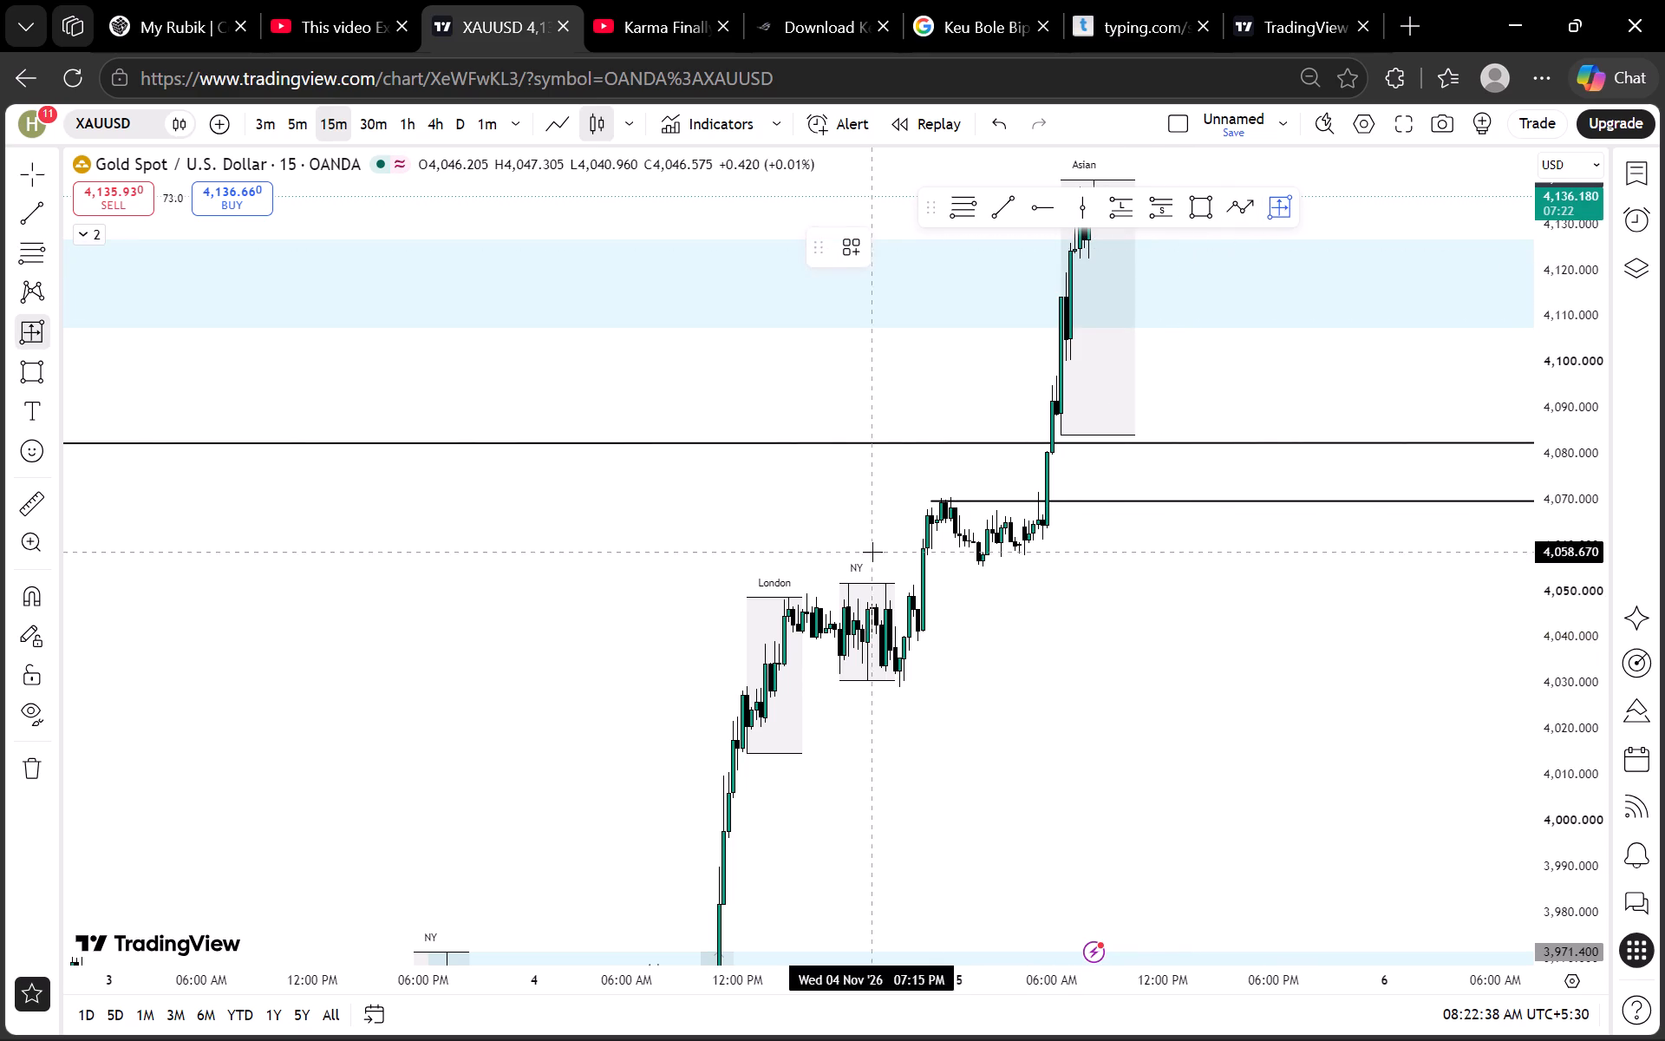
{"action": "left_click", "coordinate": [842, 585]}
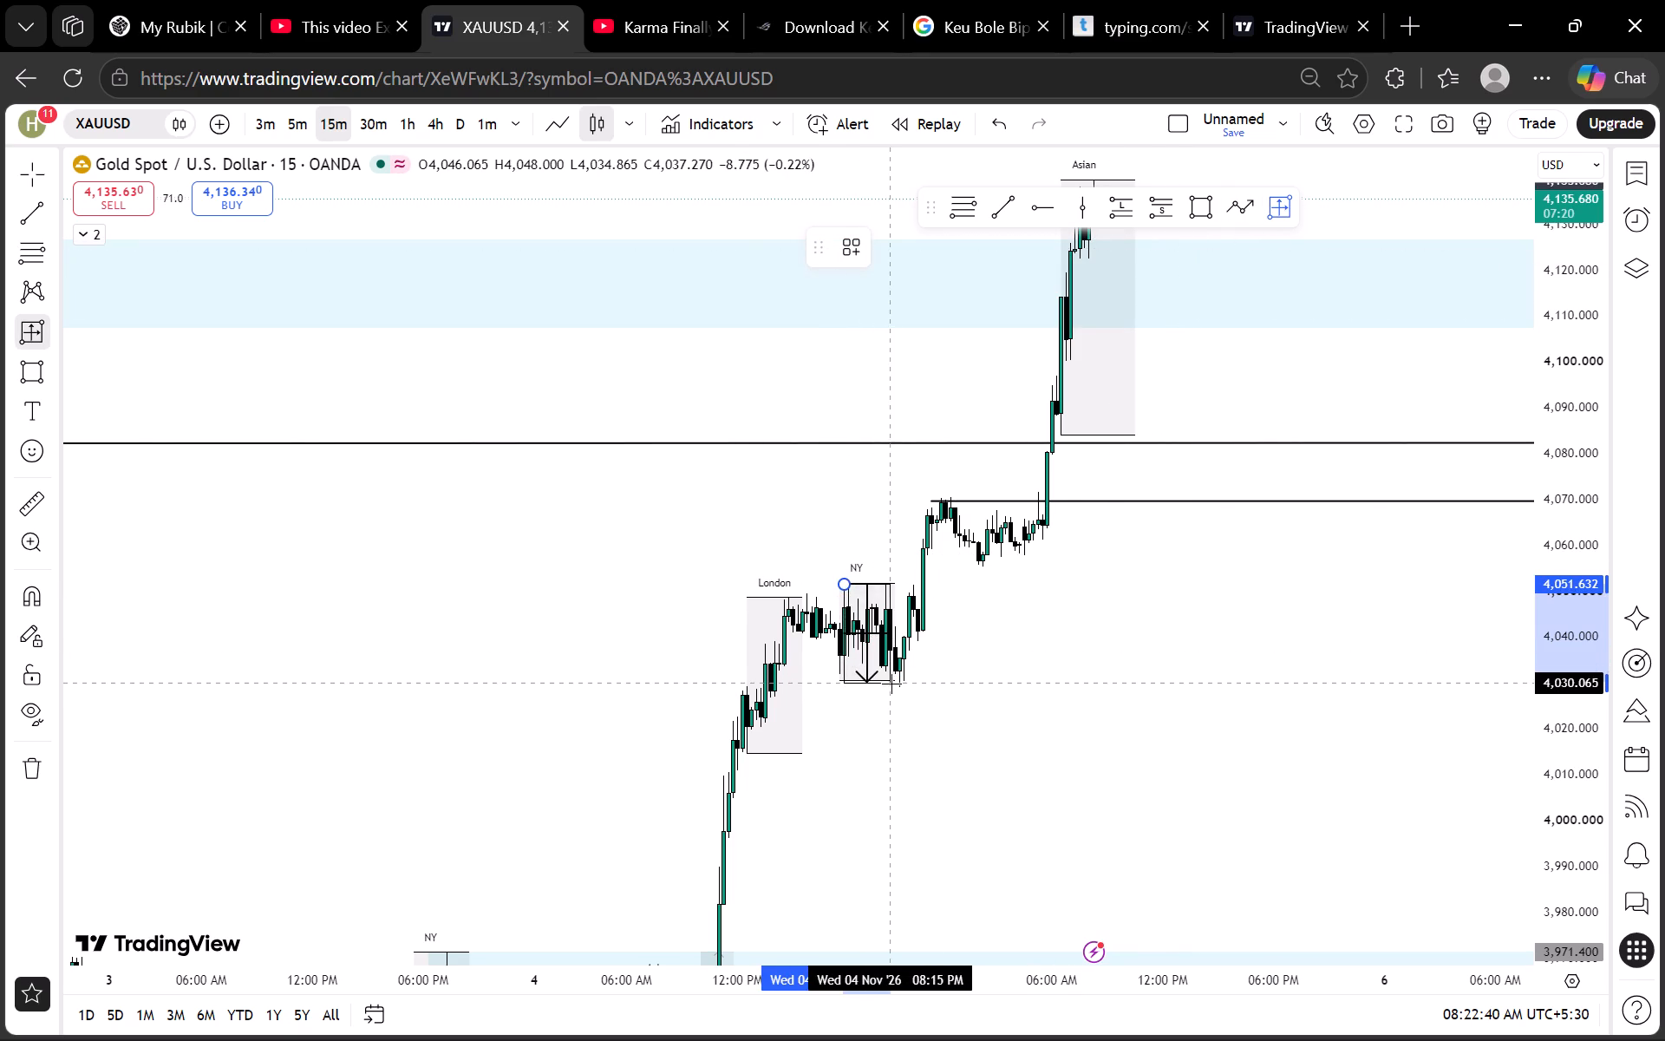
{"action": "left_click", "coordinate": [897, 680]}
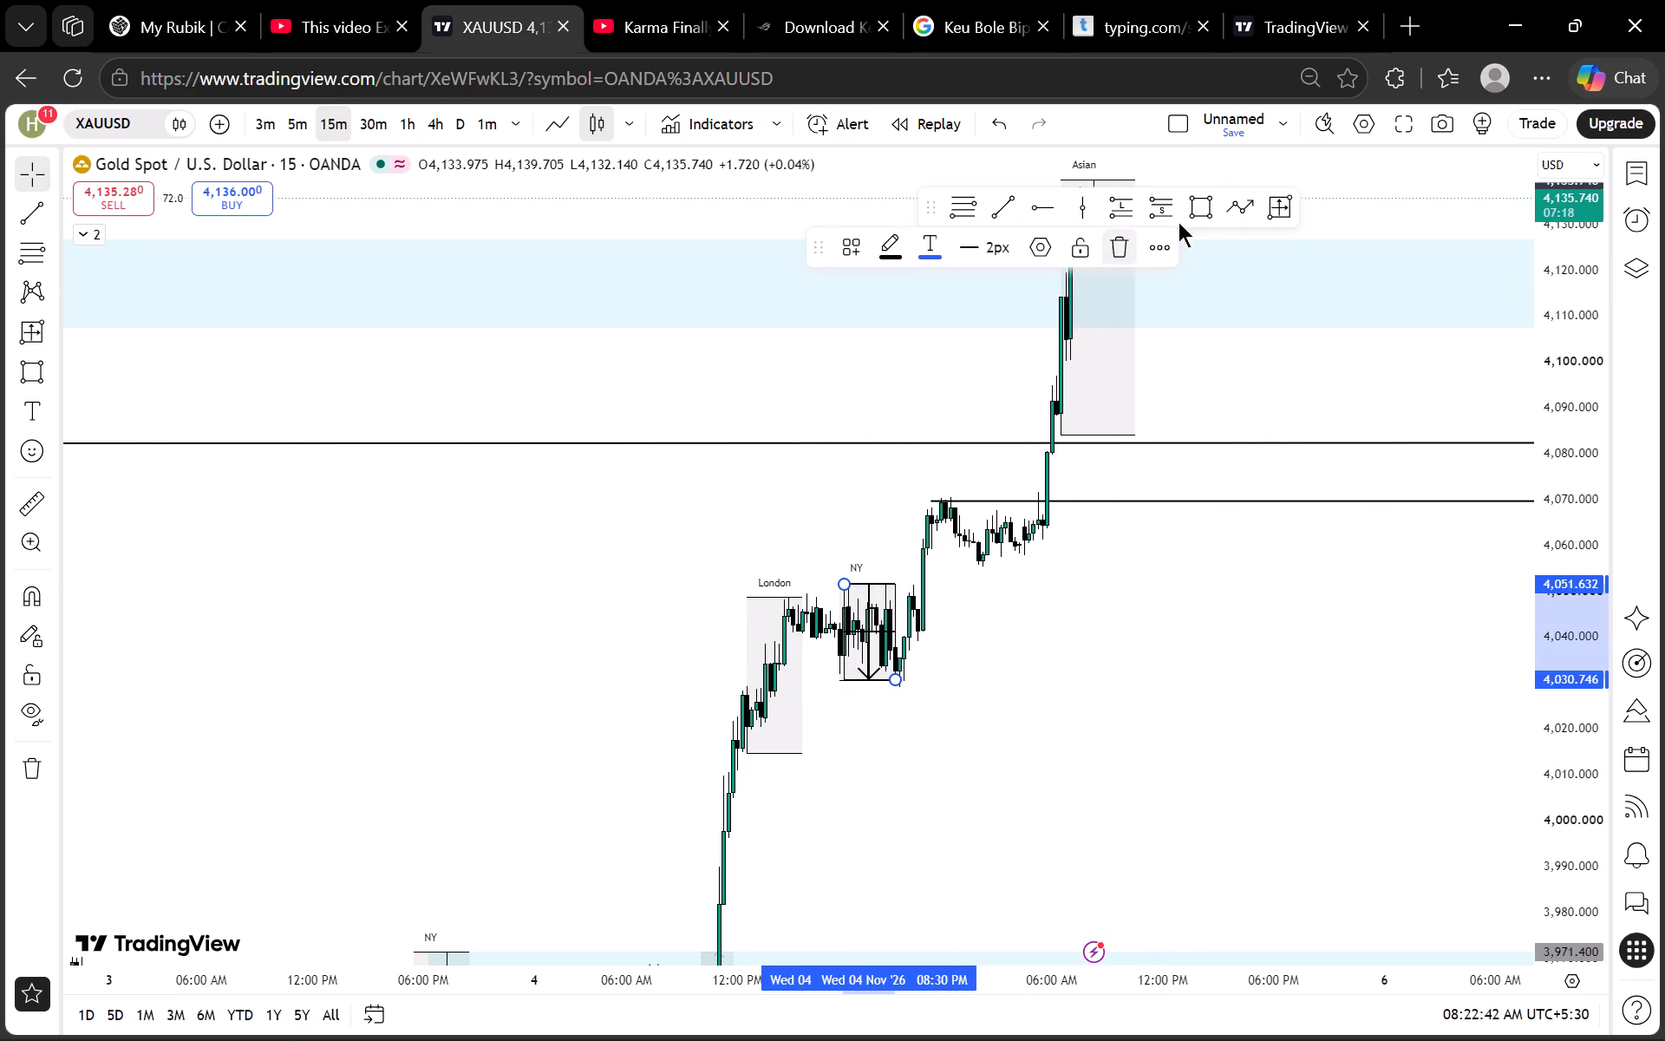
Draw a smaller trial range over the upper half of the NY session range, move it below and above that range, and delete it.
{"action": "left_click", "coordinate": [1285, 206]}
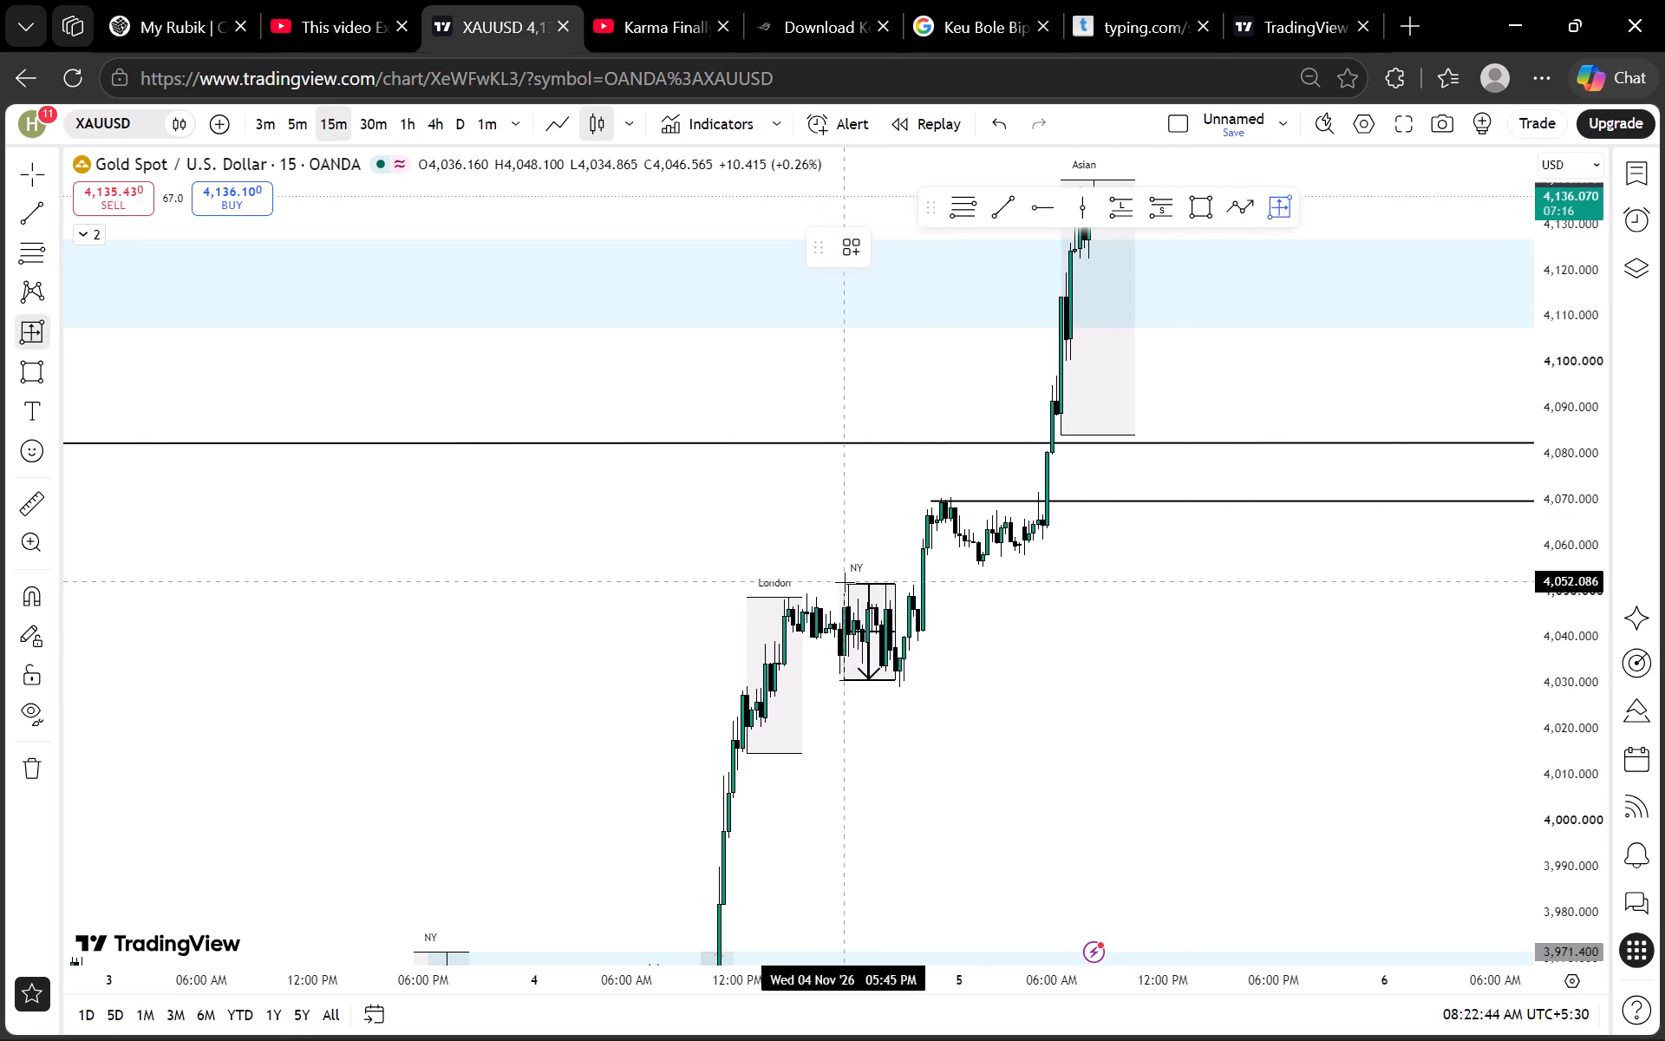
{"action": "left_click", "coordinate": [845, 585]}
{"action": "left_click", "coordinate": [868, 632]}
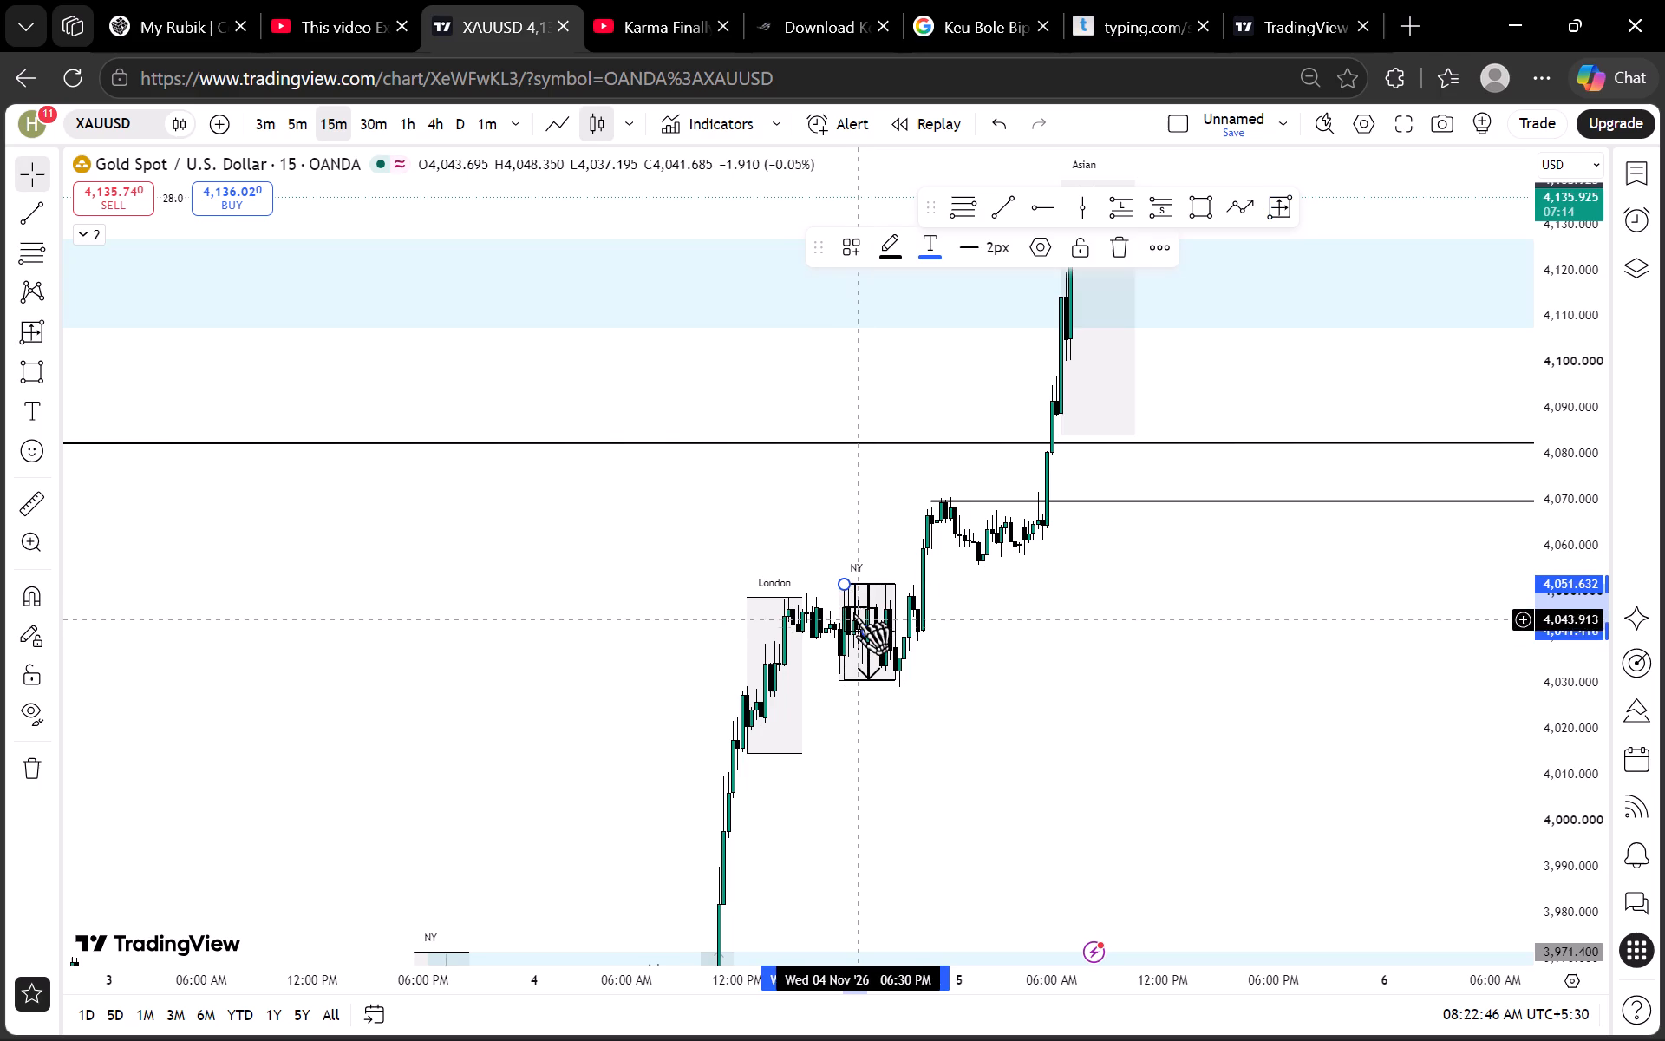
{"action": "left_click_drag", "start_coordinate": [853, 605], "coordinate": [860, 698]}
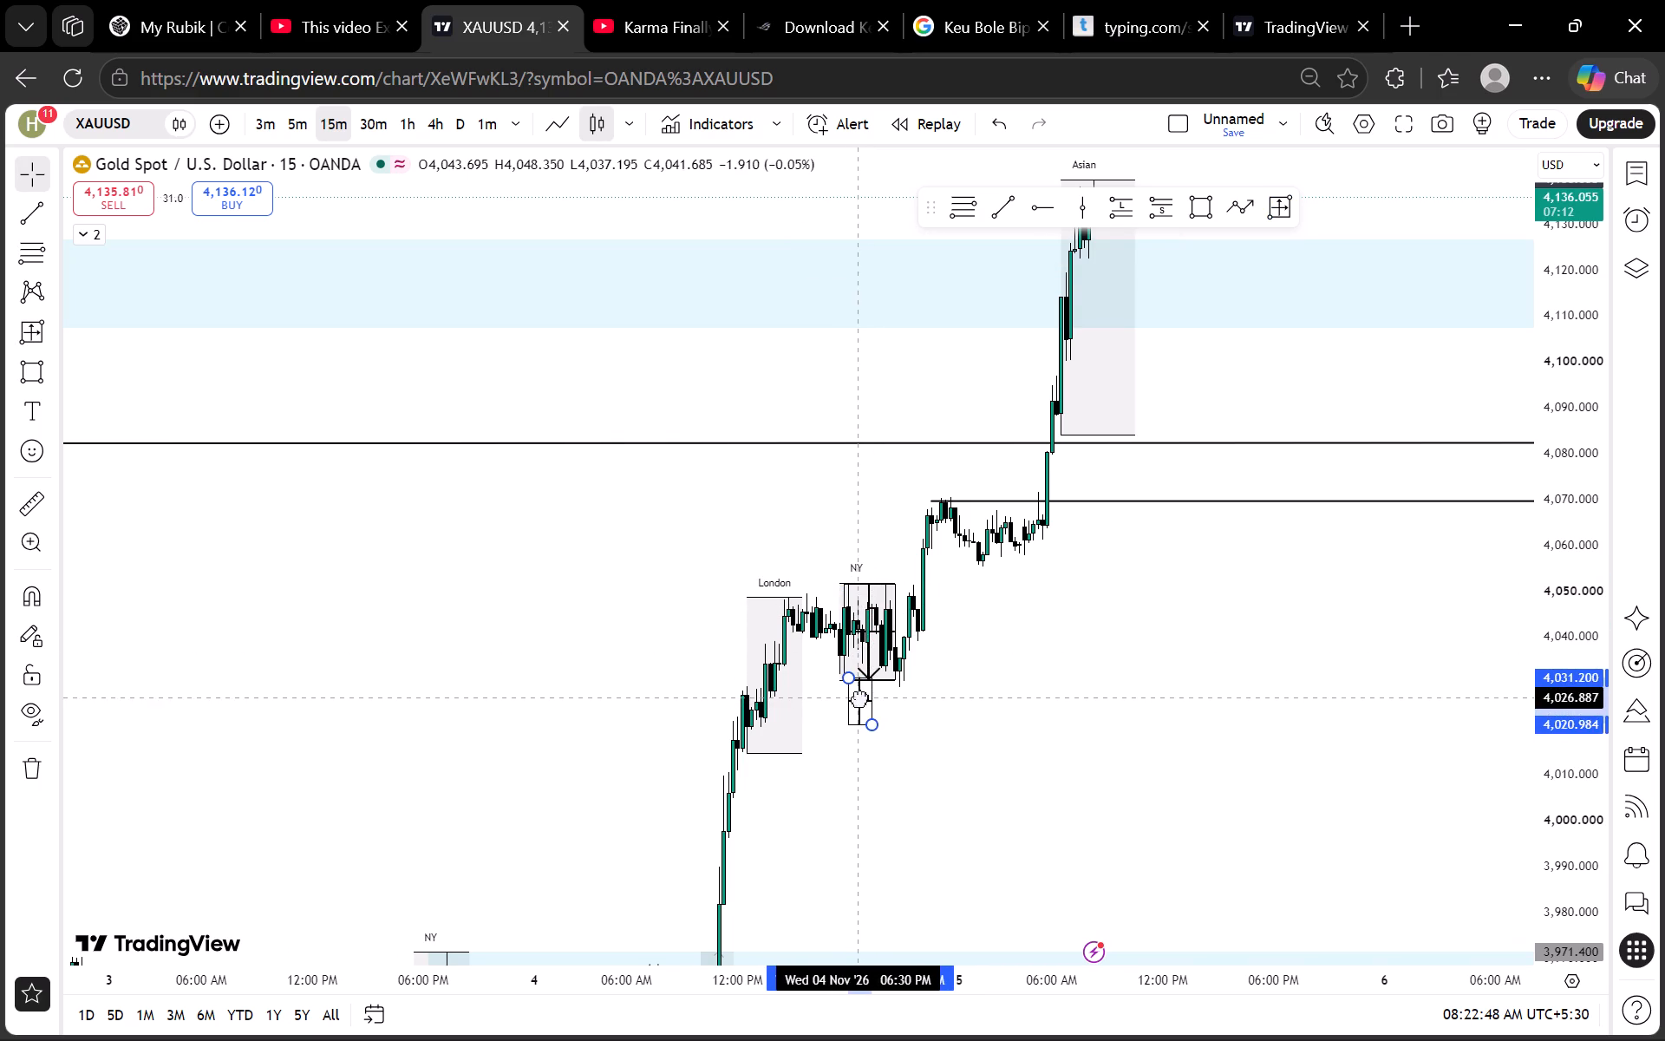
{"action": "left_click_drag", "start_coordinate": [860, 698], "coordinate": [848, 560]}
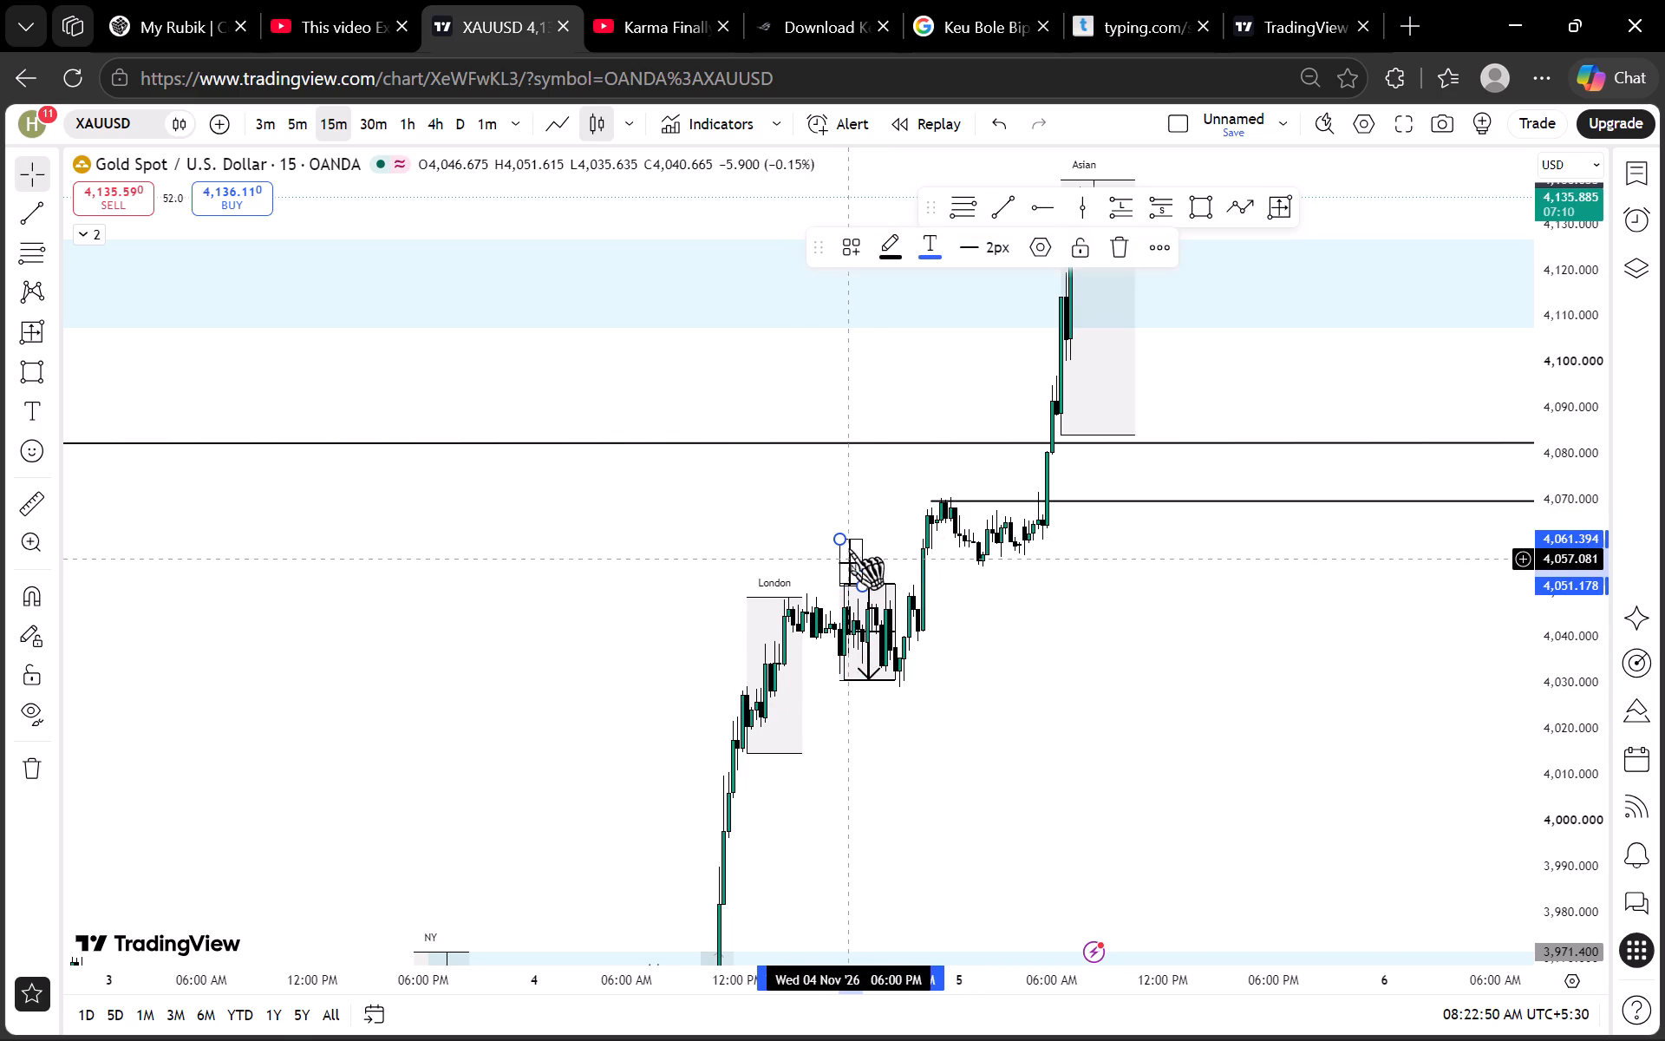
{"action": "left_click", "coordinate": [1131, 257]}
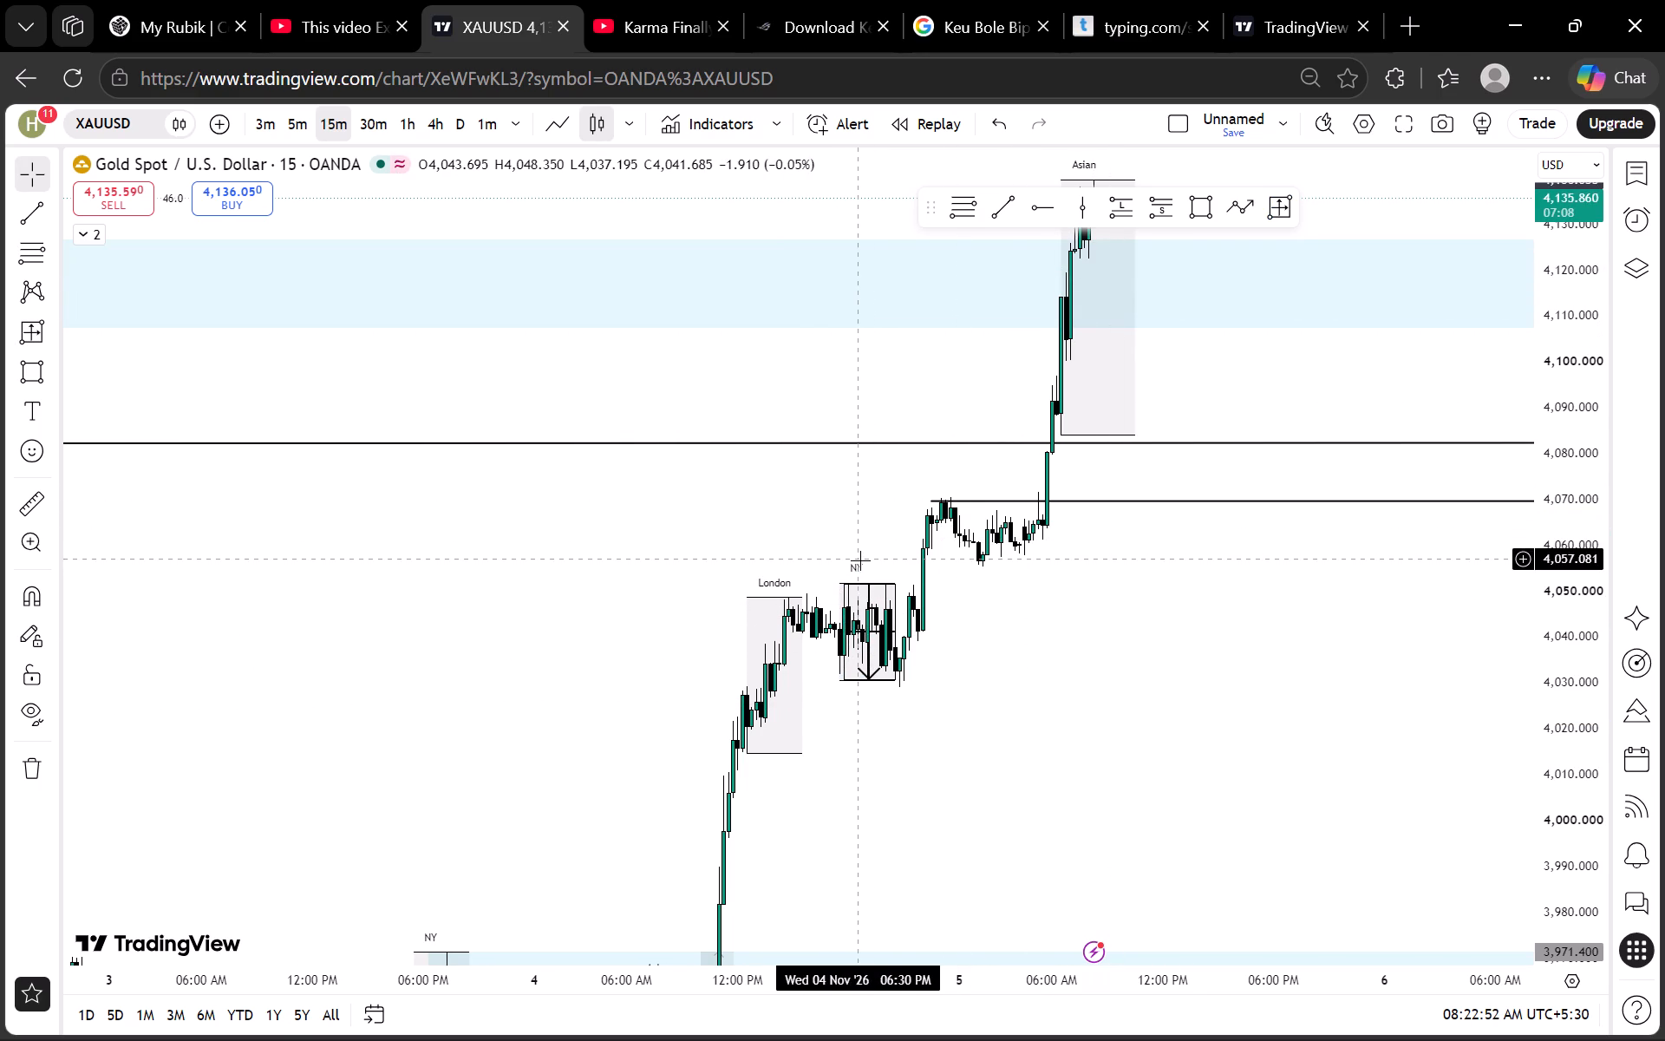
Delete the date and price range drawn over the 4 Nov NY session.
{"action": "left_click_drag", "start_coordinate": [839, 555], "coordinate": [872, 682], "text": "ctrl"}
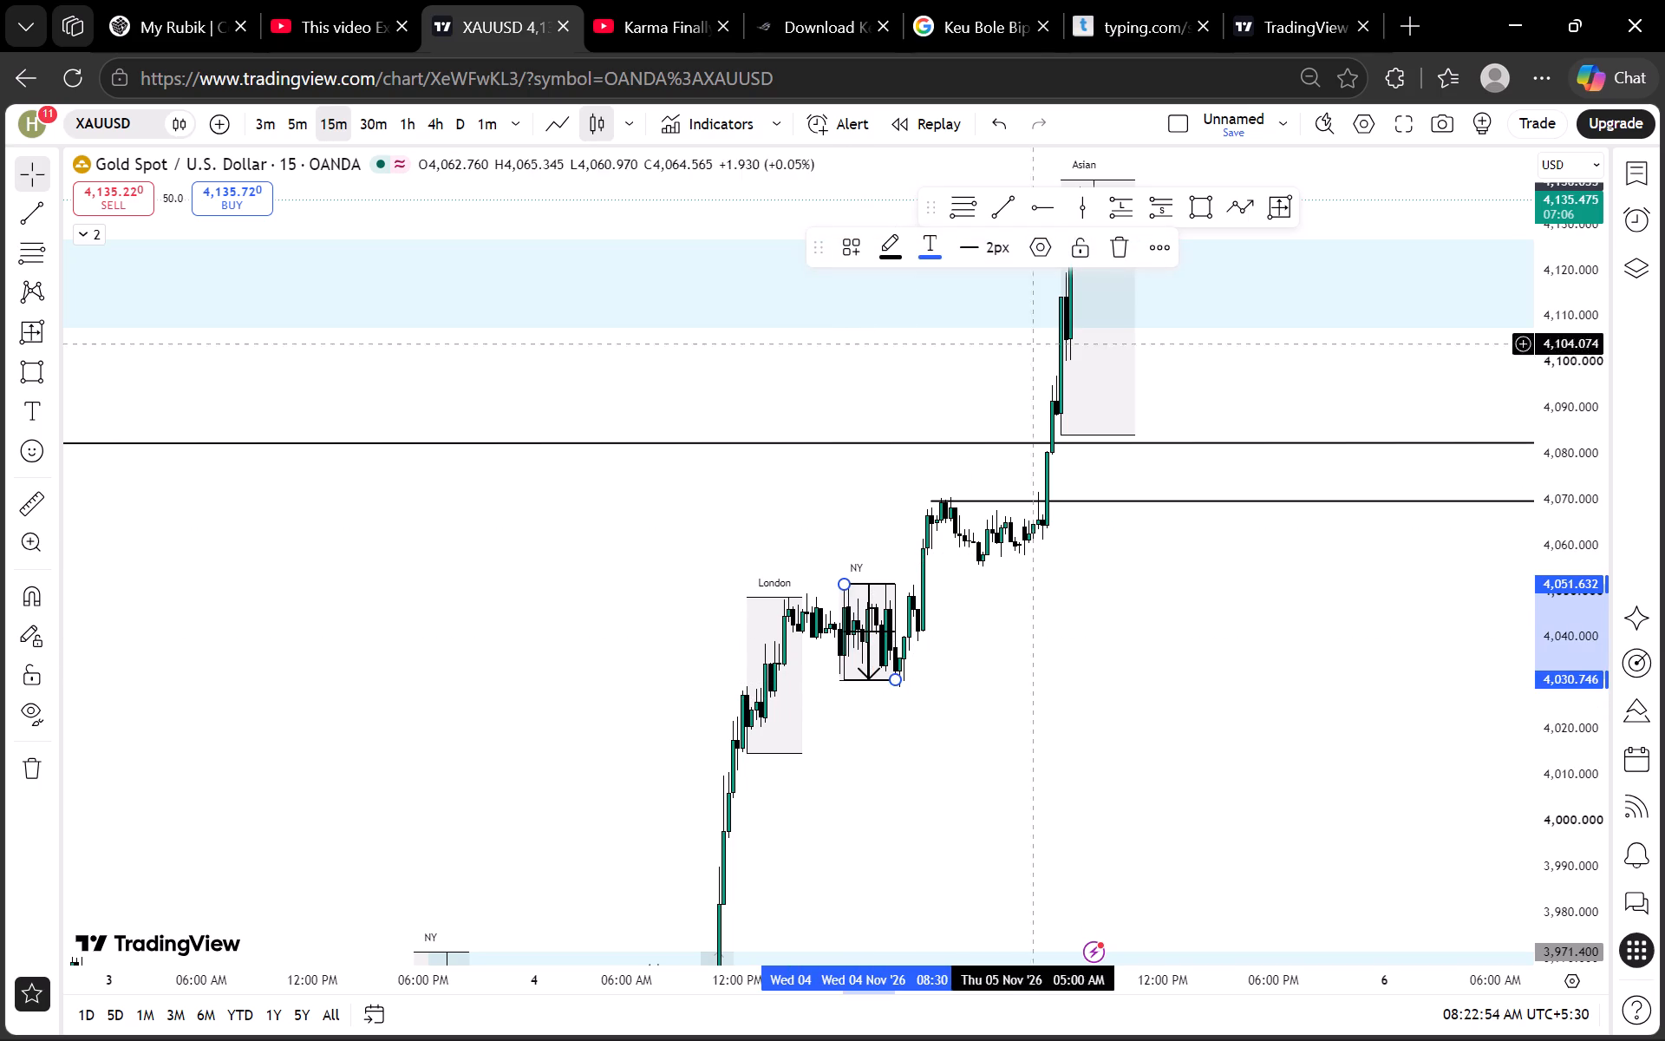
{"action": "left_click", "coordinate": [1115, 241]}
Examine the 5 Nov Asian session against the light-blue zone on the 15-minute, 5-minute and 3-minute charts.
{"action": "left_click_drag", "start_coordinate": [1402, 416], "coordinate": [1220, 686]}
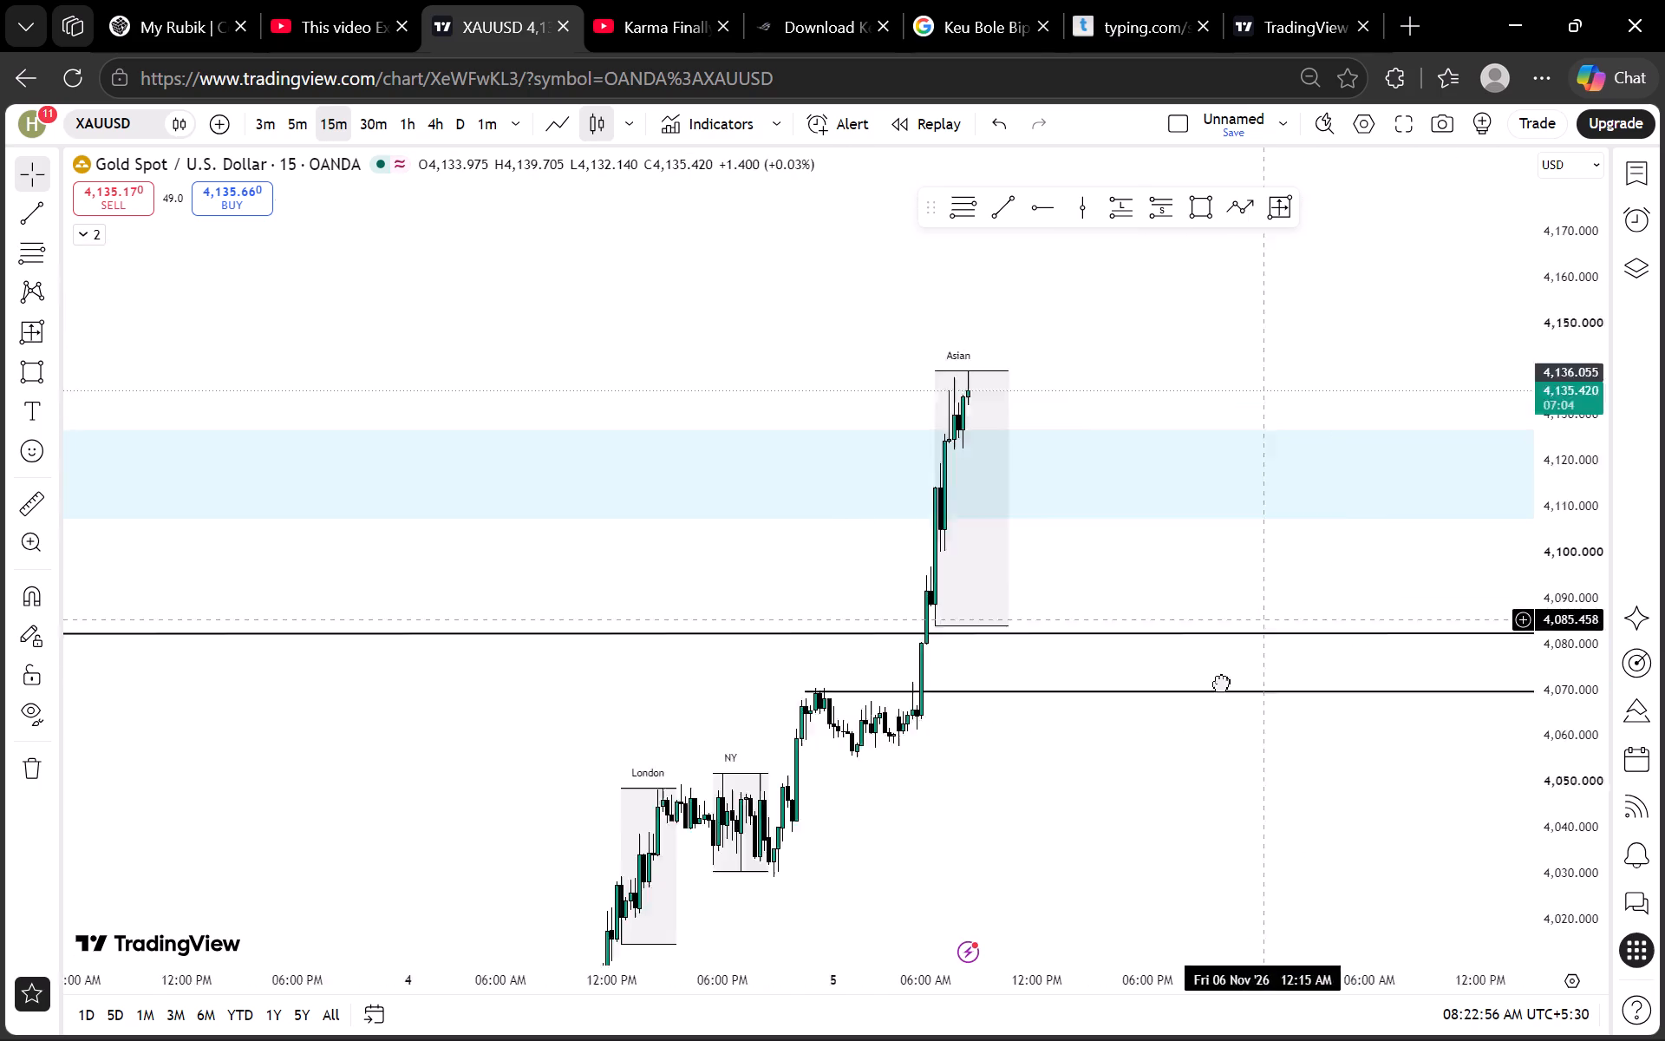
{"action": "left_click_drag", "start_coordinate": [1220, 686], "coordinate": [1185, 737]}
{"action": "scroll", "coordinate": [1555, 536], "scroll_direction": "up", "scroll_amount": 12}
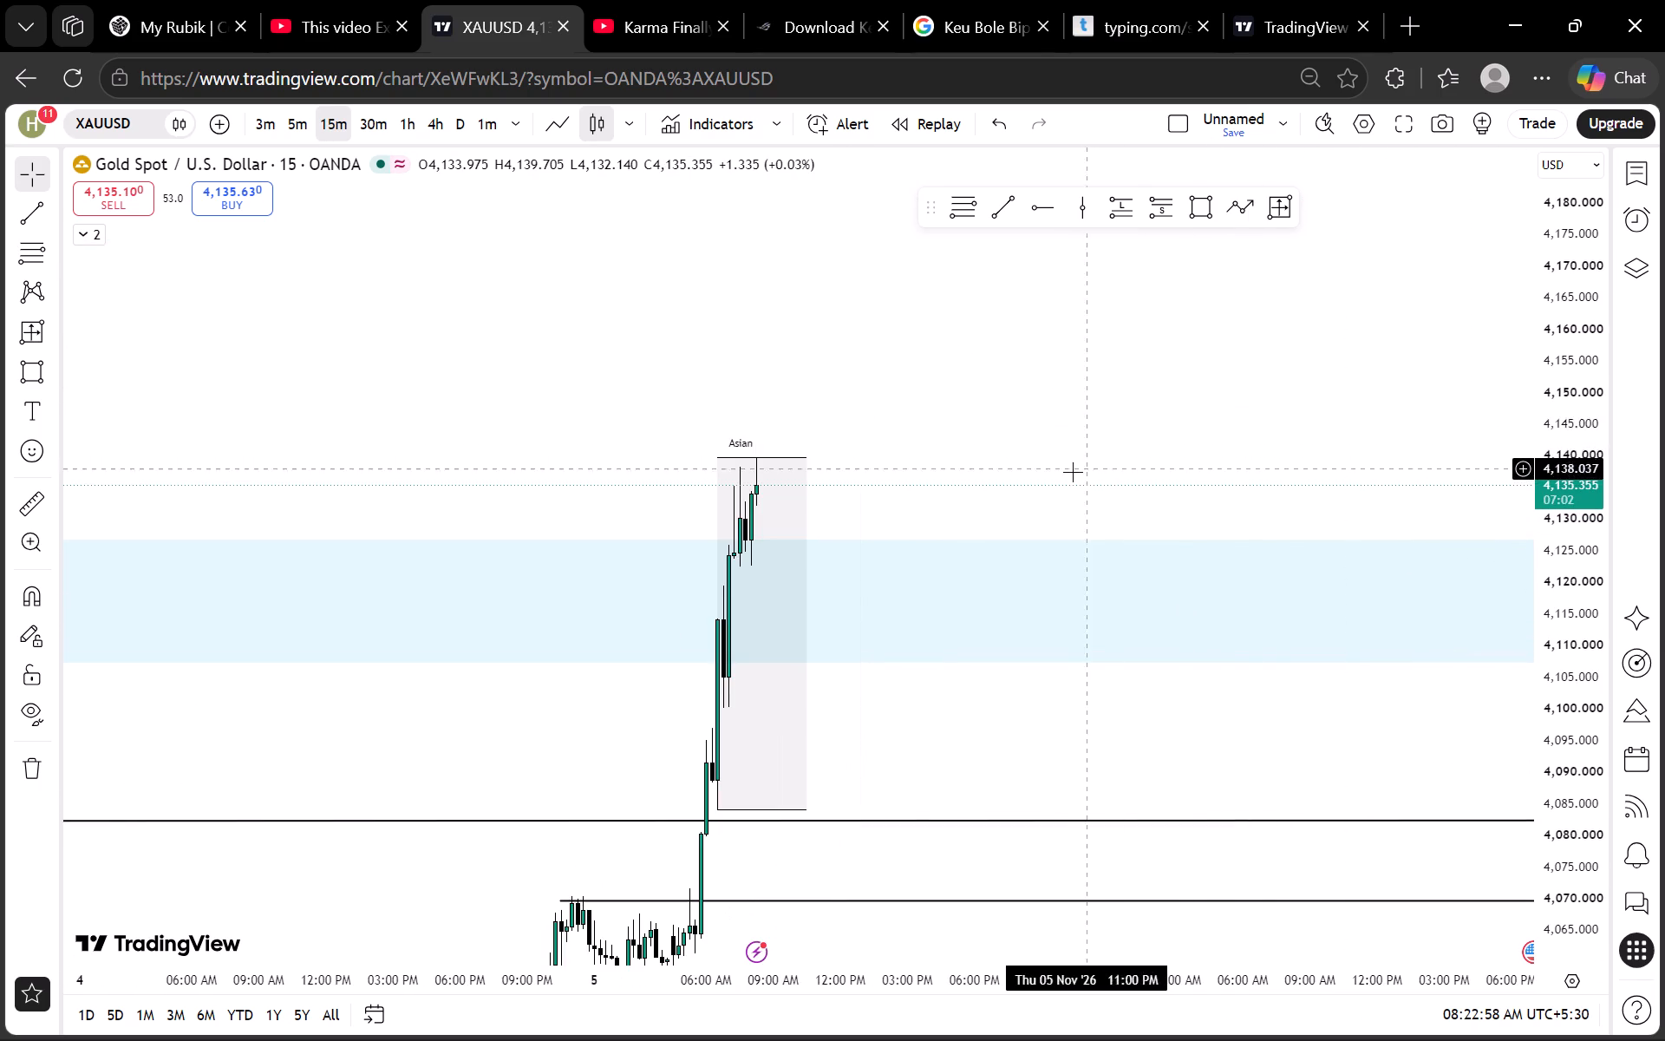
{"action": "scroll", "coordinate": [1023, 463], "scroll_direction": "up", "scroll_amount": 2}
{"action": "left_click_drag", "start_coordinate": [911, 441], "coordinate": [998, 439]}
{"action": "left_click", "coordinate": [297, 125]}
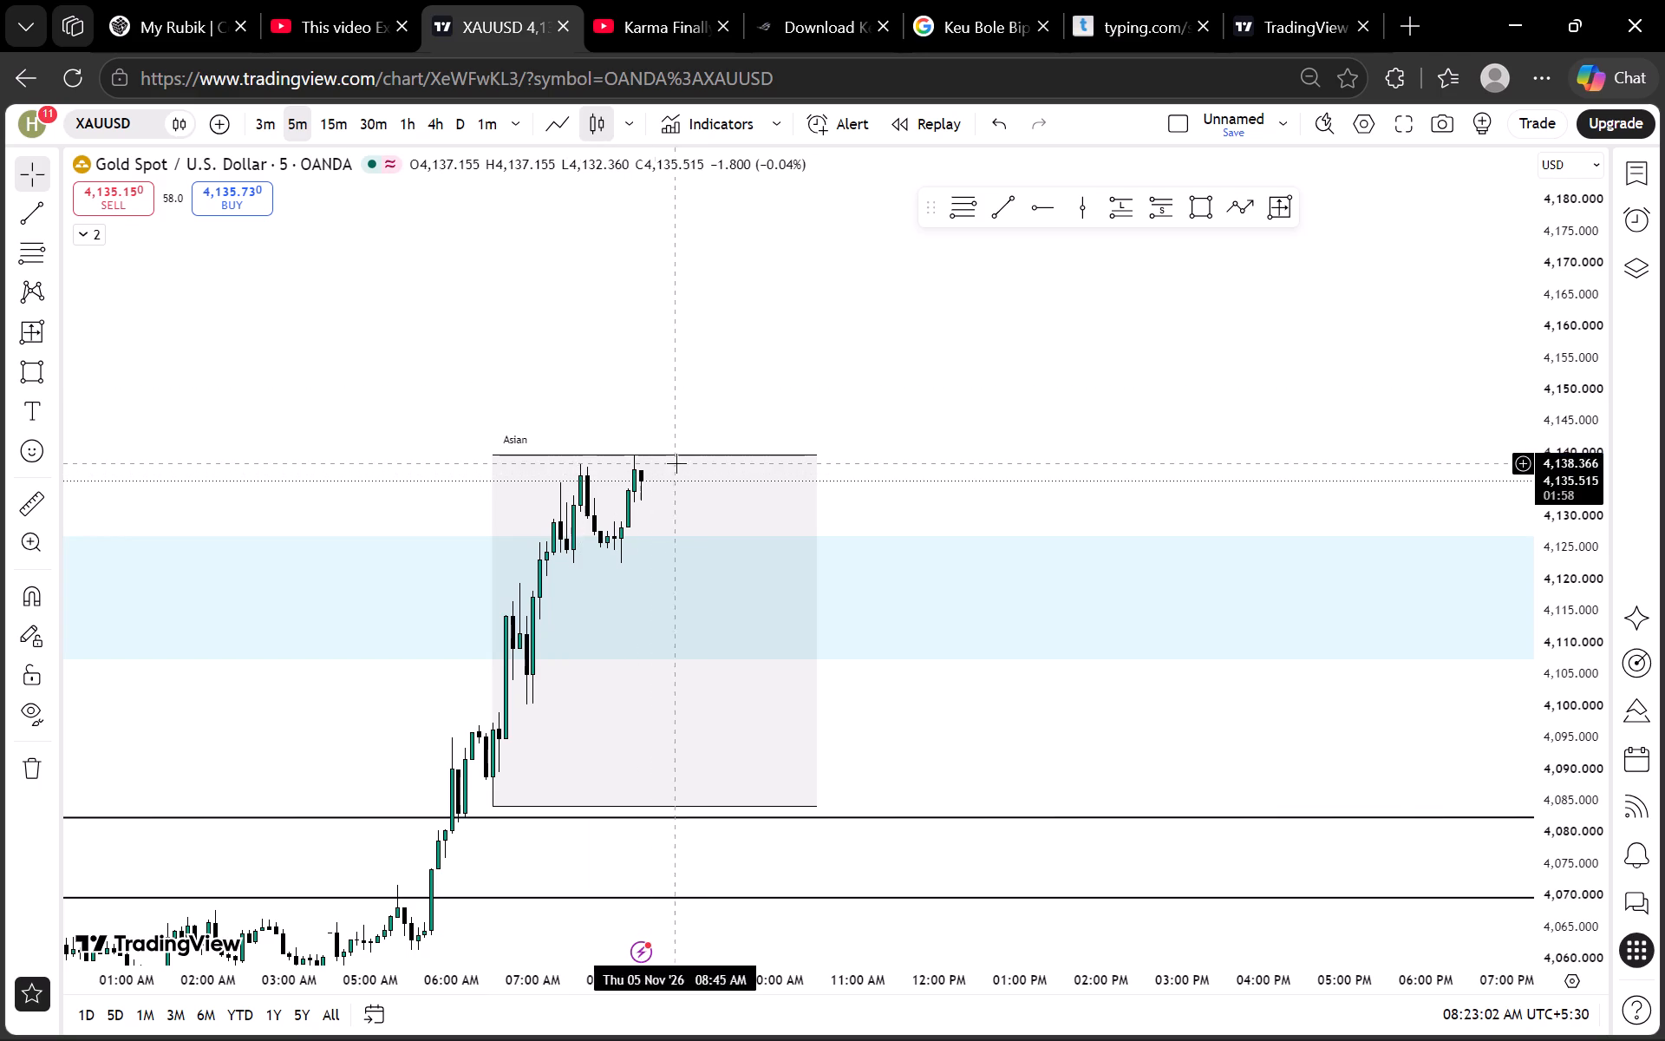
{"action": "left_click", "coordinate": [258, 130]}
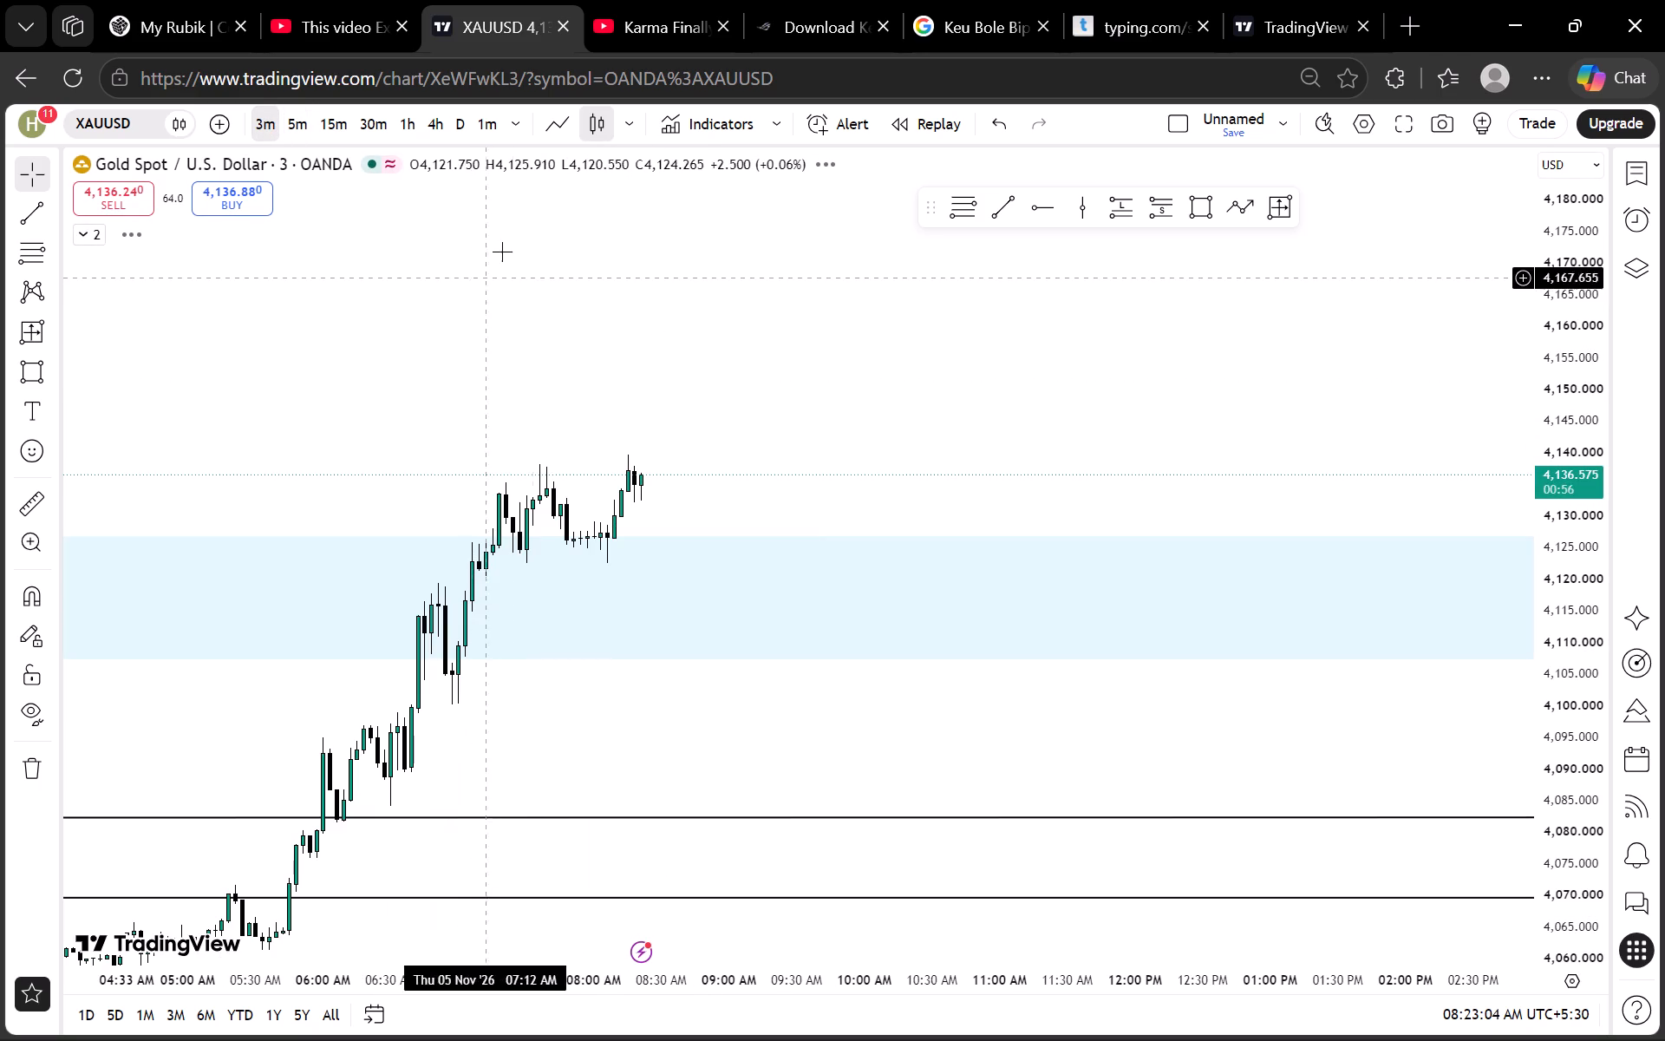
Examine the 5 Nov Asian session's price structure around the light-blue zone on the 1-minute chart.
{"action": "left_click", "coordinate": [482, 119]}
{"action": "scroll", "coordinate": [893, 409], "scroll_direction": "down", "scroll_amount": 6}
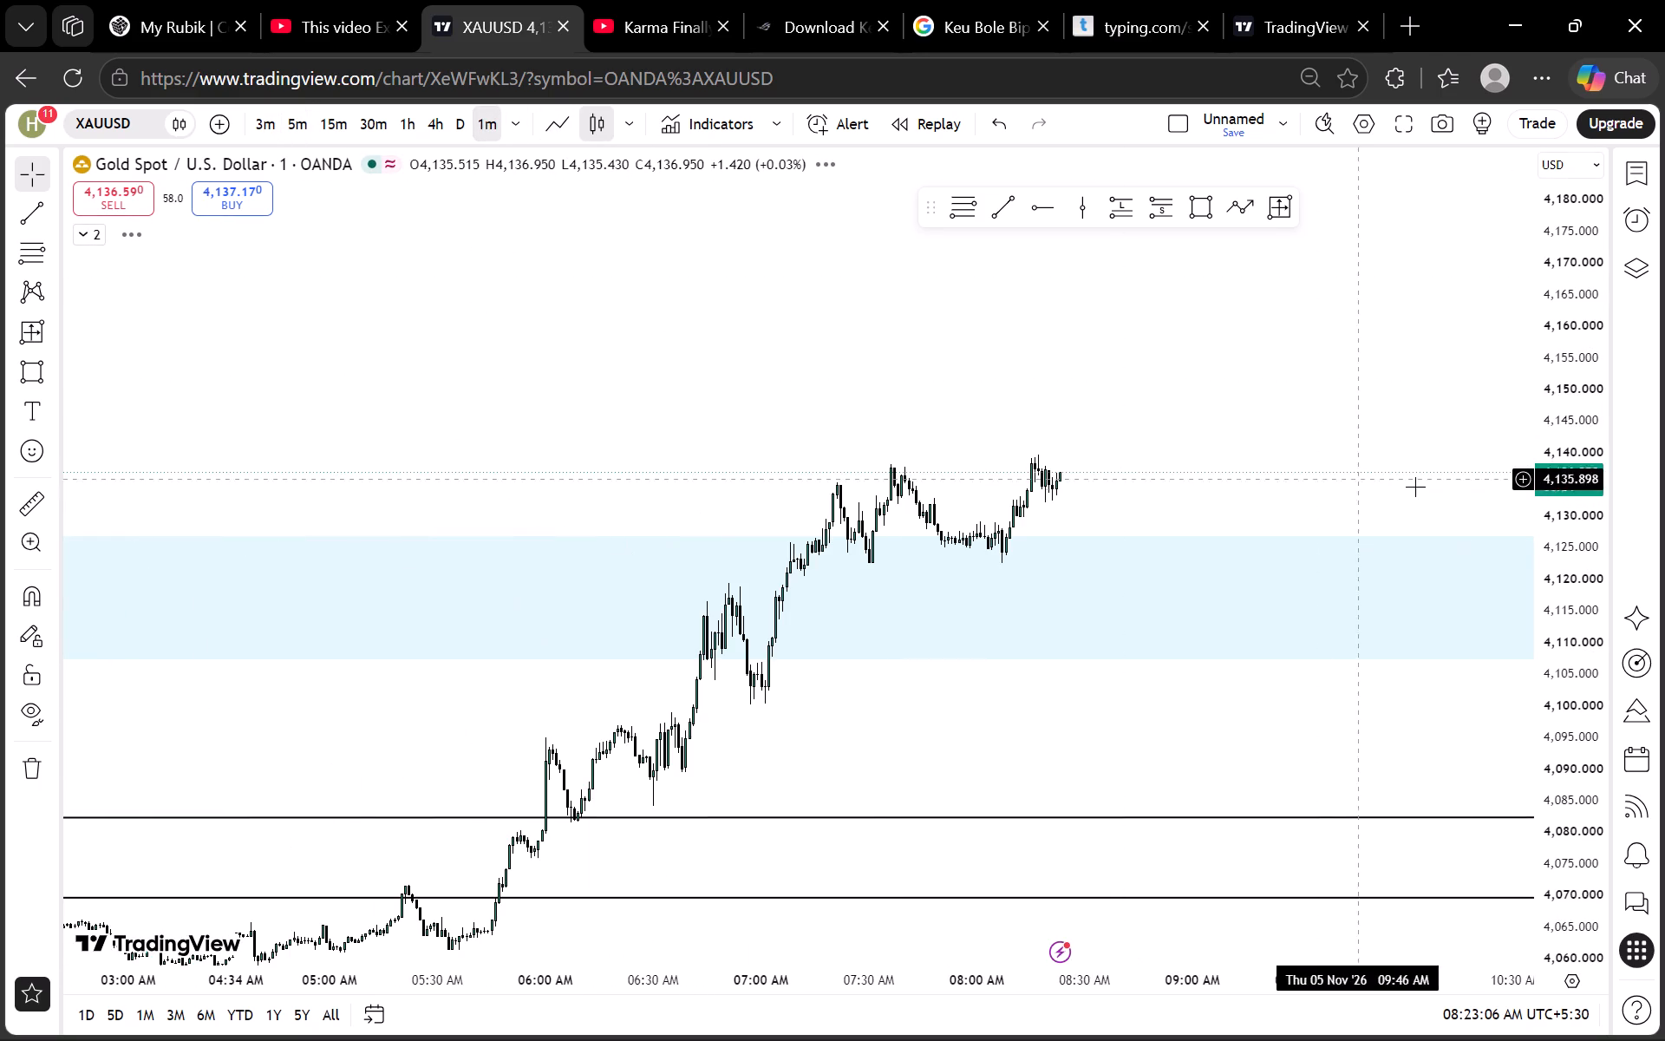
{"action": "scroll", "coordinate": [1566, 481], "scroll_direction": "up", "scroll_amount": 20}
{"action": "scroll", "coordinate": [1566, 481], "scroll_direction": "up", "scroll_amount": 1}
{"action": "left_click_drag", "start_coordinate": [1270, 358], "coordinate": [1162, 551]}
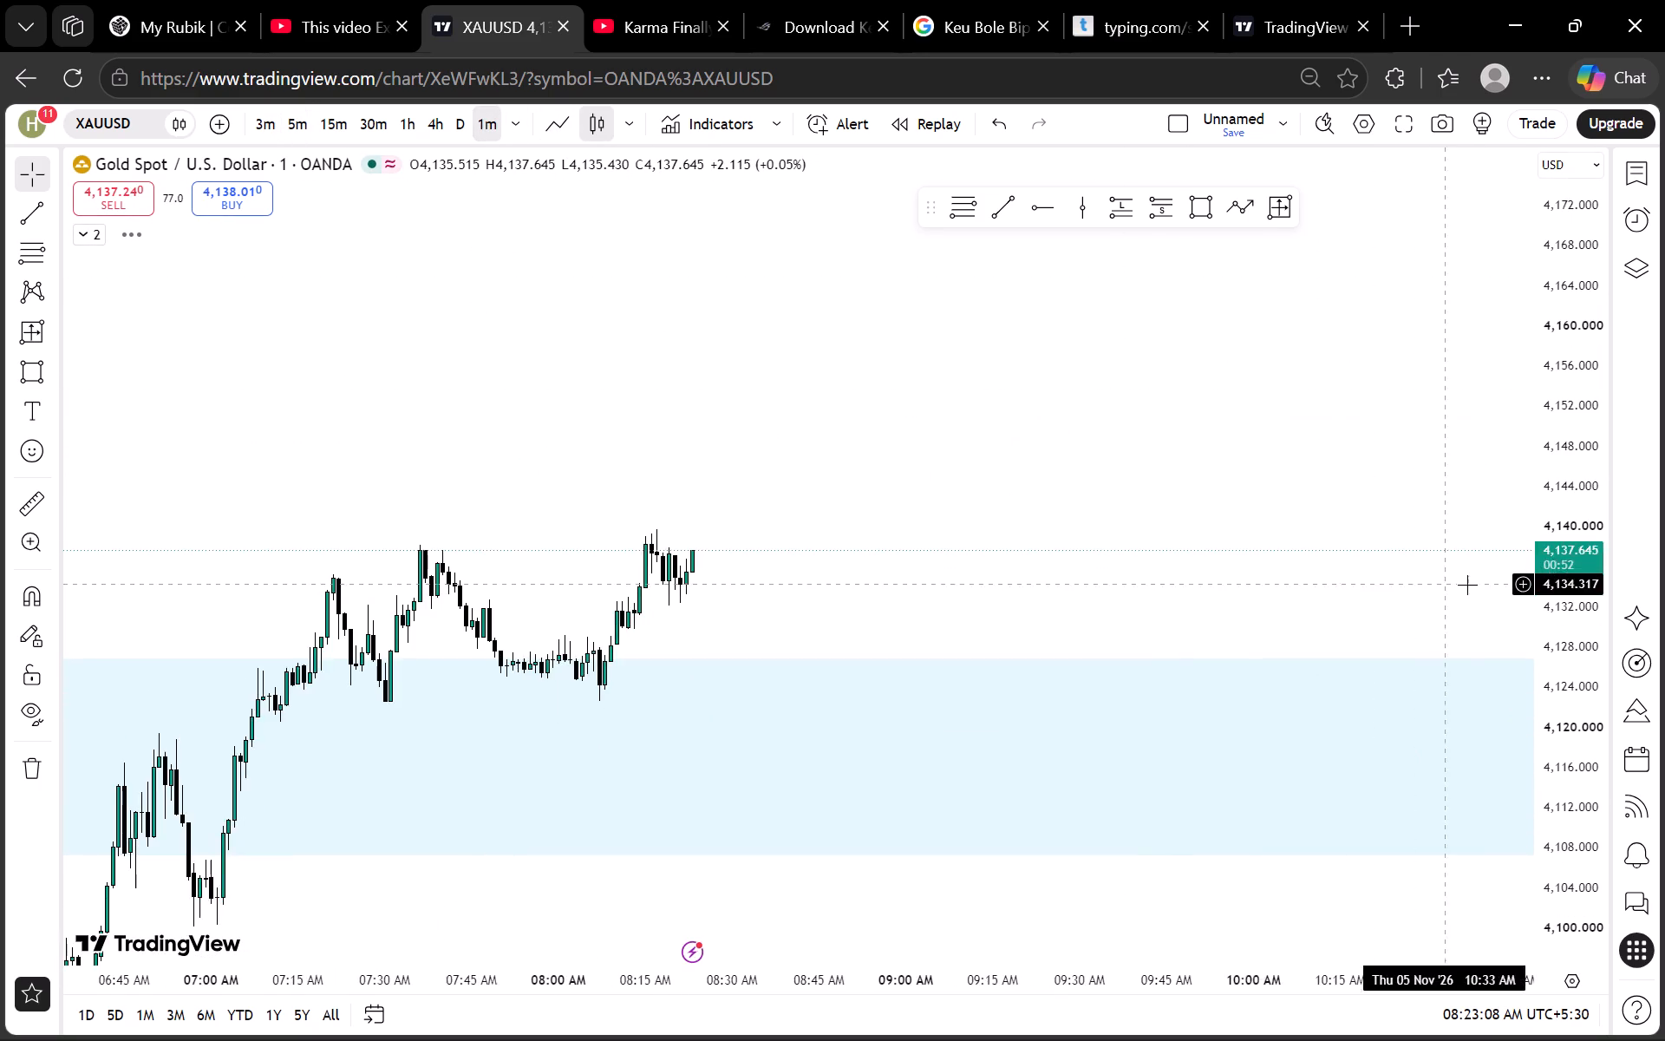
{"action": "scroll", "coordinate": [1511, 565], "scroll_direction": "up", "scroll_amount": 12}
{"action": "scroll", "coordinate": [1163, 508], "scroll_direction": "down", "scroll_amount": 7}
{"action": "scroll", "coordinate": [1564, 546], "scroll_direction": "up", "scroll_amount": 10}
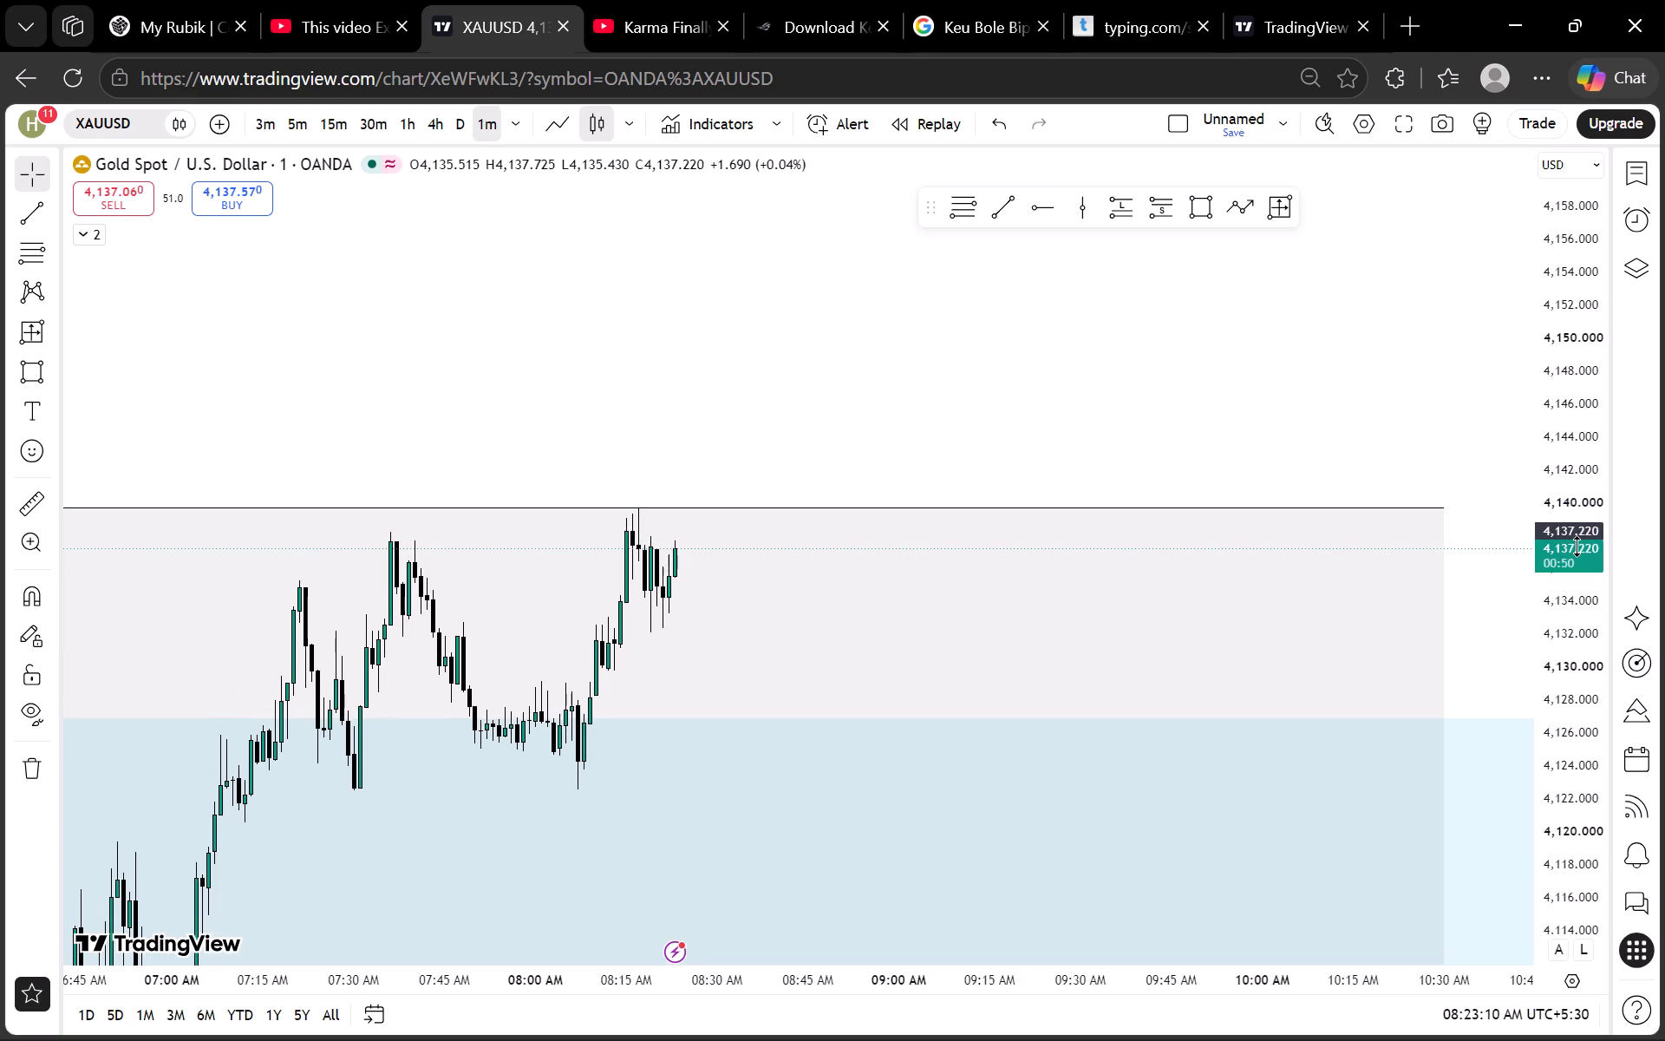
{"action": "scroll", "coordinate": [1577, 547], "scroll_direction": "down", "scroll_amount": 12}
{"action": "left_click_drag", "start_coordinate": [1048, 443], "coordinate": [1037, 366]}
{"action": "scroll", "coordinate": [1610, 462], "scroll_direction": "down", "scroll_amount": 9}
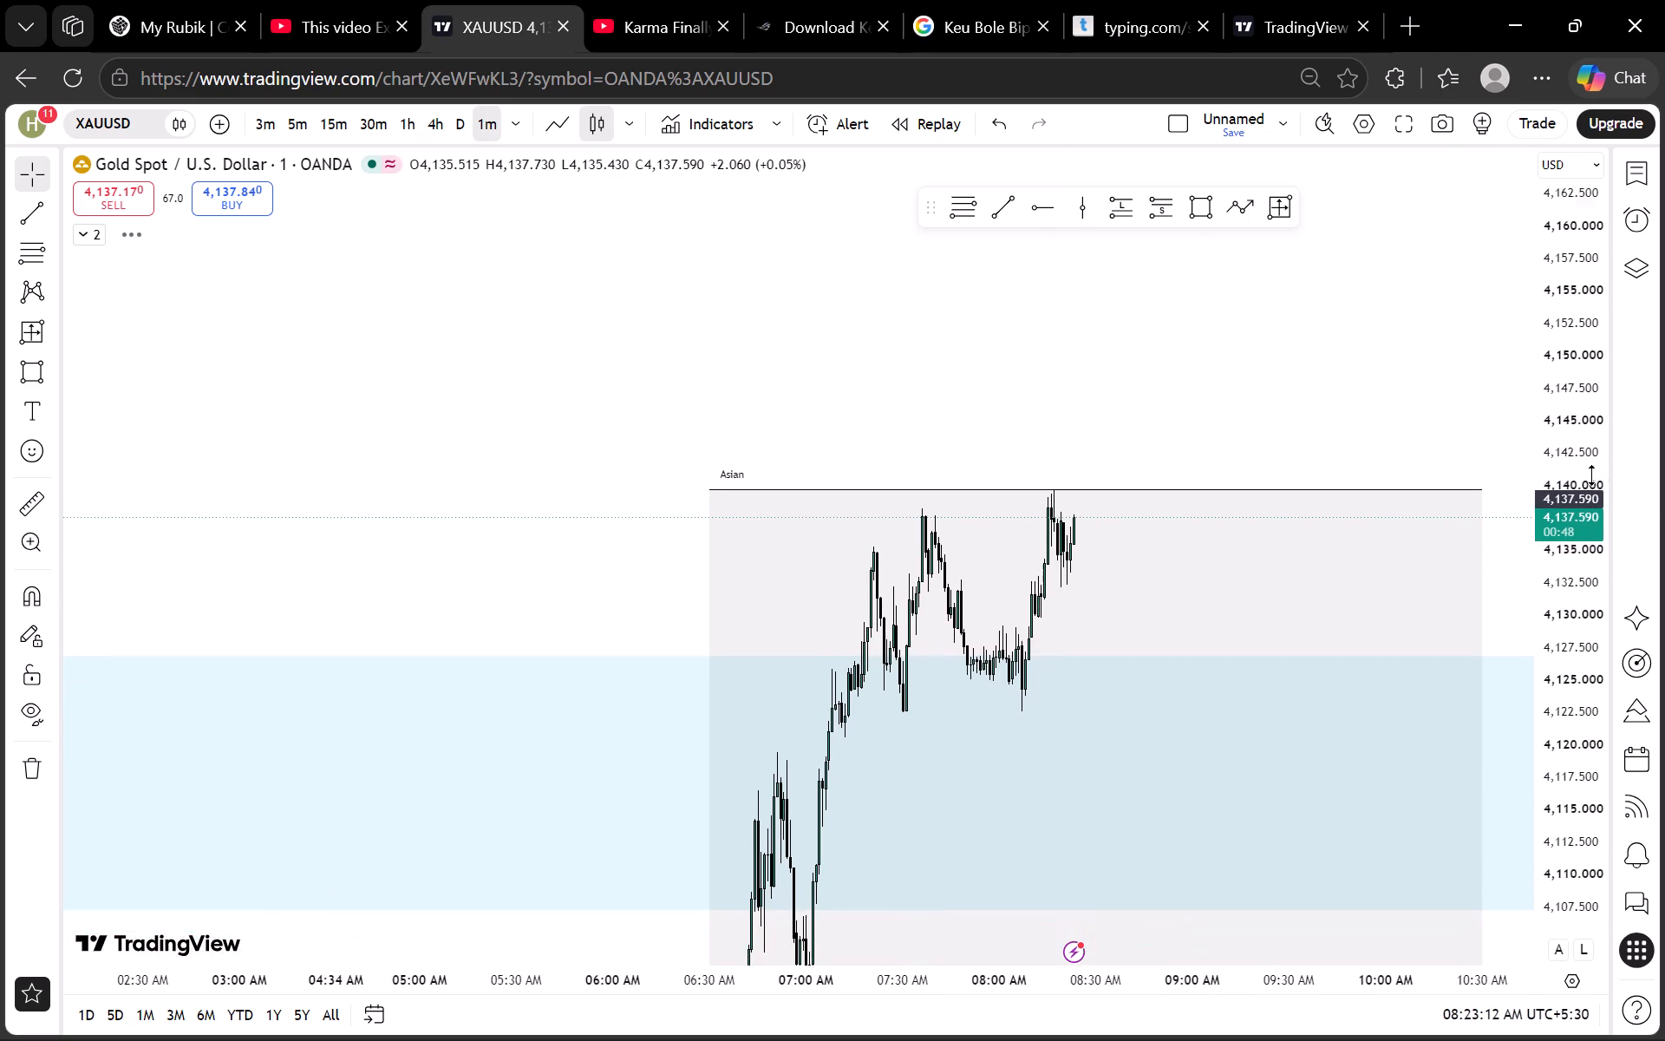
{"action": "scroll", "coordinate": [1592, 475], "scroll_direction": "down", "scroll_amount": 20}
{"action": "scroll", "coordinate": [1592, 475], "scroll_direction": "down", "scroll_amount": 2}
{"action": "scroll", "coordinate": [806, 352], "scroll_direction": "down", "scroll_amount": 4}
{"action": "left_click_drag", "start_coordinate": [723, 372], "coordinate": [304, 173]}
{"action": "scroll", "coordinate": [554, 198], "scroll_direction": "up", "scroll_amount": 4}
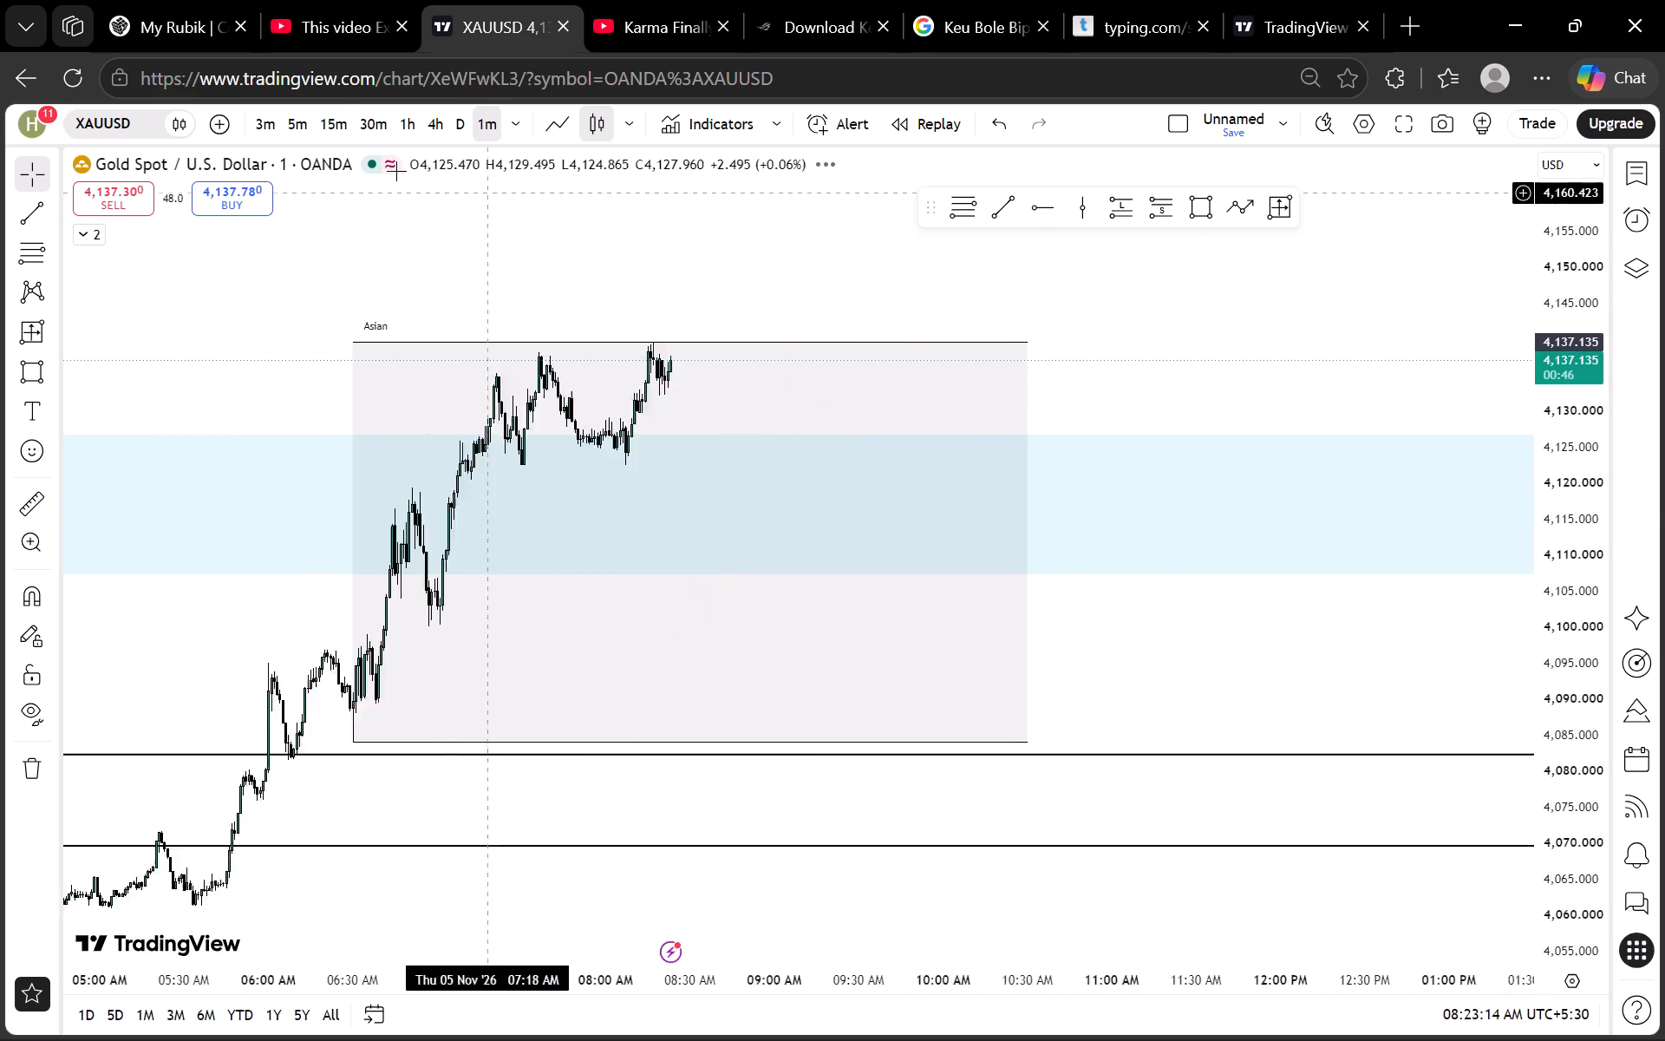
Return to the 15-minute chart and examine the London, NY and Asian sessions against the marked levels and zones.
{"action": "left_click", "coordinate": [317, 115]}
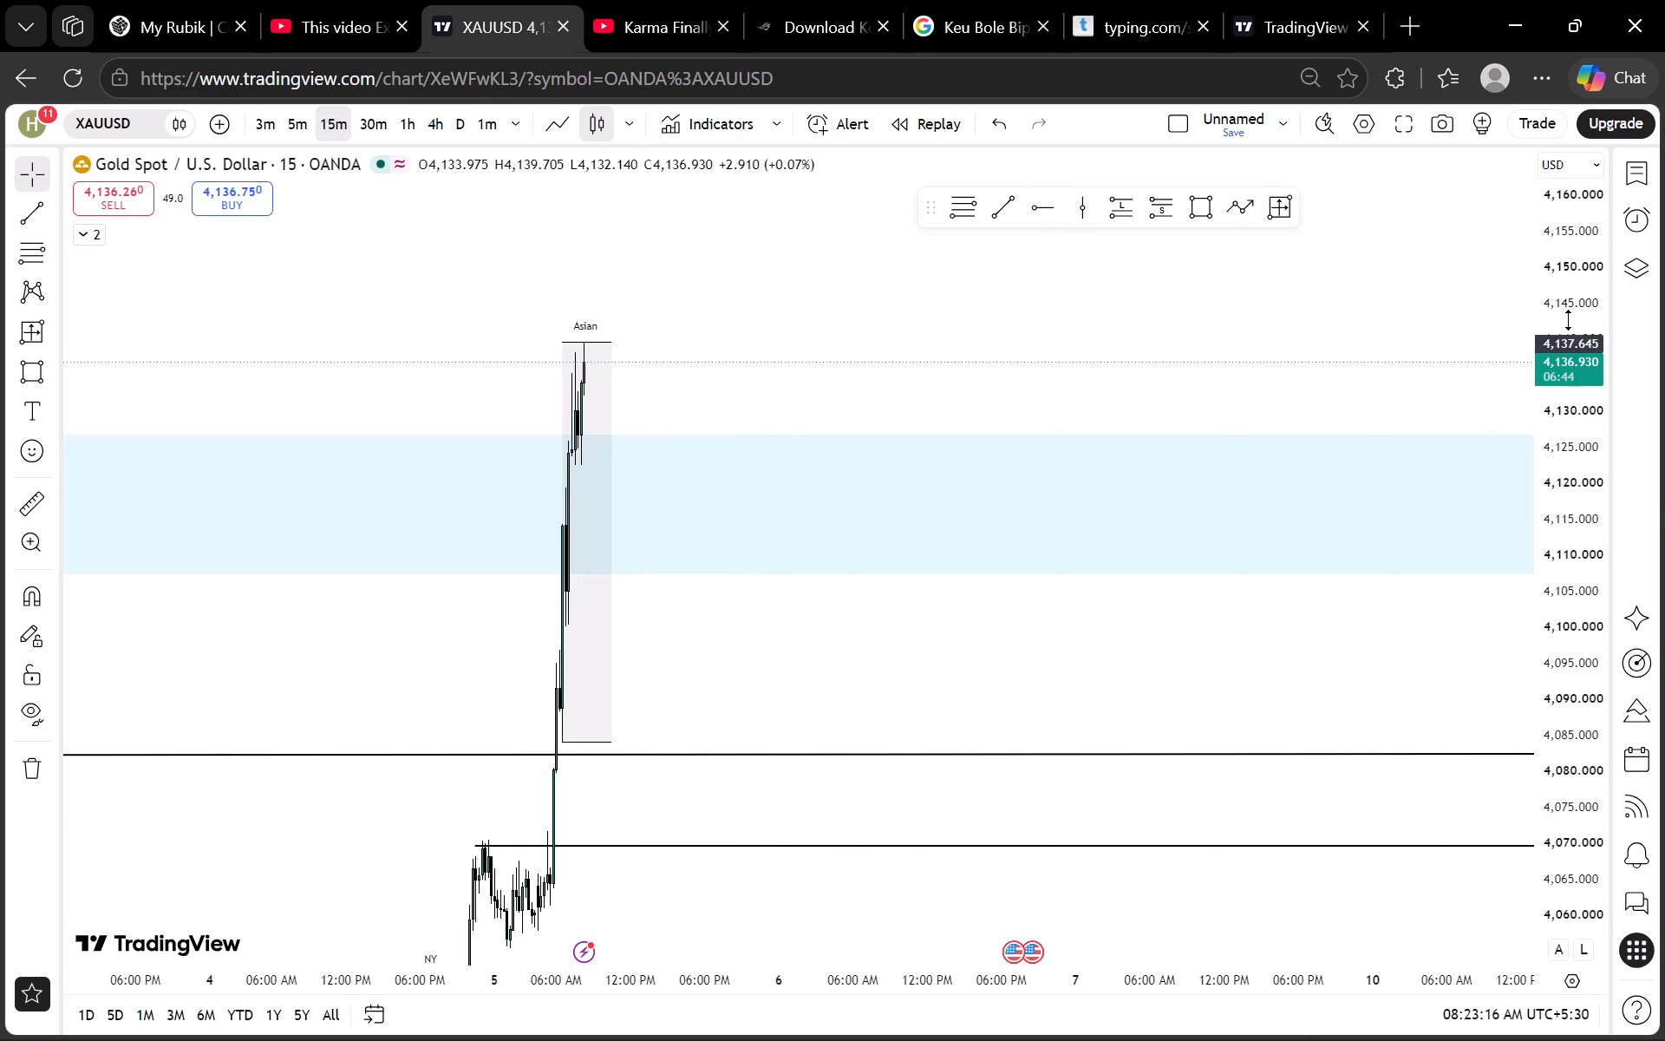
{"action": "scroll", "coordinate": [1560, 320], "scroll_direction": "down", "scroll_amount": 17}
{"action": "scroll", "coordinate": [1244, 337], "scroll_direction": "up", "scroll_amount": 4}
{"action": "left_click_drag", "start_coordinate": [691, 313], "coordinate": [1010, 313]}
{"action": "scroll", "coordinate": [787, 315], "scroll_direction": "up", "scroll_amount": 3}
{"action": "left_click_drag", "start_coordinate": [650, 315], "coordinate": [1138, 315]}
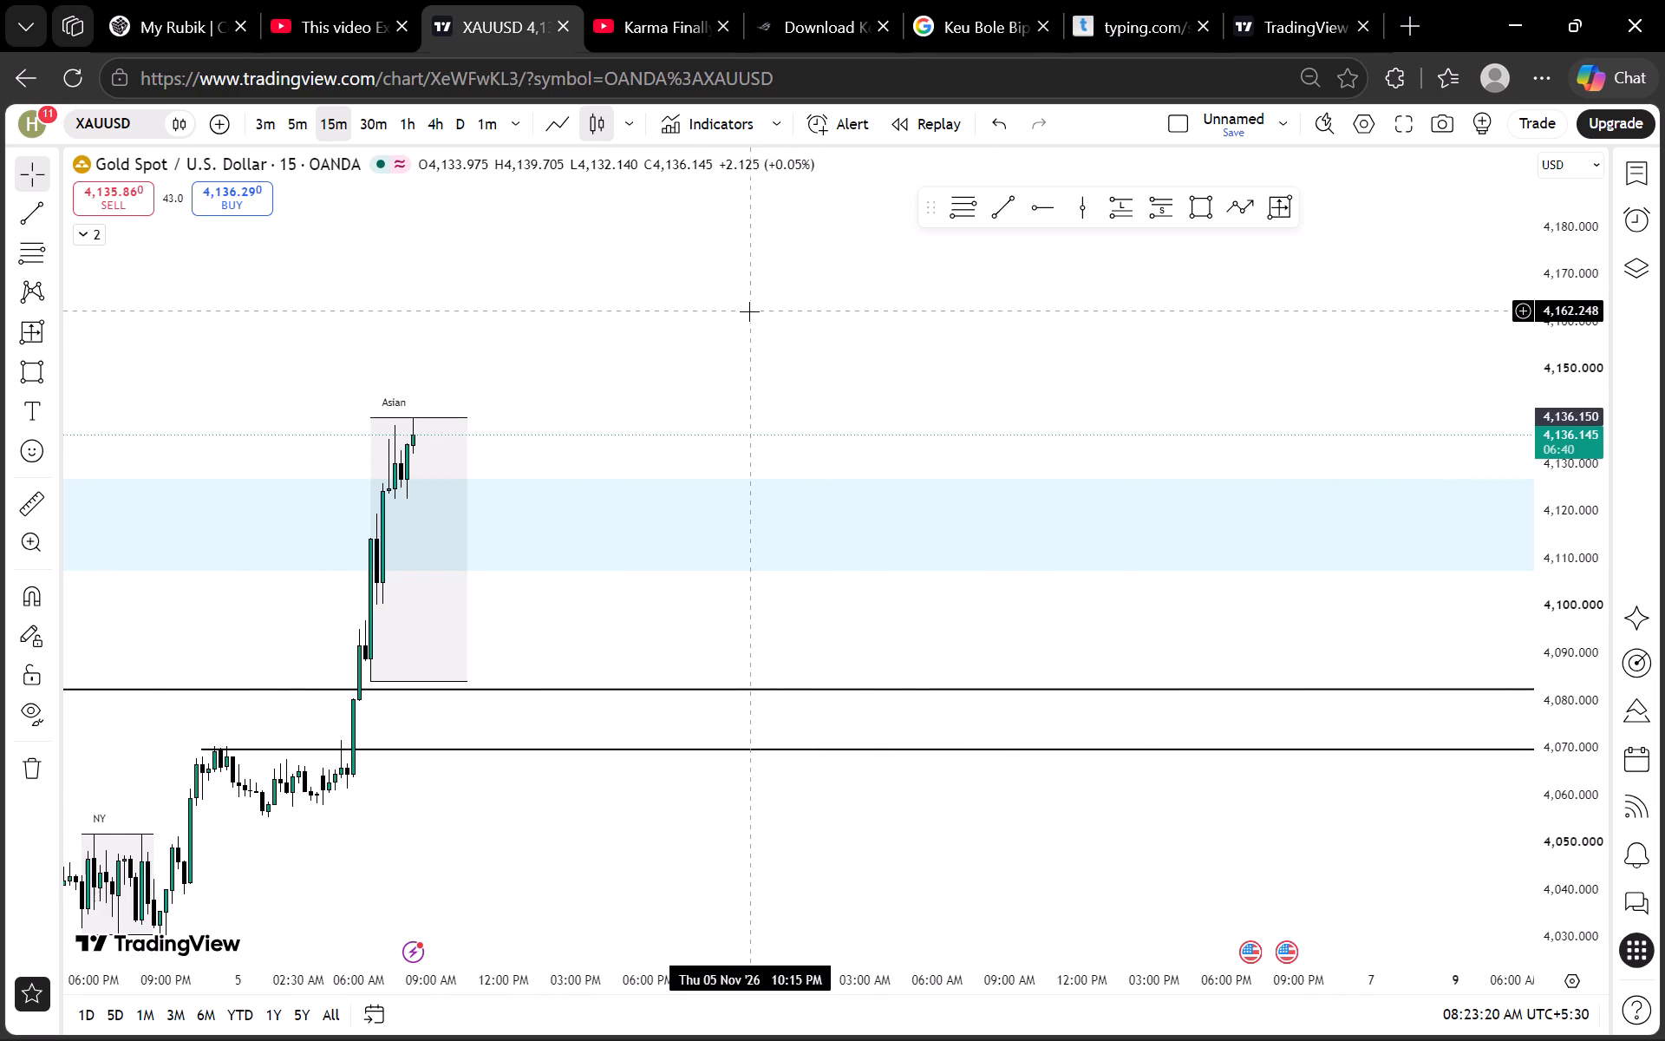
{"action": "left_click_drag", "start_coordinate": [634, 362], "coordinate": [1049, 360]}
{"action": "scroll", "coordinate": [938, 360], "scroll_direction": "up", "scroll_amount": 4}
{"action": "left_click_drag", "start_coordinate": [852, 360], "coordinate": [1392, 360]}
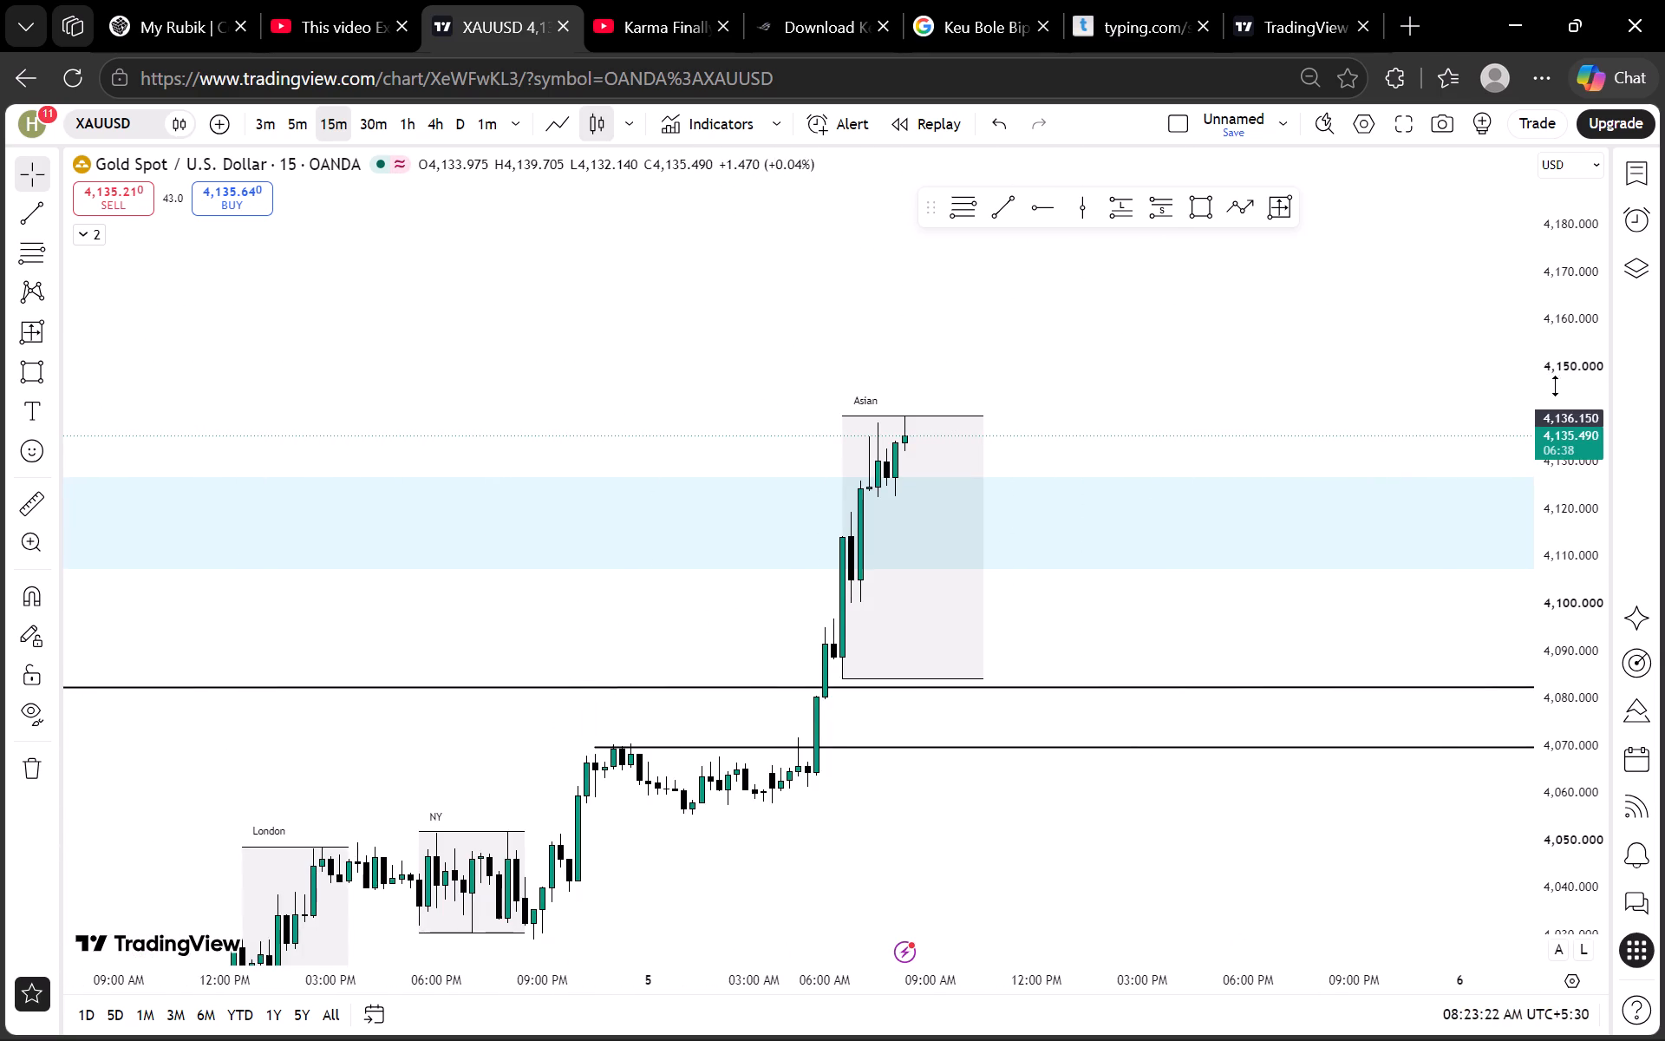
{"action": "scroll", "coordinate": [1581, 404], "scroll_direction": "up", "scroll_amount": 9}
{"action": "scroll", "coordinate": [1261, 379], "scroll_direction": "down", "scroll_amount": 4}
{"action": "left_click_drag", "start_coordinate": [1333, 357], "coordinate": [1140, 352]}
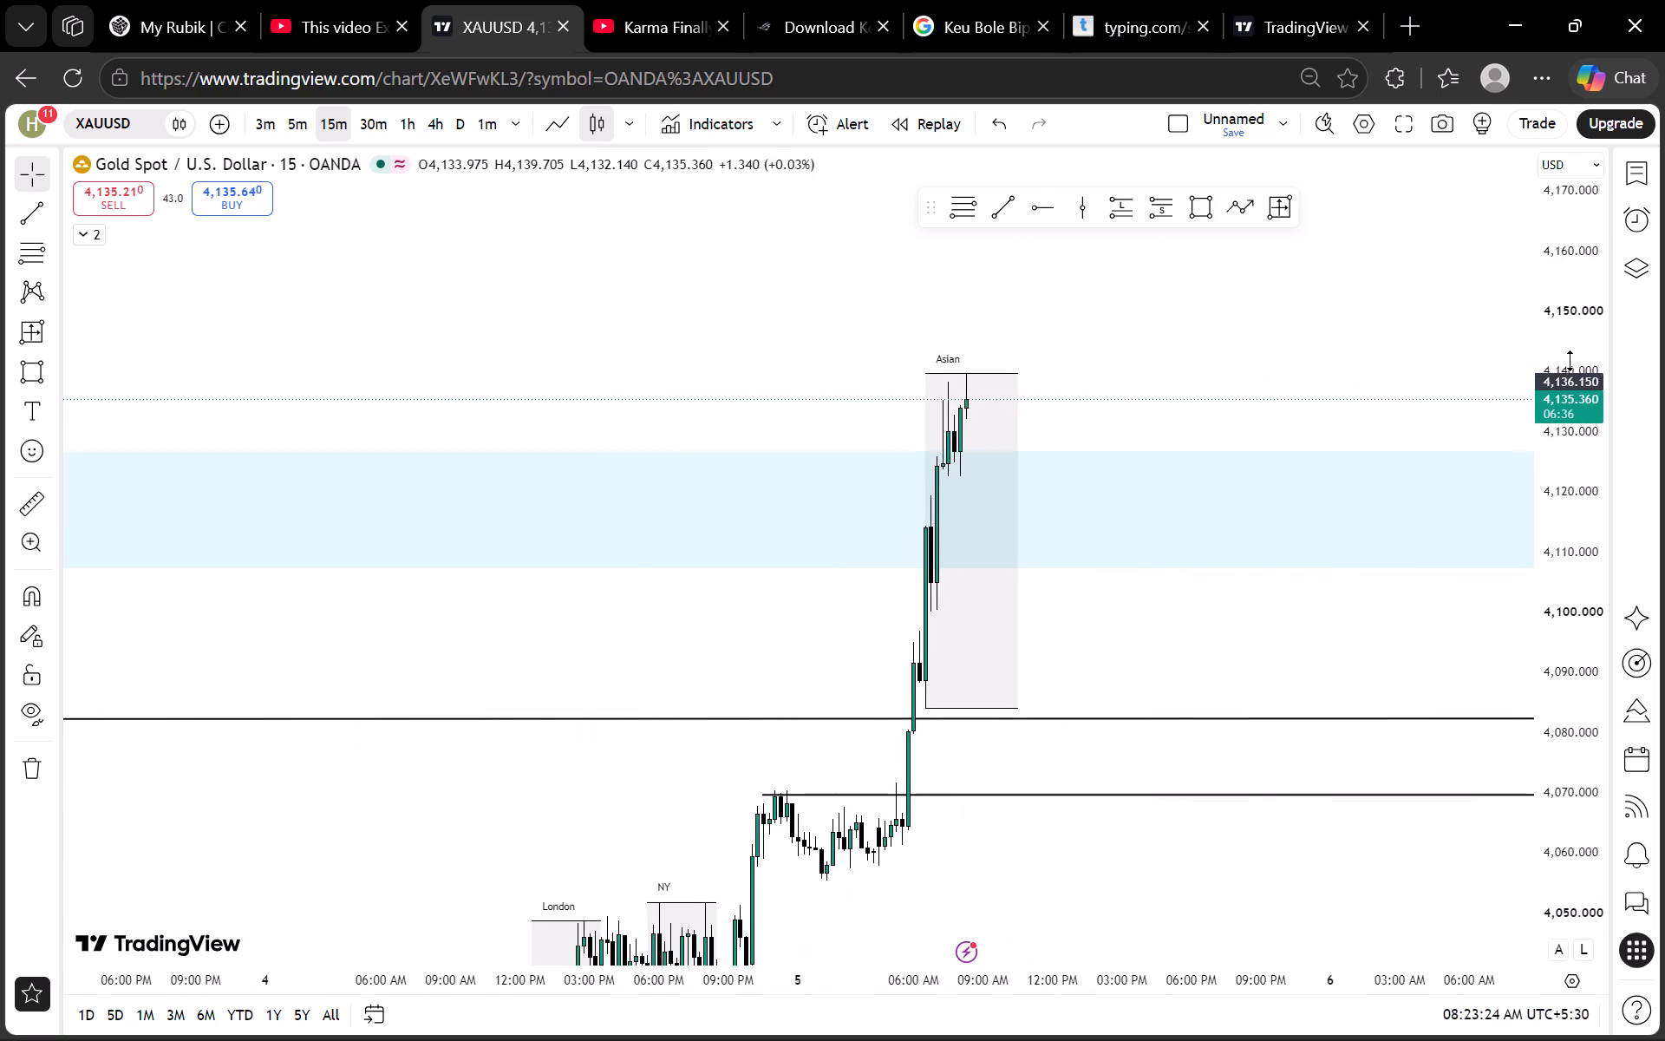
{"action": "scroll", "coordinate": [1571, 362], "scroll_direction": "down", "scroll_amount": 20}
{"action": "left_click_drag", "start_coordinate": [800, 340], "coordinate": [693, 282]}
{"action": "left_click_drag", "start_coordinate": [625, 331], "coordinate": [454, 241]}
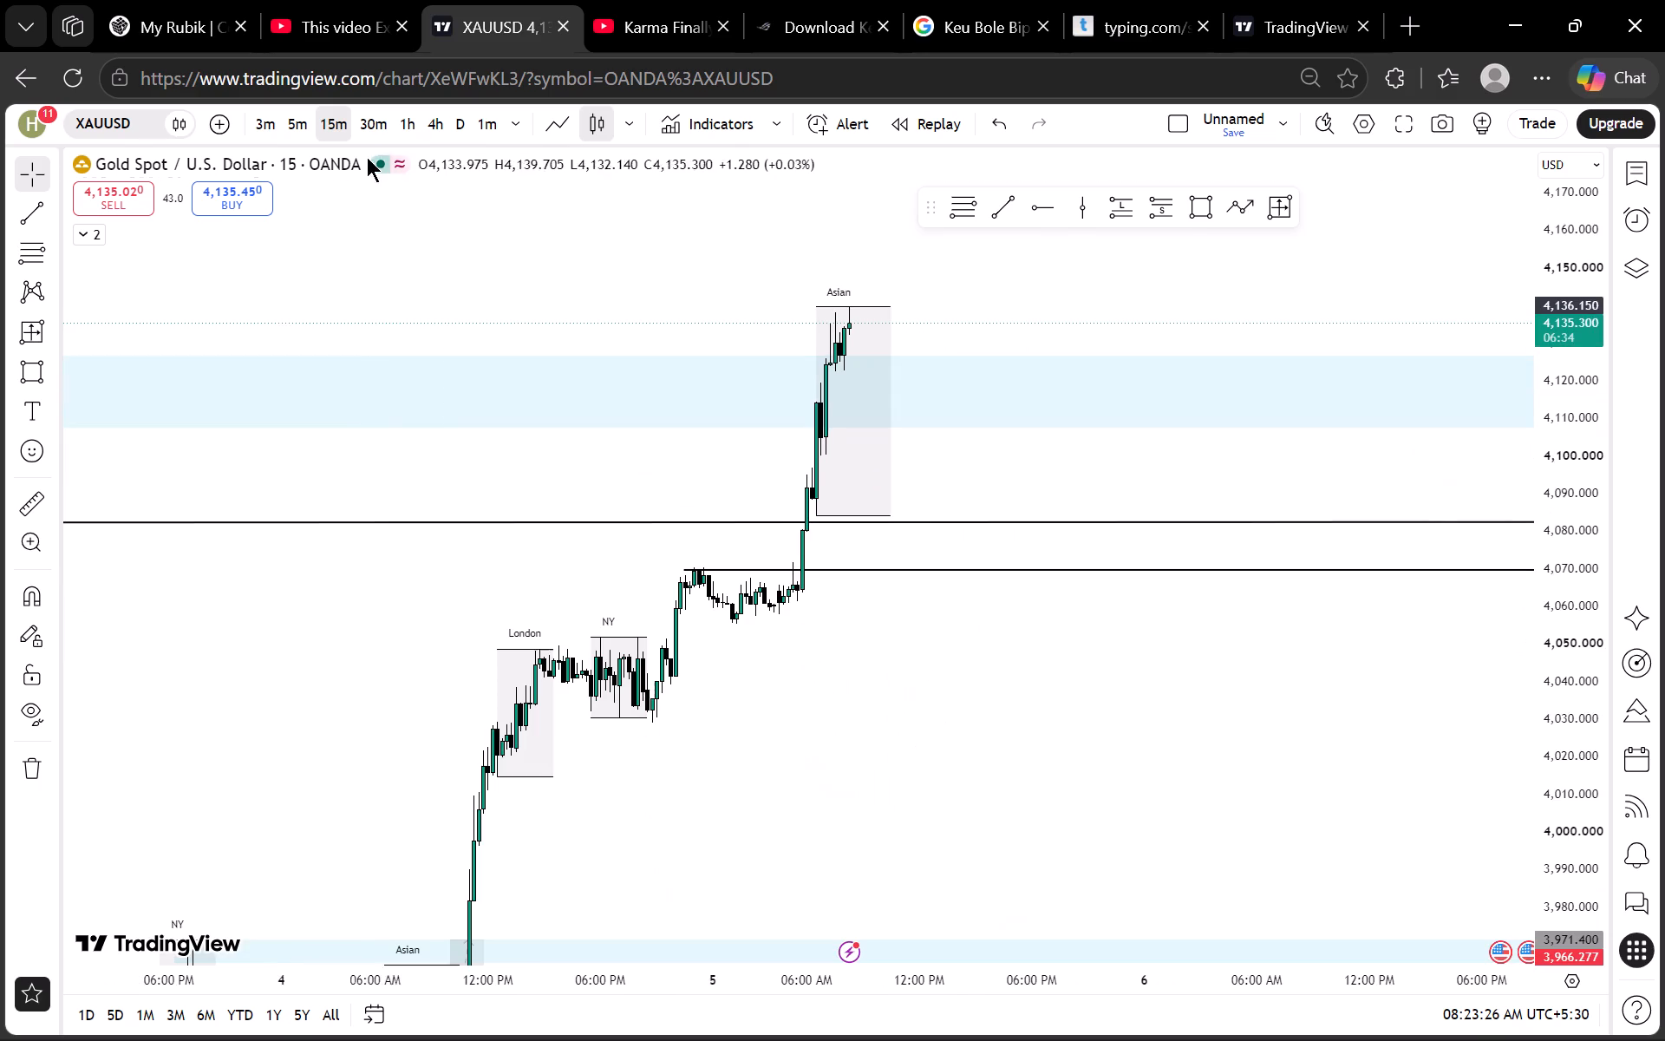
Switch the chart to US Nas 100 (NAS100USD) from the watchlist, leaving the watchlist closed.
{"action": "left_click", "coordinate": [1656, 167]}
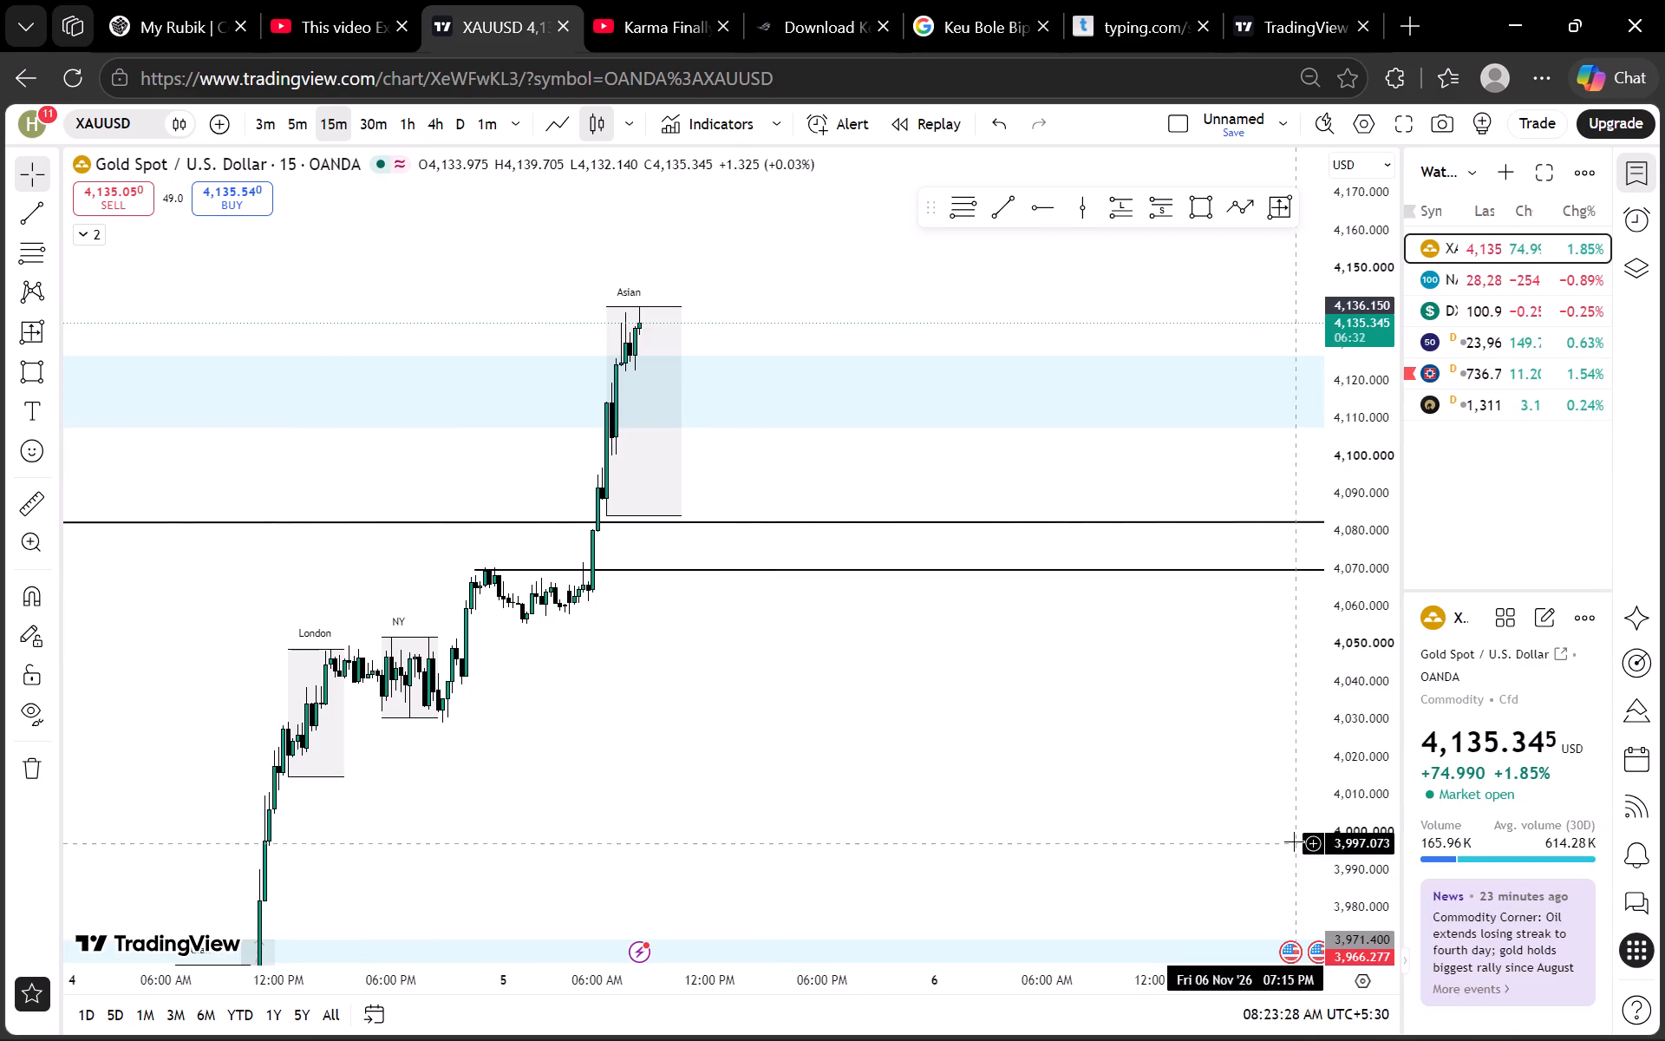
{"action": "left_click", "coordinate": [1456, 273]}
{"action": "left_click", "coordinate": [1645, 152]}
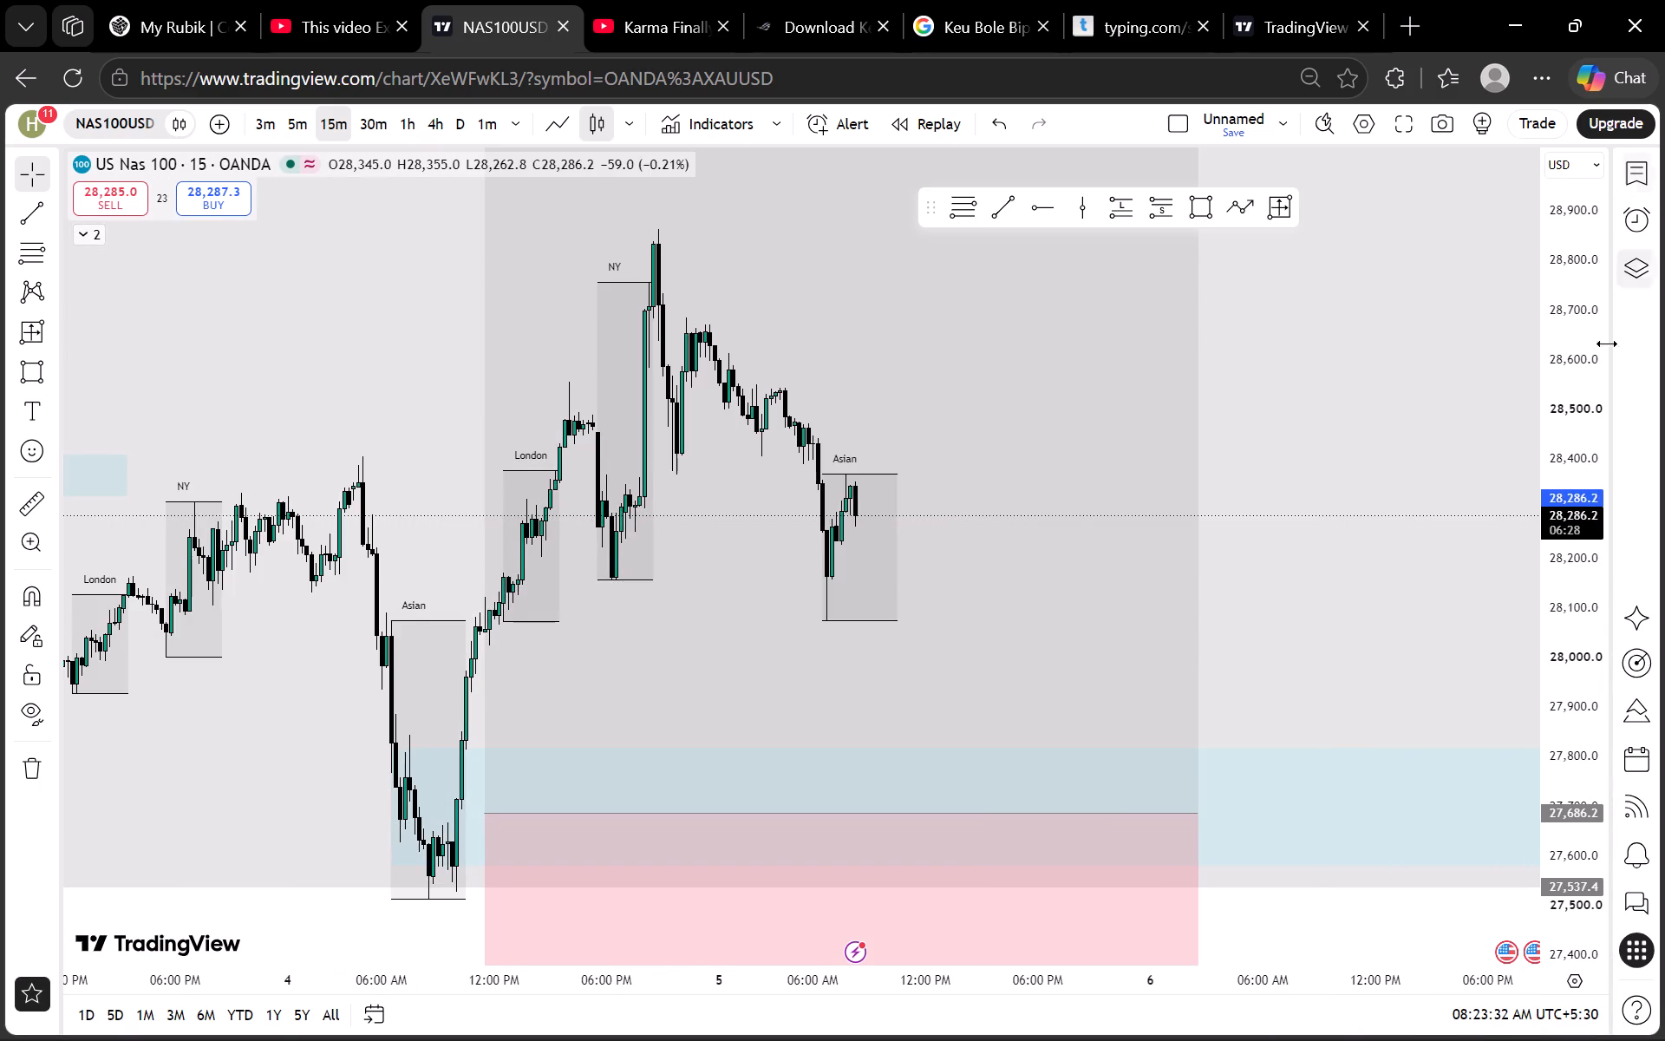
Examine NAS100USD's session structure, existing positions and OB zone on the 15-minute and 1-hour charts.
{"action": "scroll", "coordinate": [1598, 409], "scroll_direction": "down", "scroll_amount": 20}
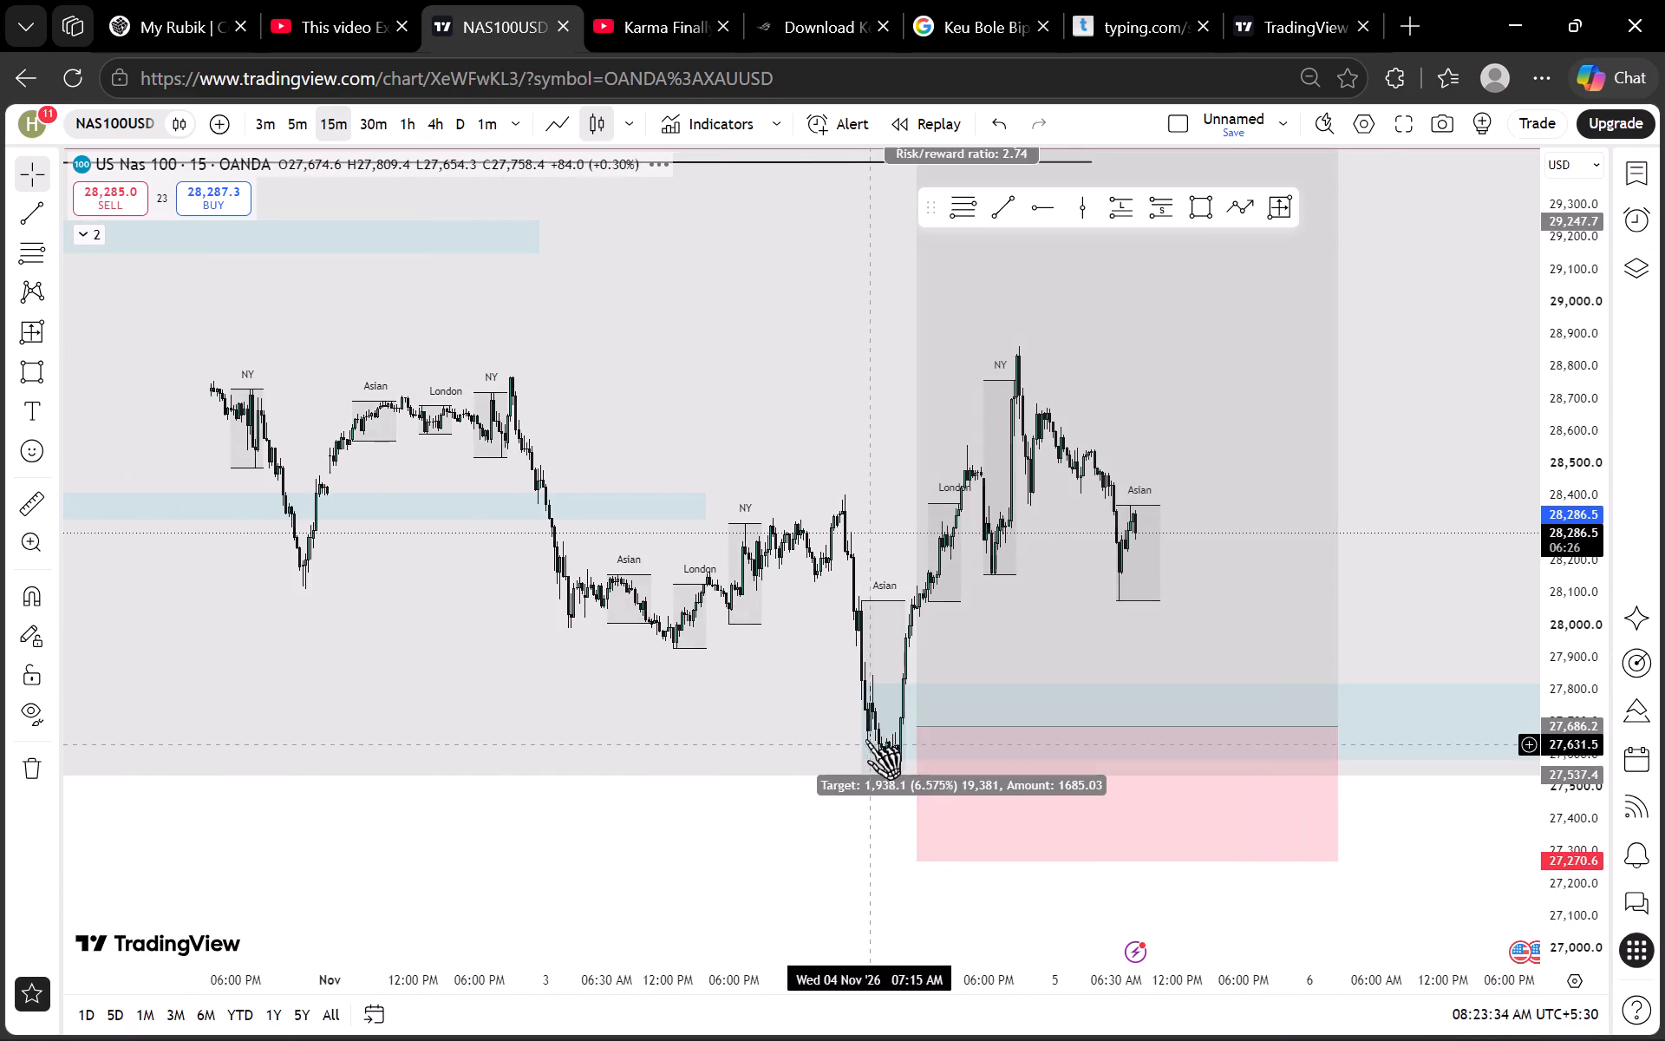
{"action": "left_click_drag", "start_coordinate": [757, 875], "coordinate": [767, 869]}
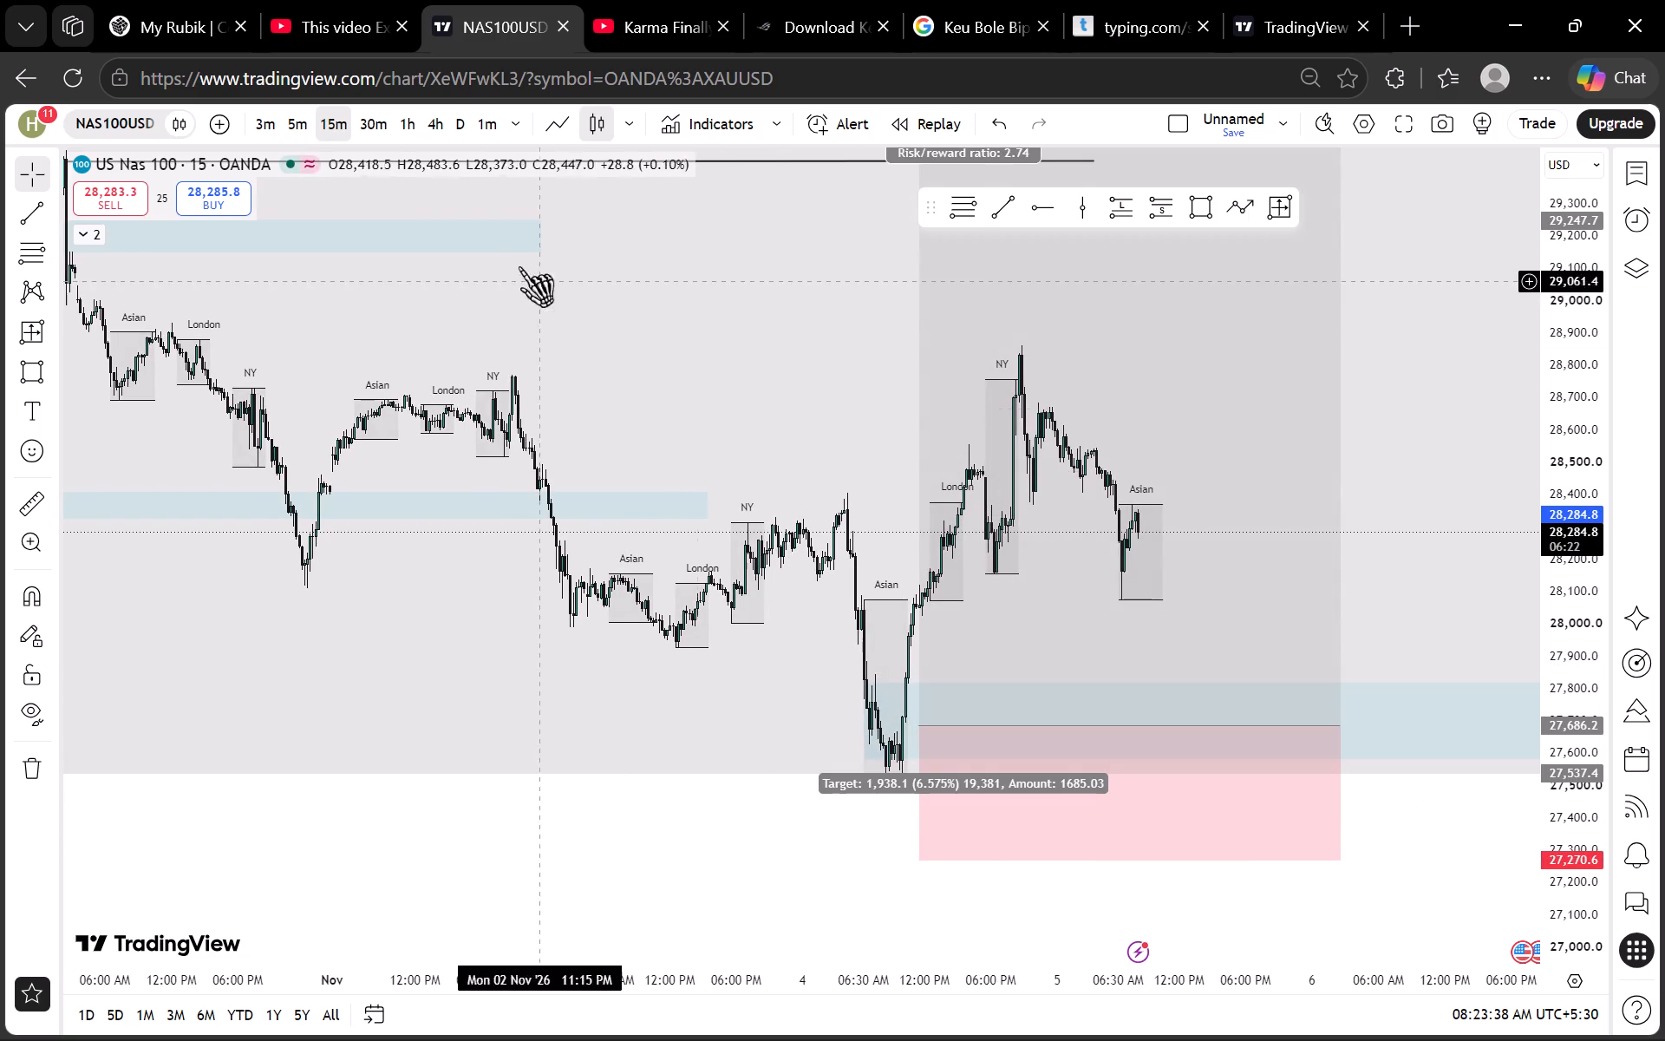
{"action": "left_click", "coordinate": [395, 115]}
{"action": "scroll", "coordinate": [1105, 617], "scroll_direction": "up", "scroll_amount": 5}
{"action": "scroll", "coordinate": [1554, 609], "scroll_direction": "down", "scroll_amount": 12}
{"action": "scroll", "coordinate": [992, 585], "scroll_direction": "up", "scroll_amount": 2}
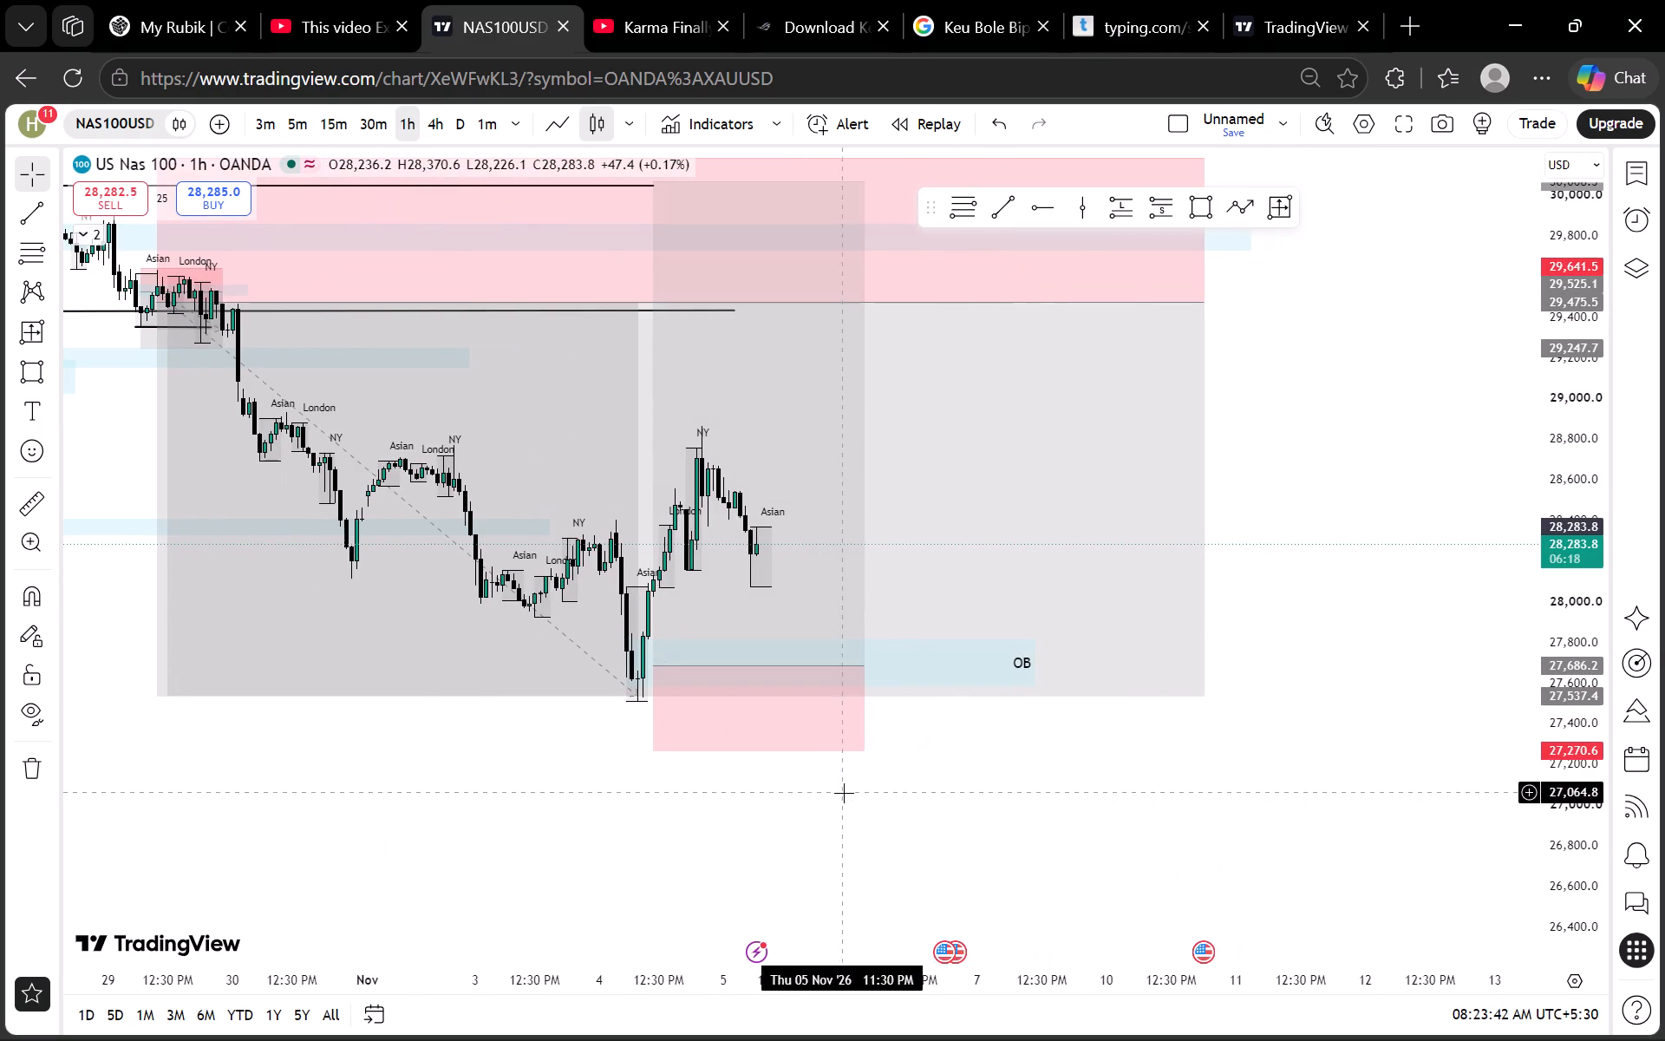
{"action": "left_click_drag", "start_coordinate": [995, 763], "coordinate": [1037, 761]}
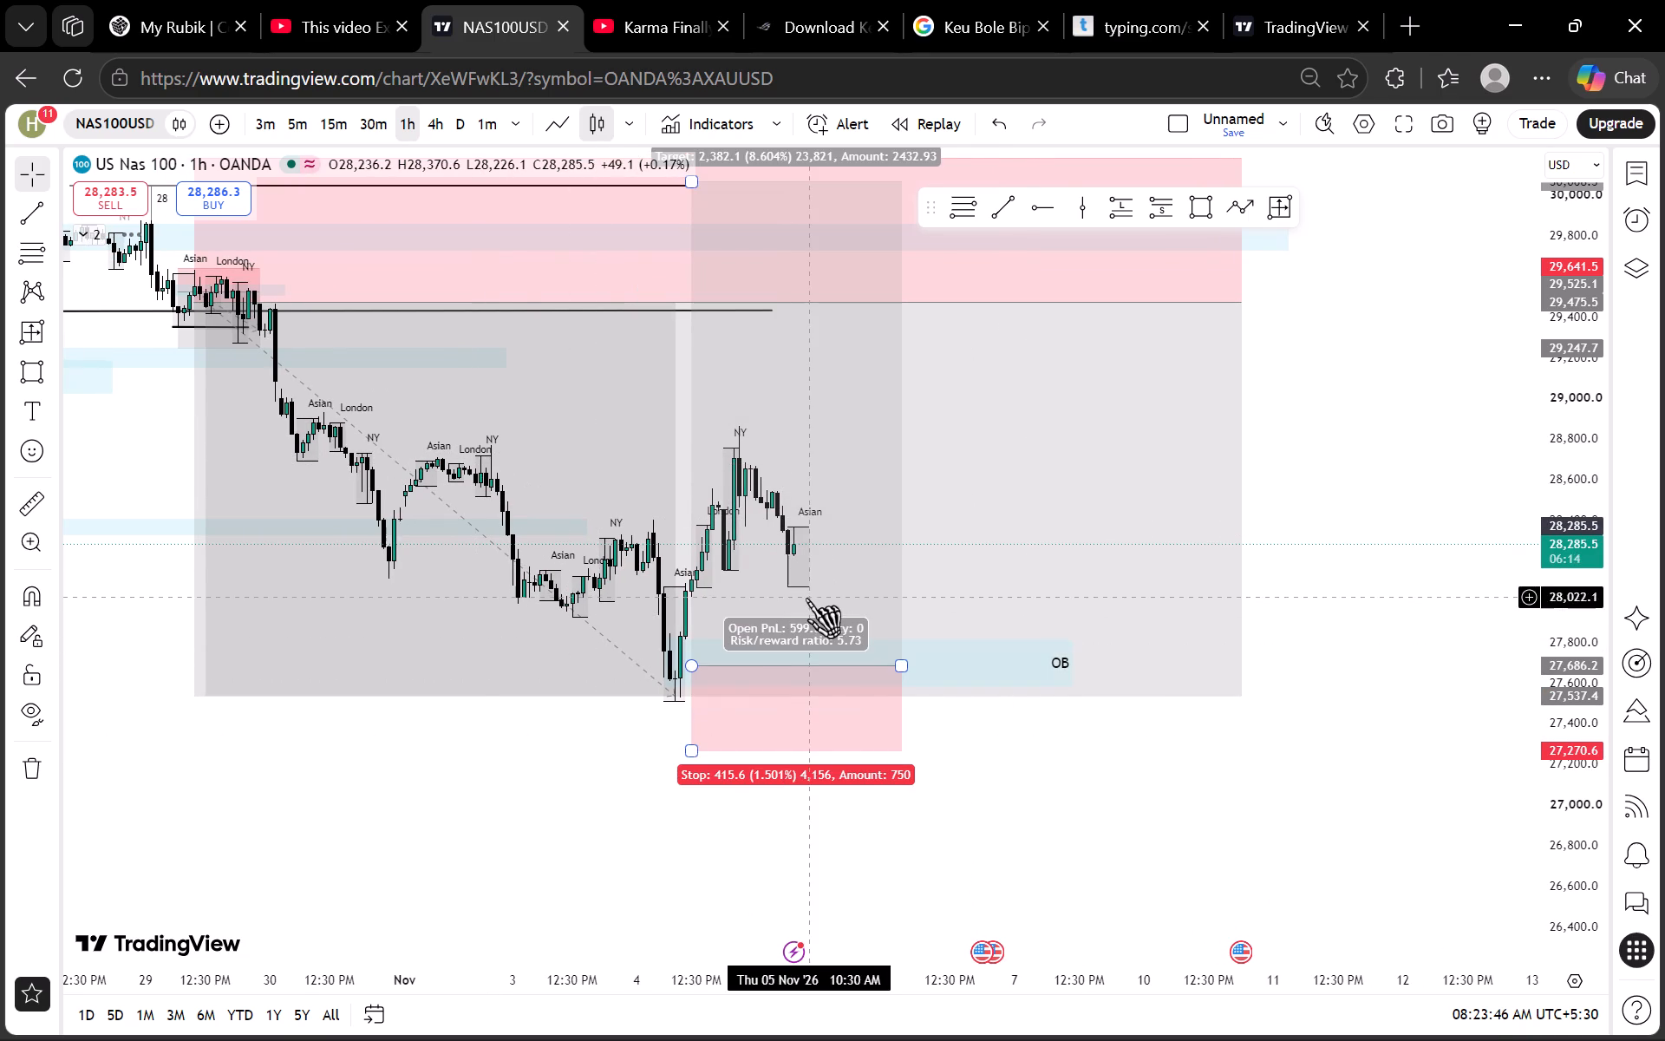
{"action": "scroll", "coordinate": [1582, 623], "scroll_direction": "up", "scroll_amount": 10}
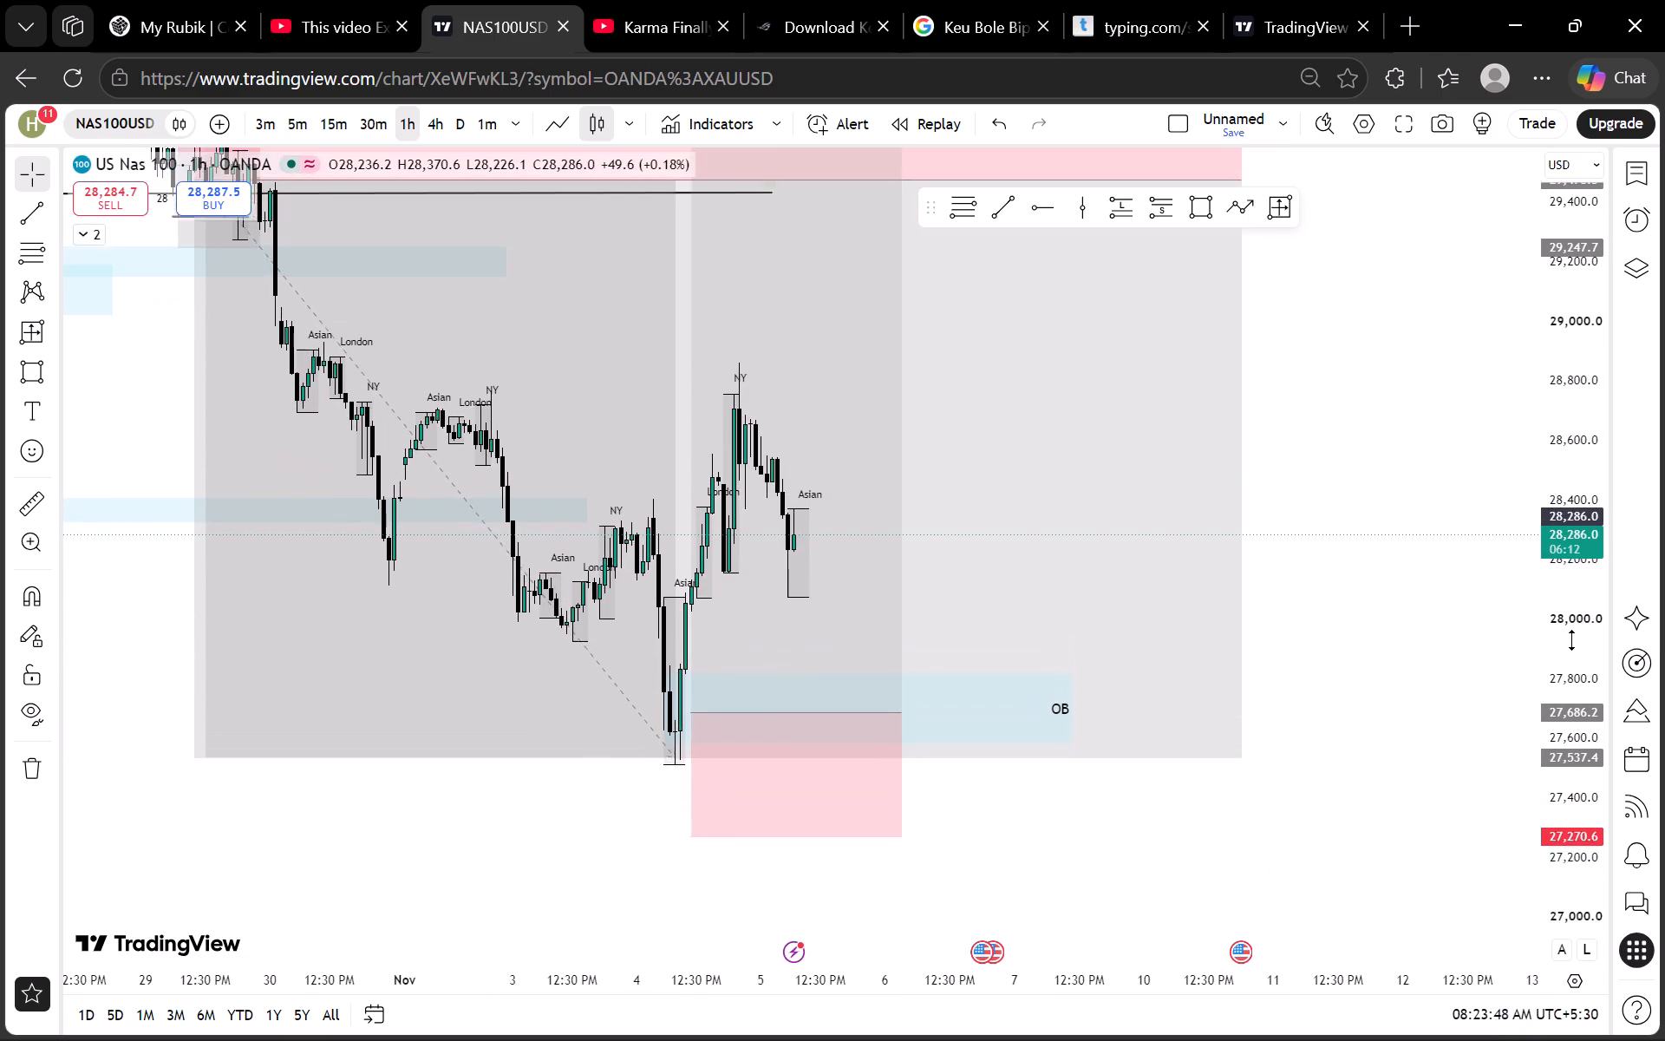
{"action": "scroll", "coordinate": [1572, 640], "scroll_direction": "up", "scroll_amount": 4}
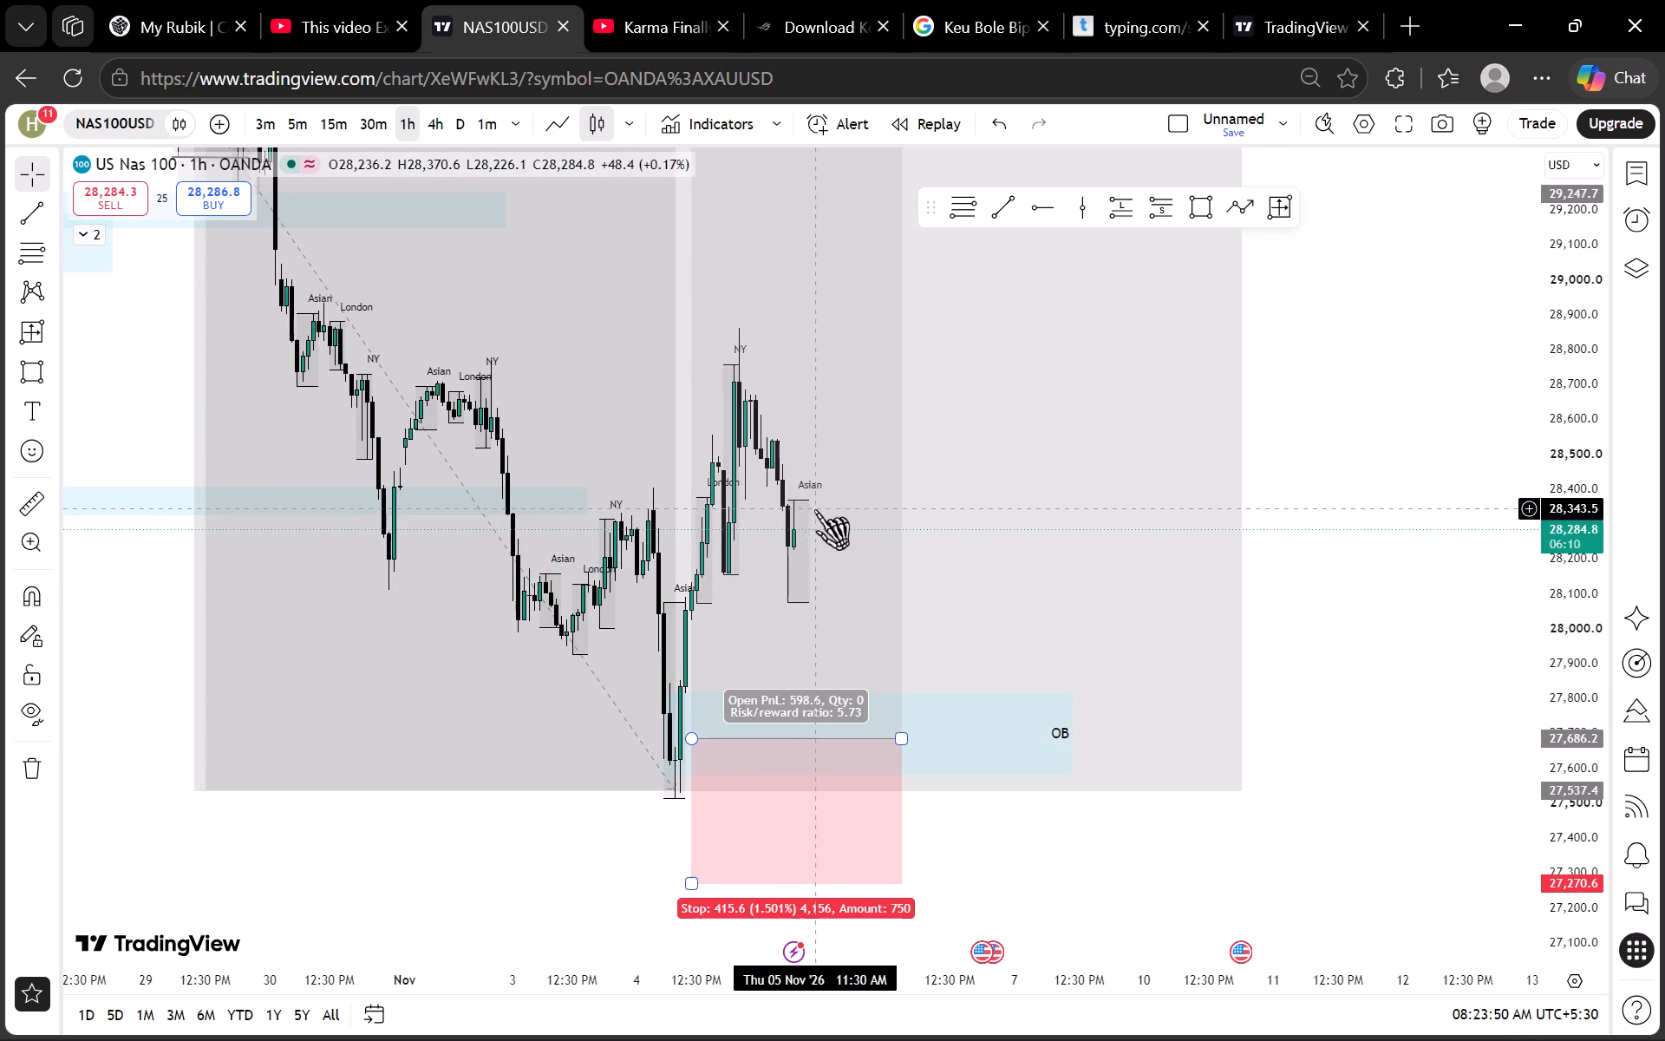
{"action": "scroll", "coordinate": [811, 540], "scroll_direction": "up", "scroll_amount": 2}
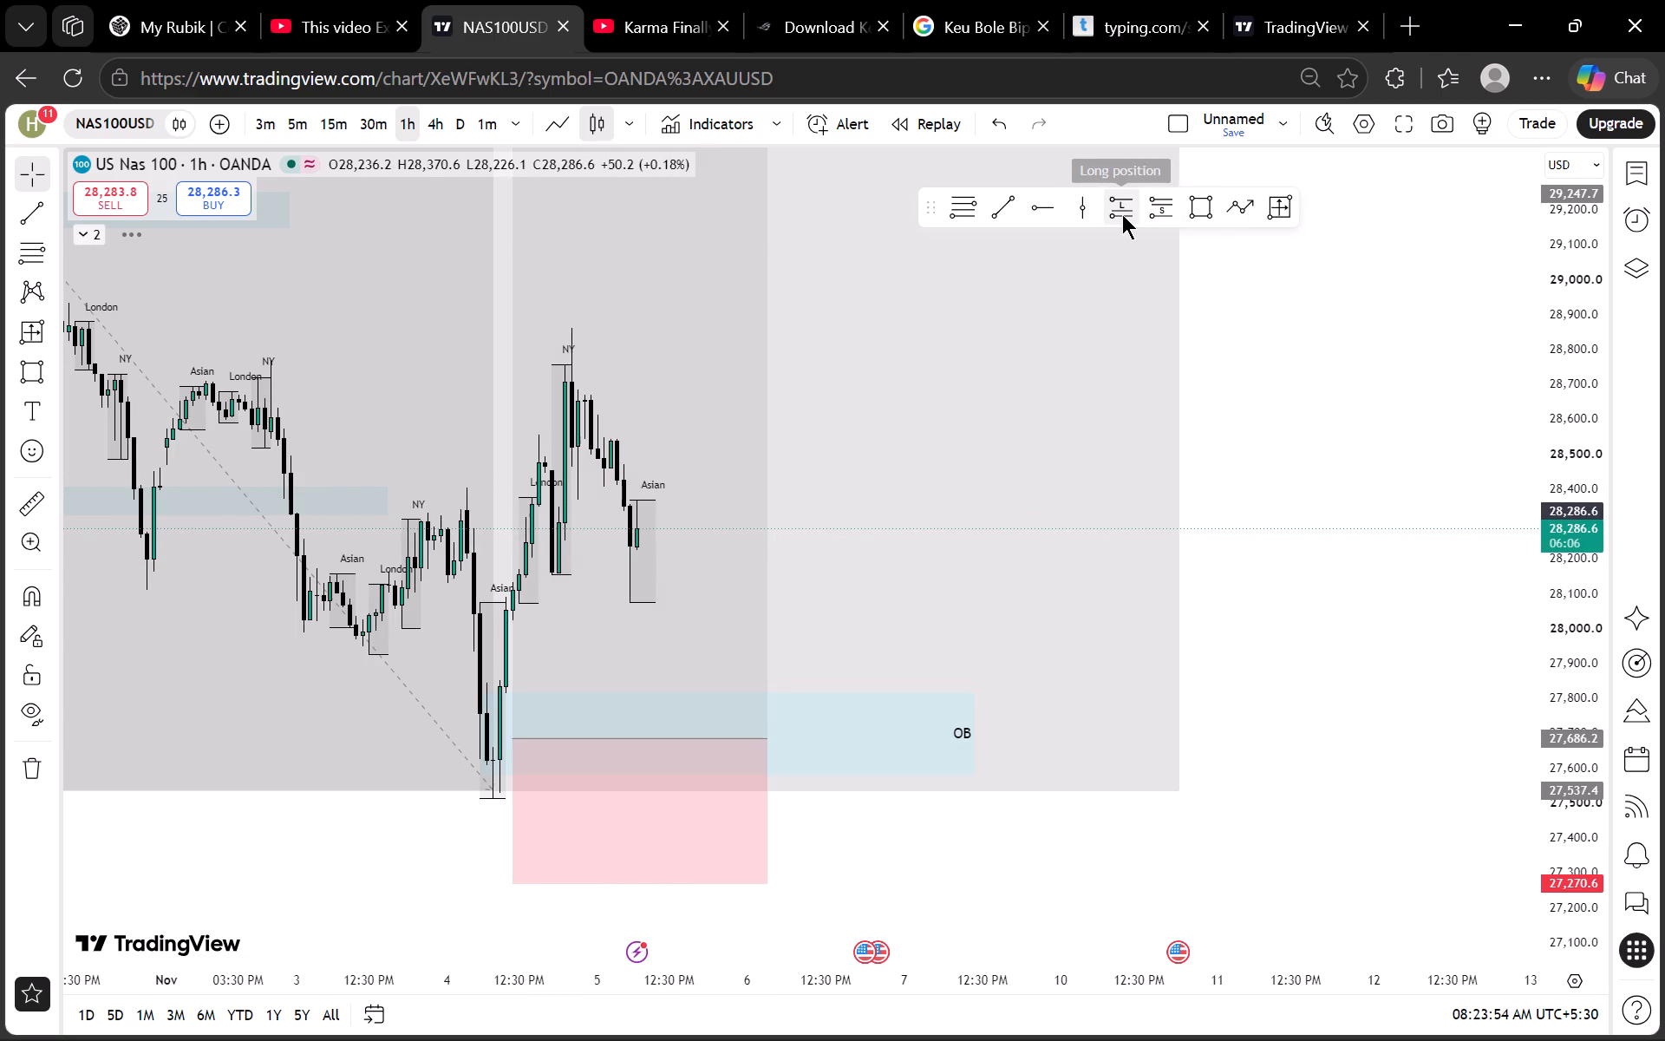
Draw a short position at the 5 Nov Asian session with entry 28,355.4, stop 28,606.1 and target 27,809.4, and lock it.
{"action": "left_click", "coordinate": [1151, 206]}
{"action": "left_click", "coordinate": [619, 505]}
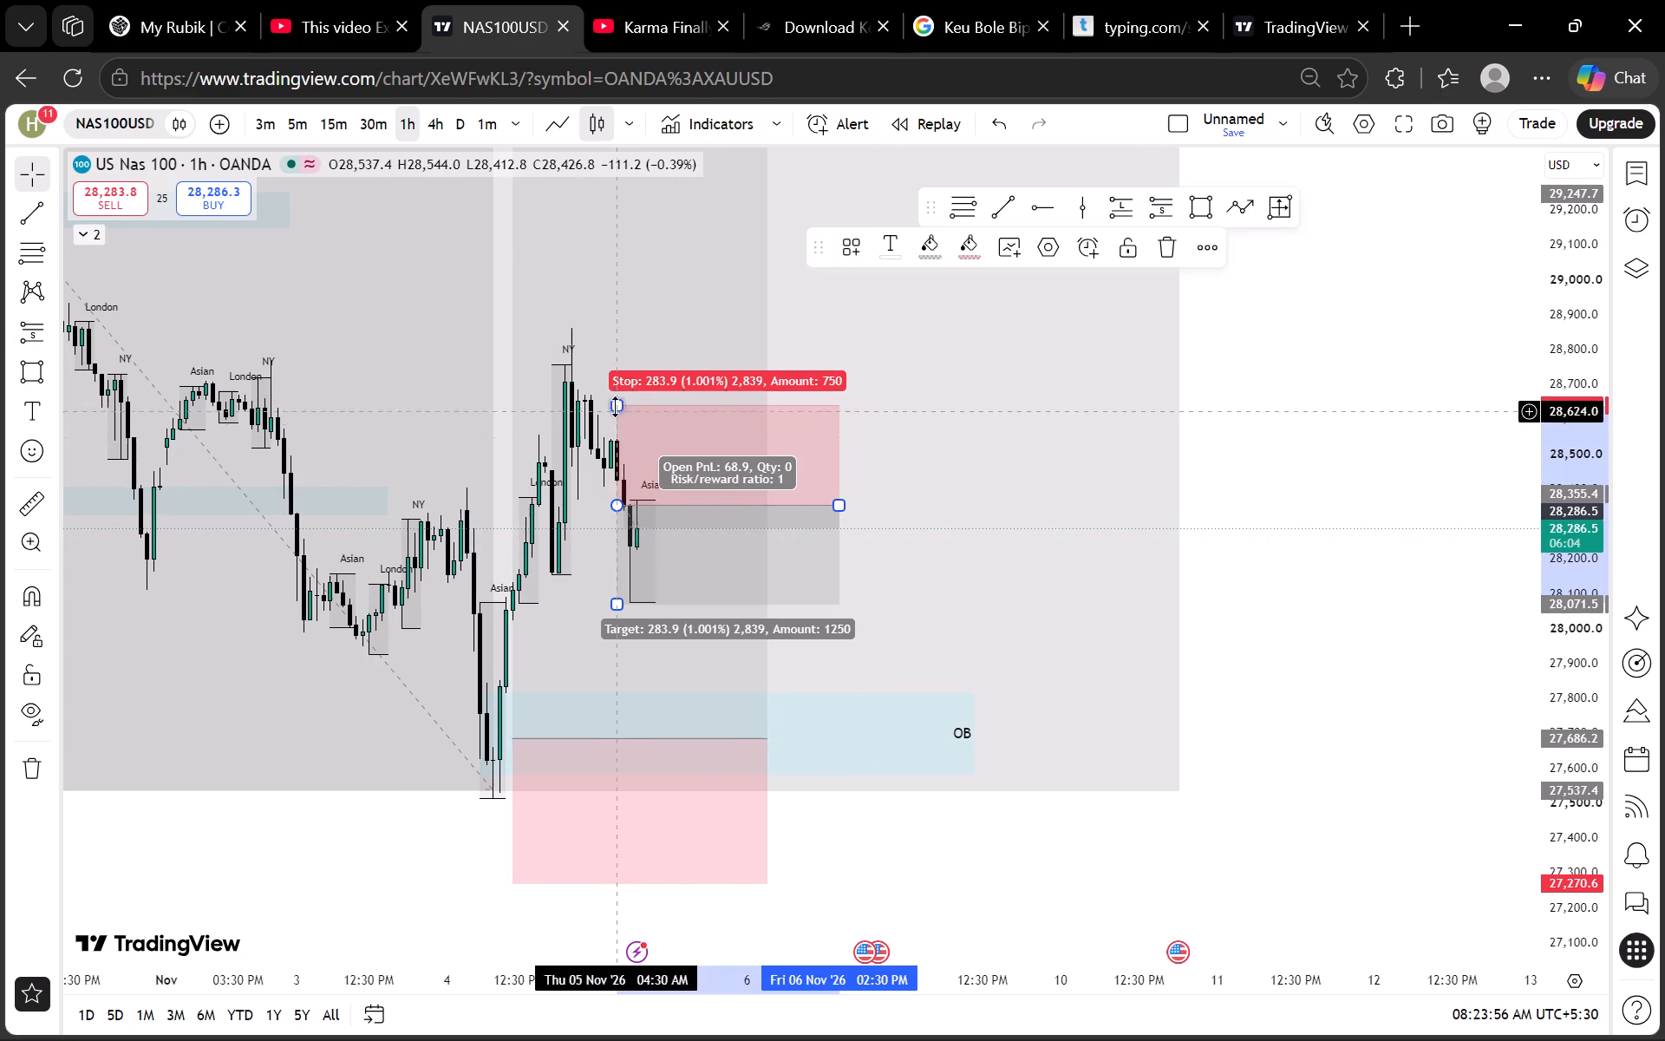
{"action": "left_click_drag", "start_coordinate": [611, 403], "coordinate": [595, 418]}
{"action": "left_click_drag", "start_coordinate": [623, 599], "coordinate": [629, 679]}
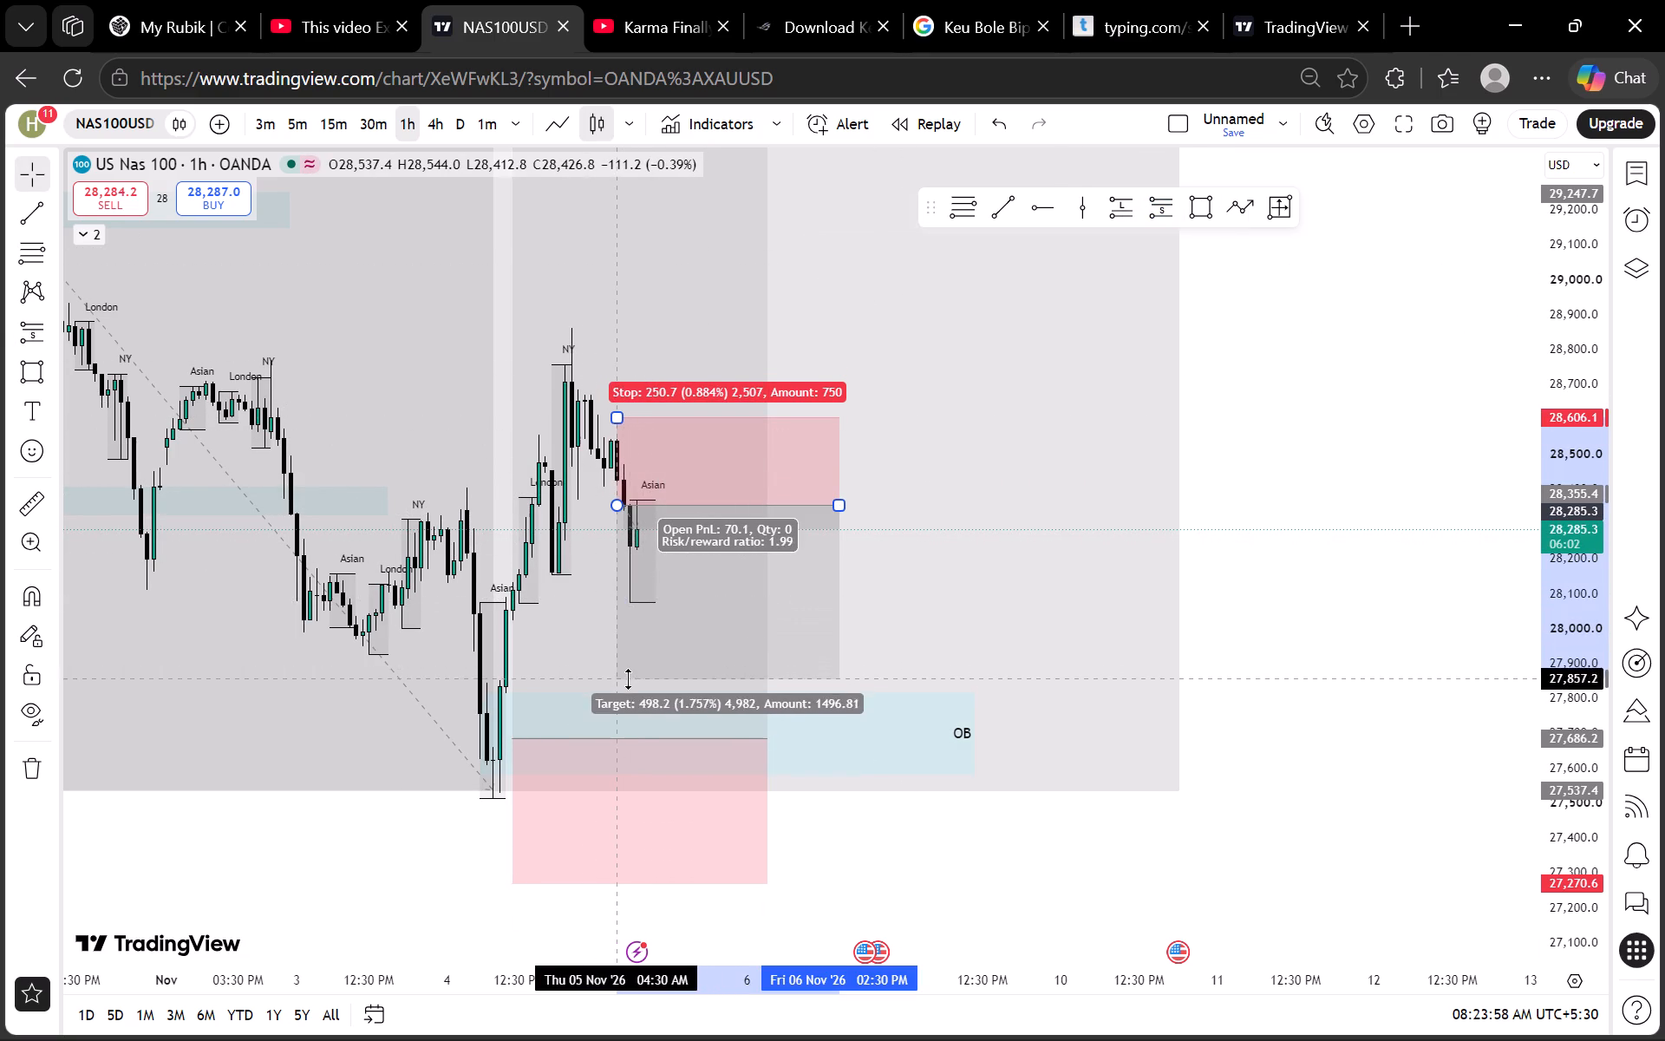
{"action": "left_click_drag", "start_coordinate": [629, 679], "coordinate": [635, 696]}
{"action": "left_click_drag", "start_coordinate": [834, 506], "coordinate": [754, 511]}
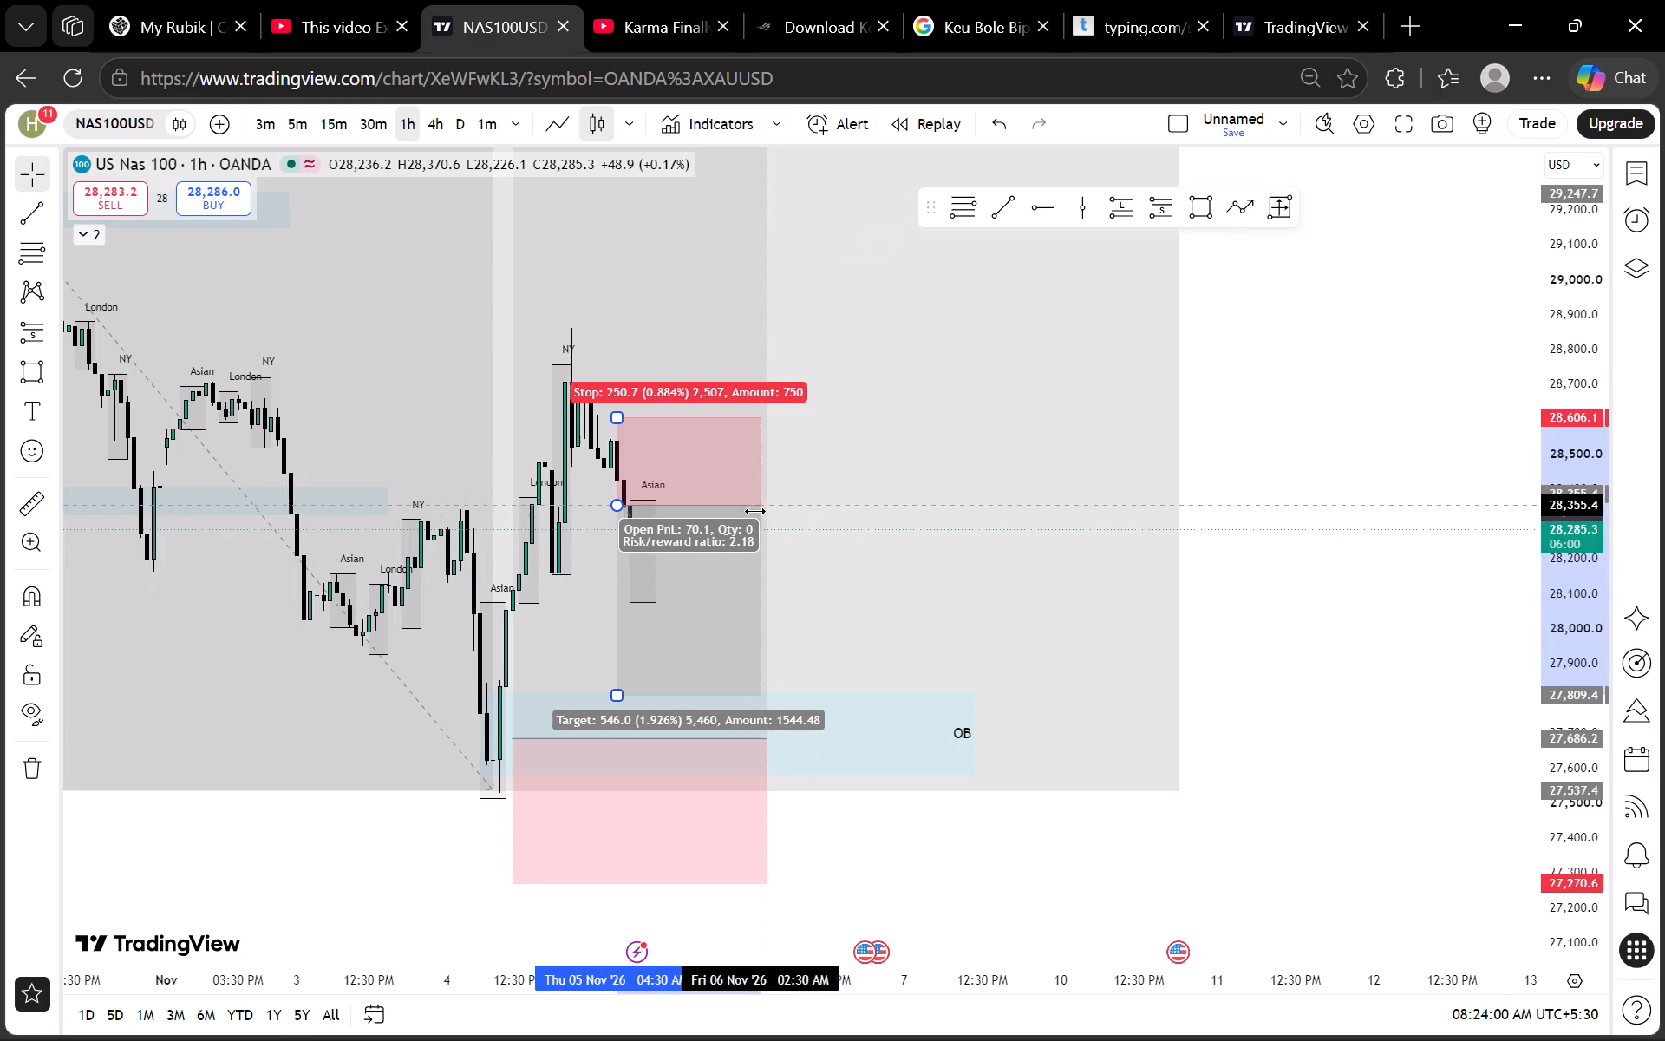
{"action": "left_click_drag", "start_coordinate": [754, 511], "coordinate": [740, 514]}
{"action": "left_click_drag", "start_coordinate": [667, 482], "coordinate": [682, 482]}
{"action": "left_click", "coordinate": [1114, 252]}
{"action": "left_click", "coordinate": [1395, 387]}
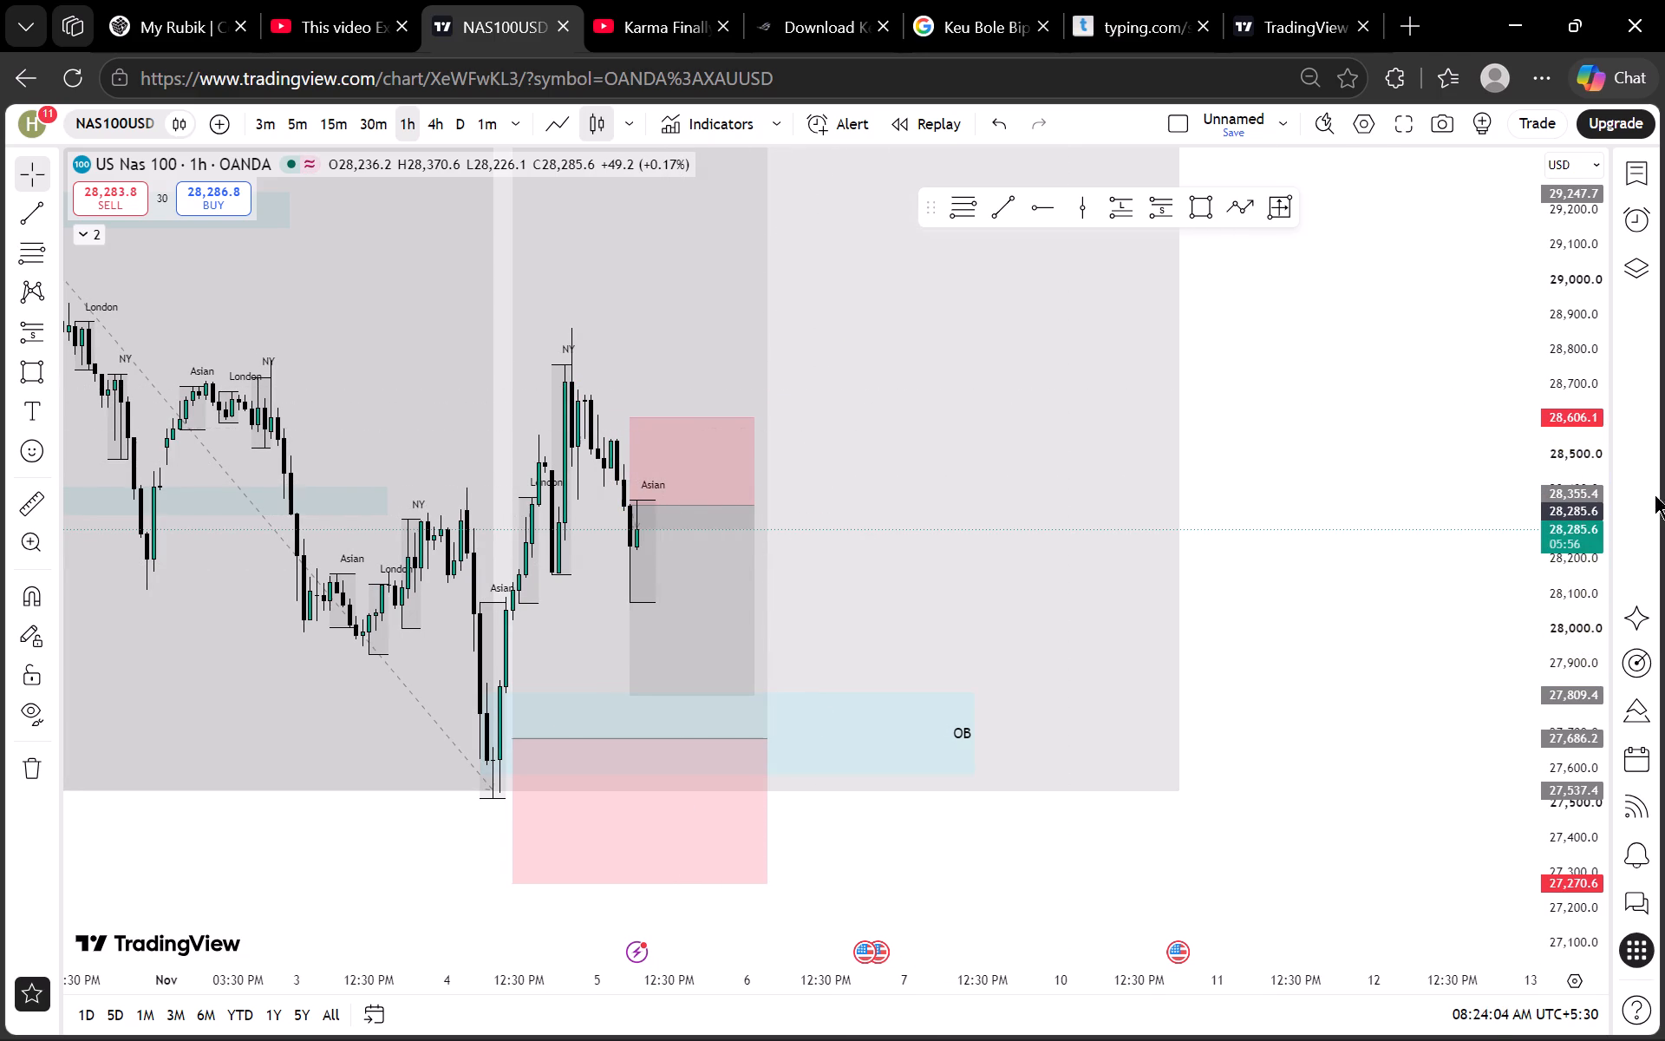
Examine the new short position against the earlier positions, marked levels and OB zone on the 1-hour NAS100USD chart.
{"action": "scroll", "coordinate": [1664, 494], "scroll_direction": "down", "scroll_amount": 20}
{"action": "scroll", "coordinate": [1664, 494], "scroll_direction": "down", "scroll_amount": 5}
{"action": "scroll", "coordinate": [1597, 582], "scroll_direction": "down", "scroll_amount": 9}
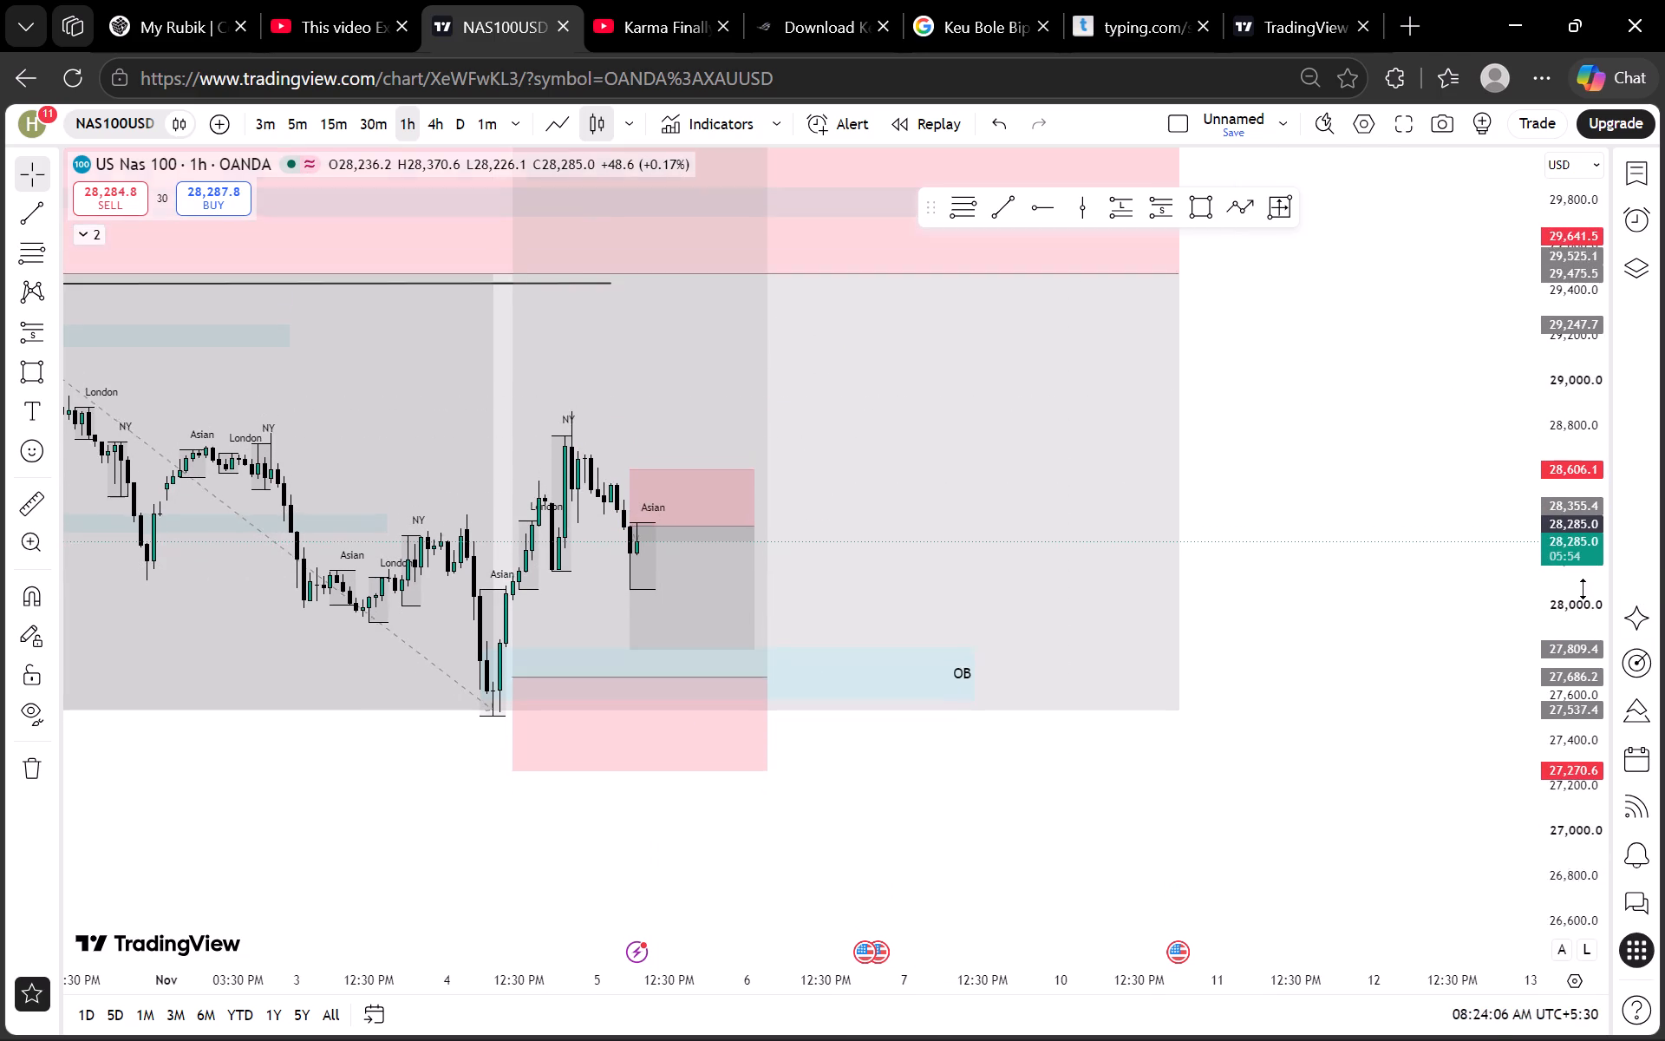
{"action": "scroll", "coordinate": [1583, 589], "scroll_direction": "down", "scroll_amount": 10}
{"action": "left_click_drag", "start_coordinate": [1564, 409], "coordinate": [1389, 527]}
{"action": "scroll", "coordinate": [1582, 525], "scroll_direction": "up", "scroll_amount": 6}
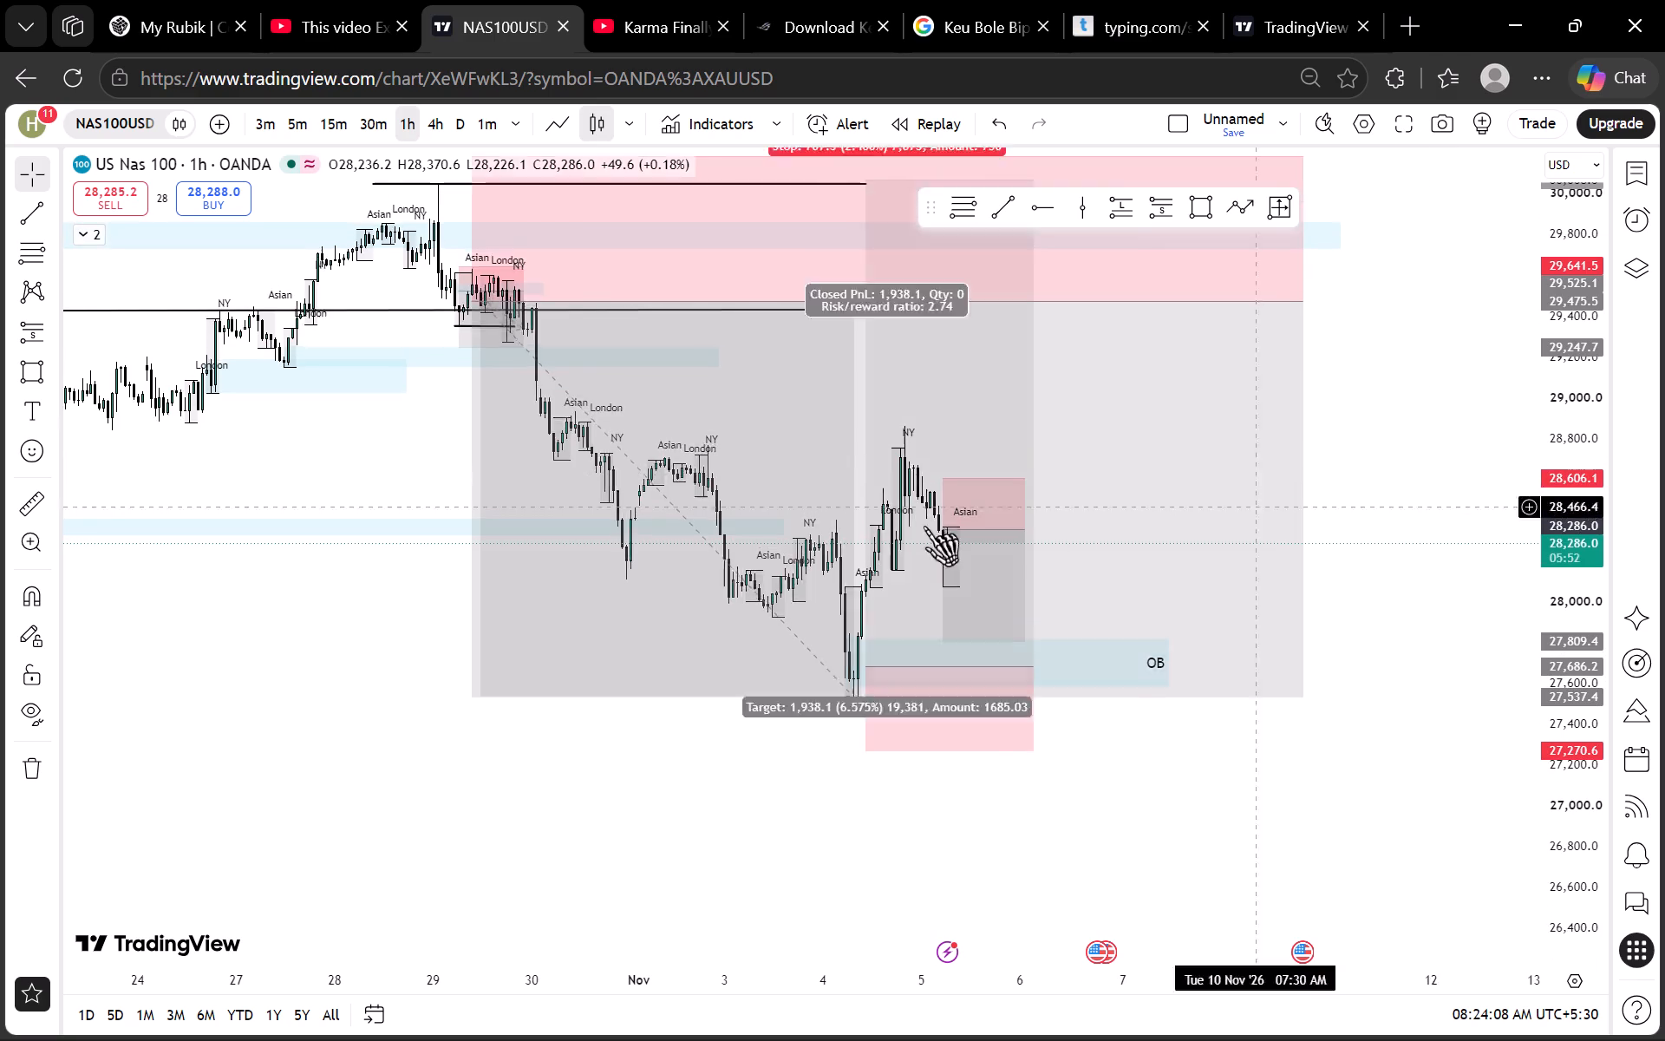
{"action": "scroll", "coordinate": [924, 526], "scroll_direction": "down", "scroll_amount": 6}
{"action": "left_click_drag", "start_coordinate": [801, 558], "coordinate": [379, 661]}
{"action": "scroll", "coordinate": [907, 588], "scroll_direction": "up", "scroll_amount": 3}
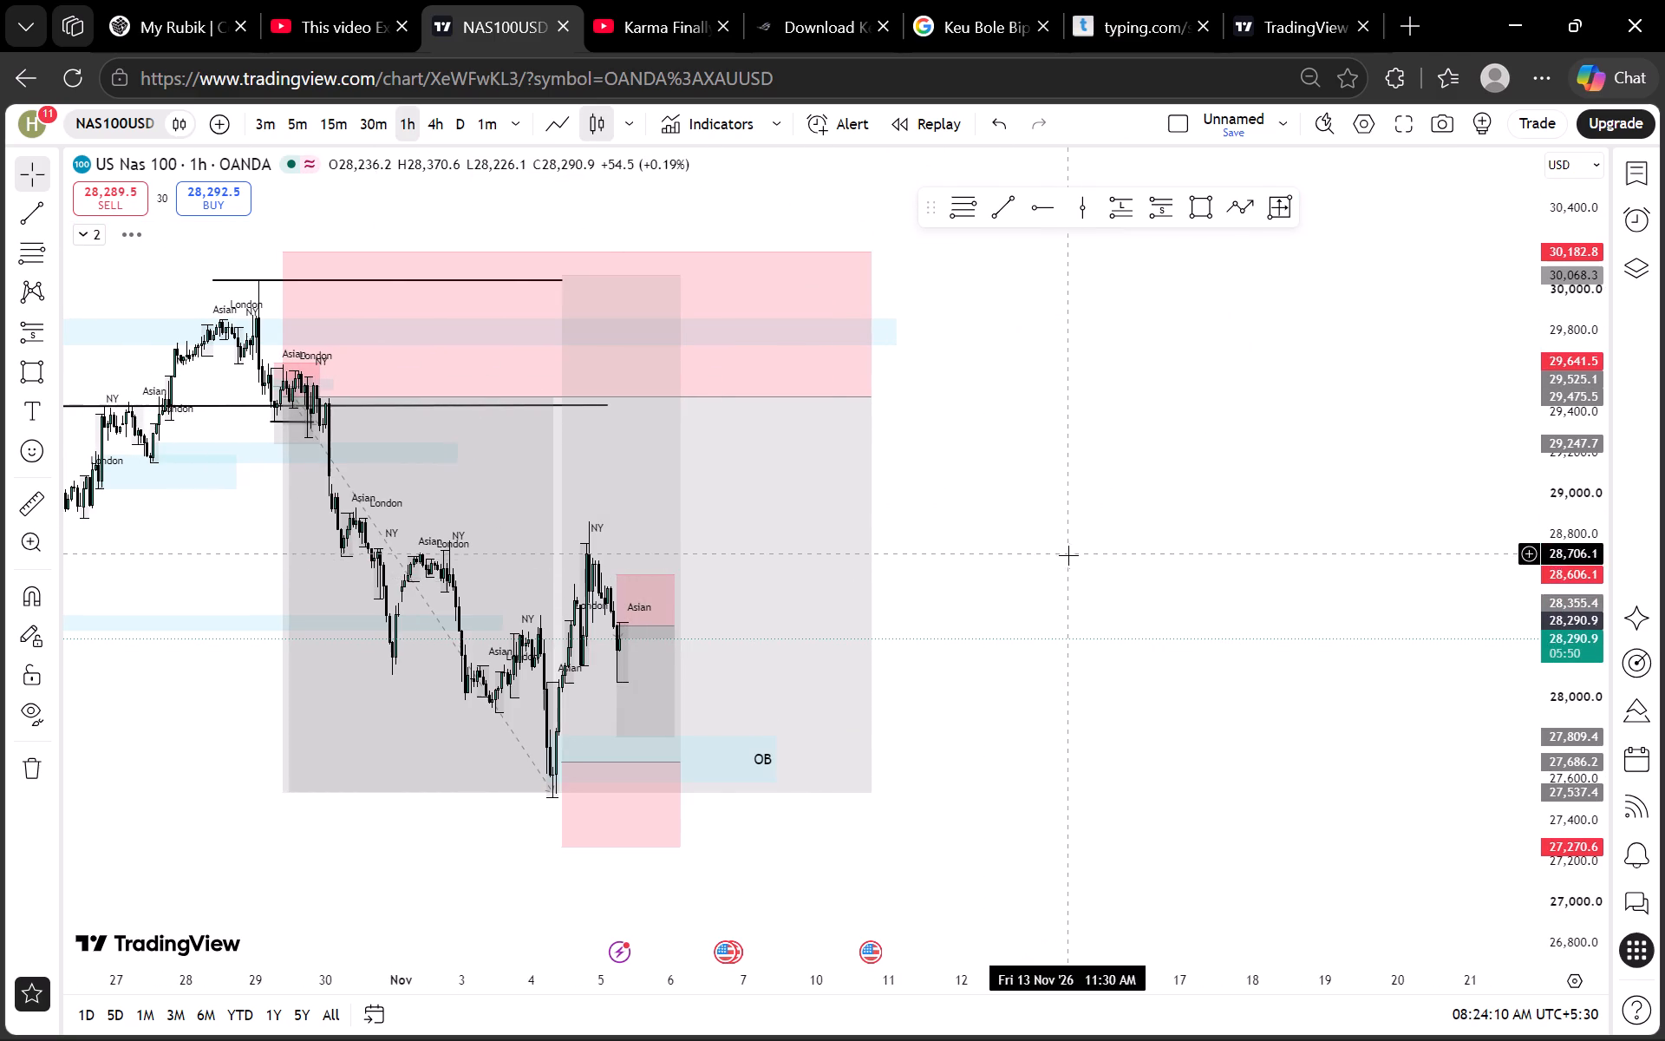
Examine the NAS100USD positions and zones on the 4-hour chart, and return to the 1-hour timeframe.
{"action": "left_click", "coordinate": [432, 122]}
{"action": "scroll", "coordinate": [1042, 492], "scroll_direction": "up", "scroll_amount": 5}
{"action": "left_click_drag", "start_coordinate": [704, 611], "coordinate": [721, 611]}
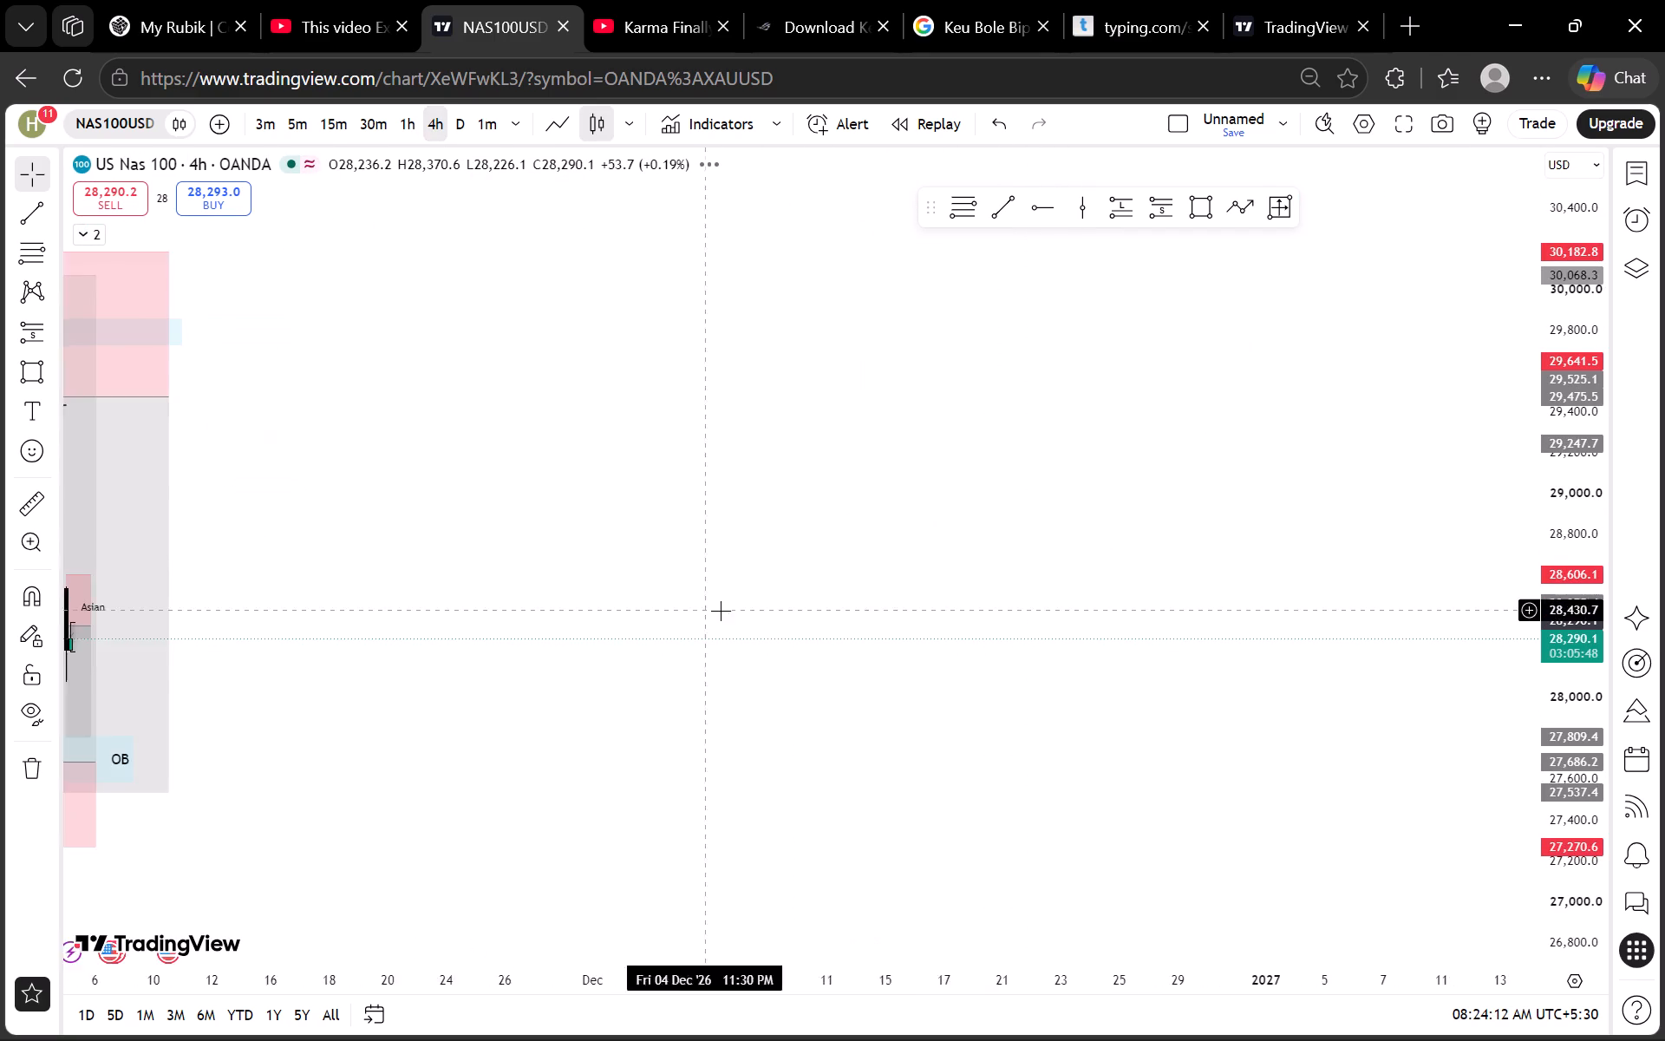
{"action": "left_click_drag", "start_coordinate": [721, 611], "coordinate": [1065, 611]}
{"action": "scroll", "coordinate": [1066, 611], "scroll_direction": "up", "scroll_amount": 4}
{"action": "left_click_drag", "start_coordinate": [808, 649], "coordinate": [1185, 636]}
{"action": "scroll", "coordinate": [1017, 690], "scroll_direction": "up", "scroll_amount": 2}
{"action": "left_click_drag", "start_coordinate": [858, 704], "coordinate": [1224, 669]}
{"action": "scroll", "coordinate": [1542, 660], "scroll_direction": "up", "scroll_amount": 2}
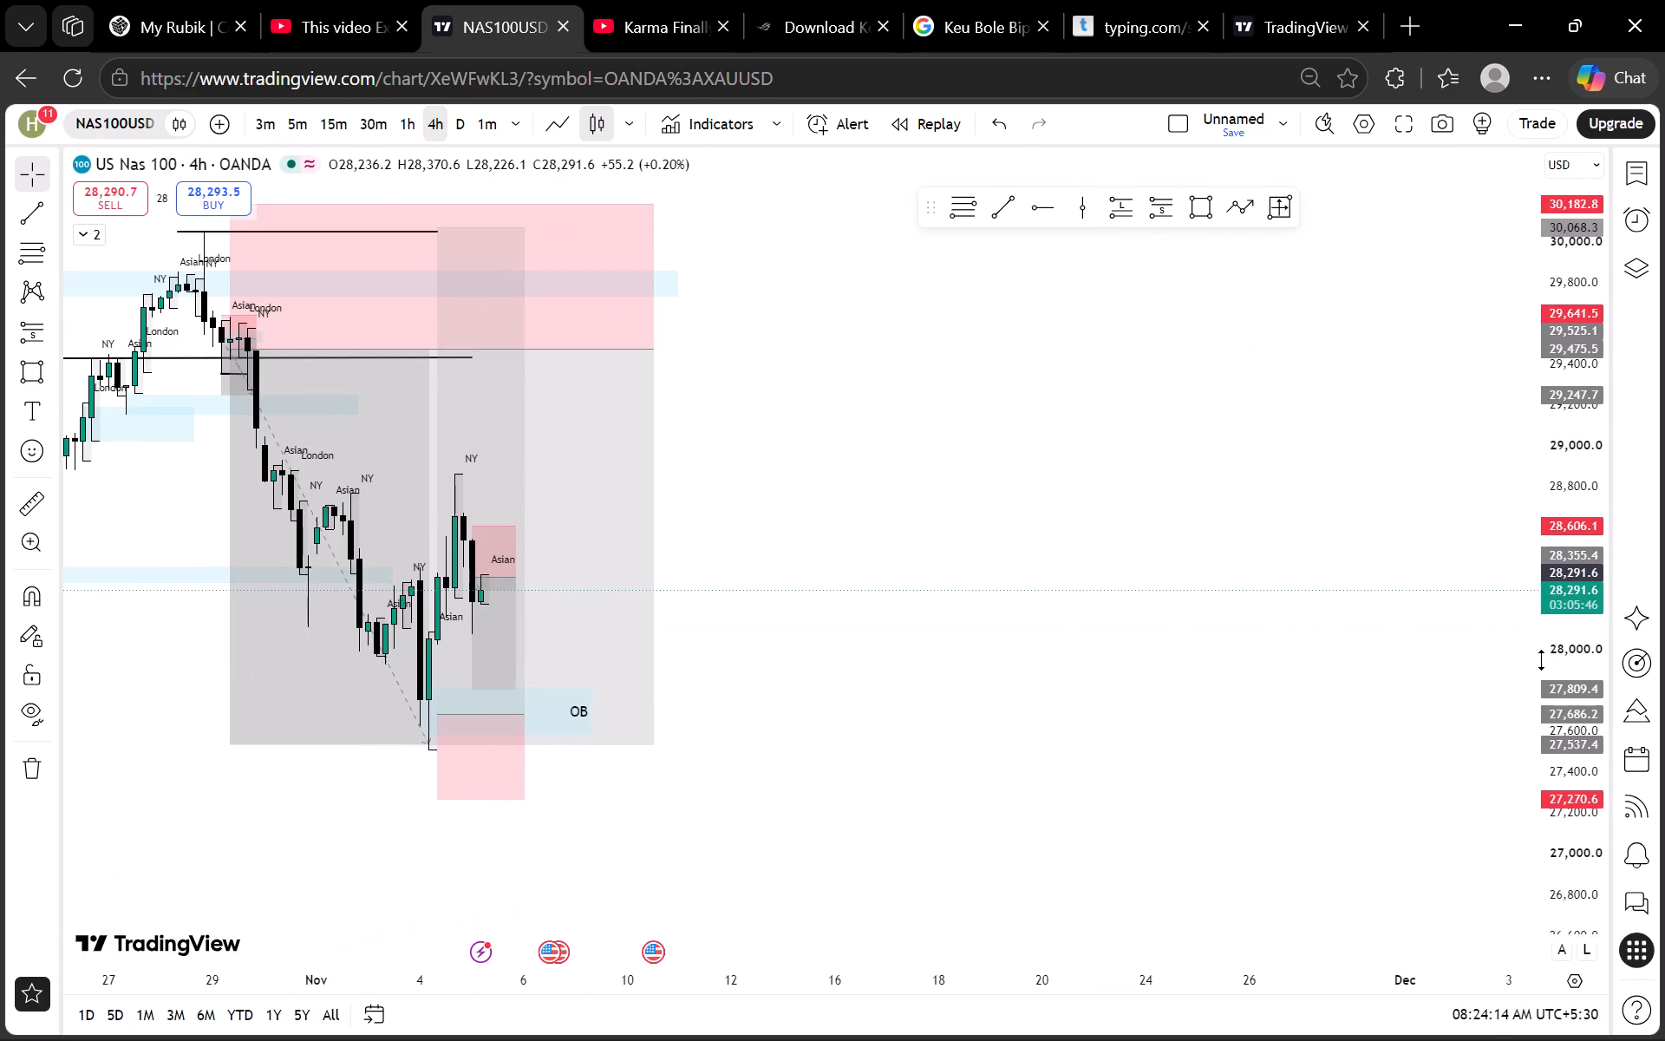
{"action": "scroll", "coordinate": [1542, 660], "scroll_direction": "up", "scroll_amount": 5}
{"action": "scroll", "coordinate": [1538, 661], "scroll_direction": "down", "scroll_amount": 6}
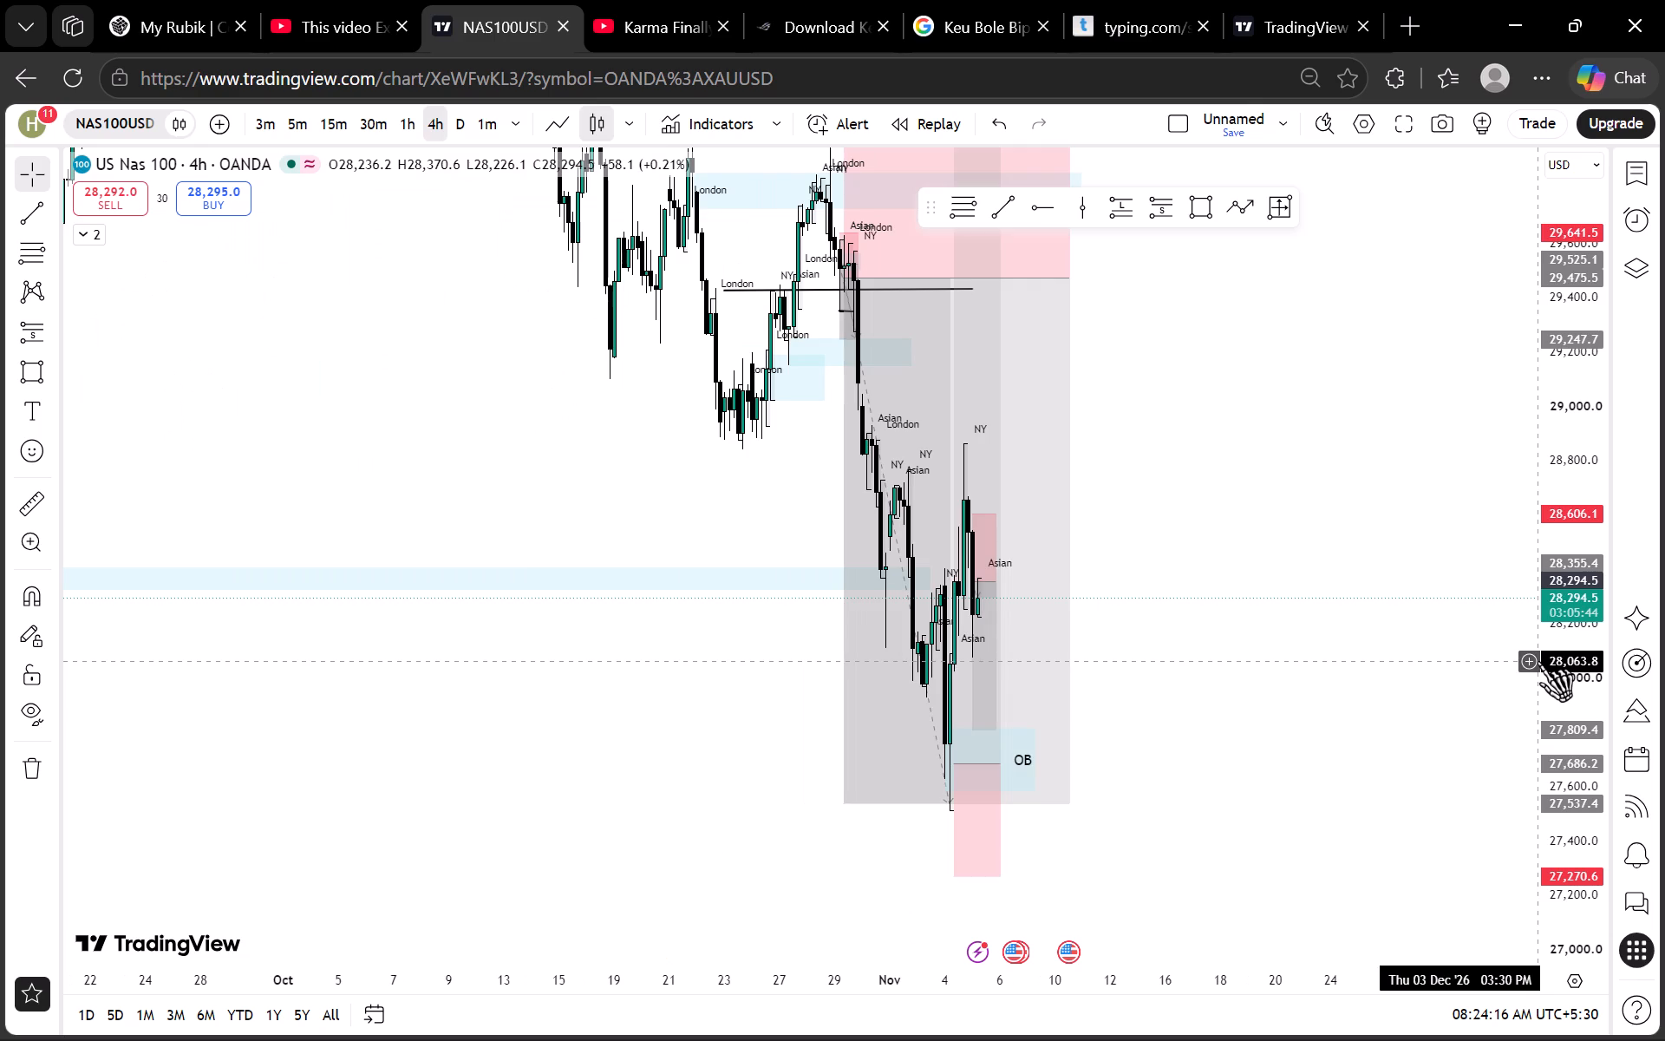
{"action": "scroll", "coordinate": [1556, 655], "scroll_direction": "down", "scroll_amount": 5}
{"action": "scroll", "coordinate": [1397, 697], "scroll_direction": "up", "scroll_amount": 6}
{"action": "left_click", "coordinate": [402, 120]}
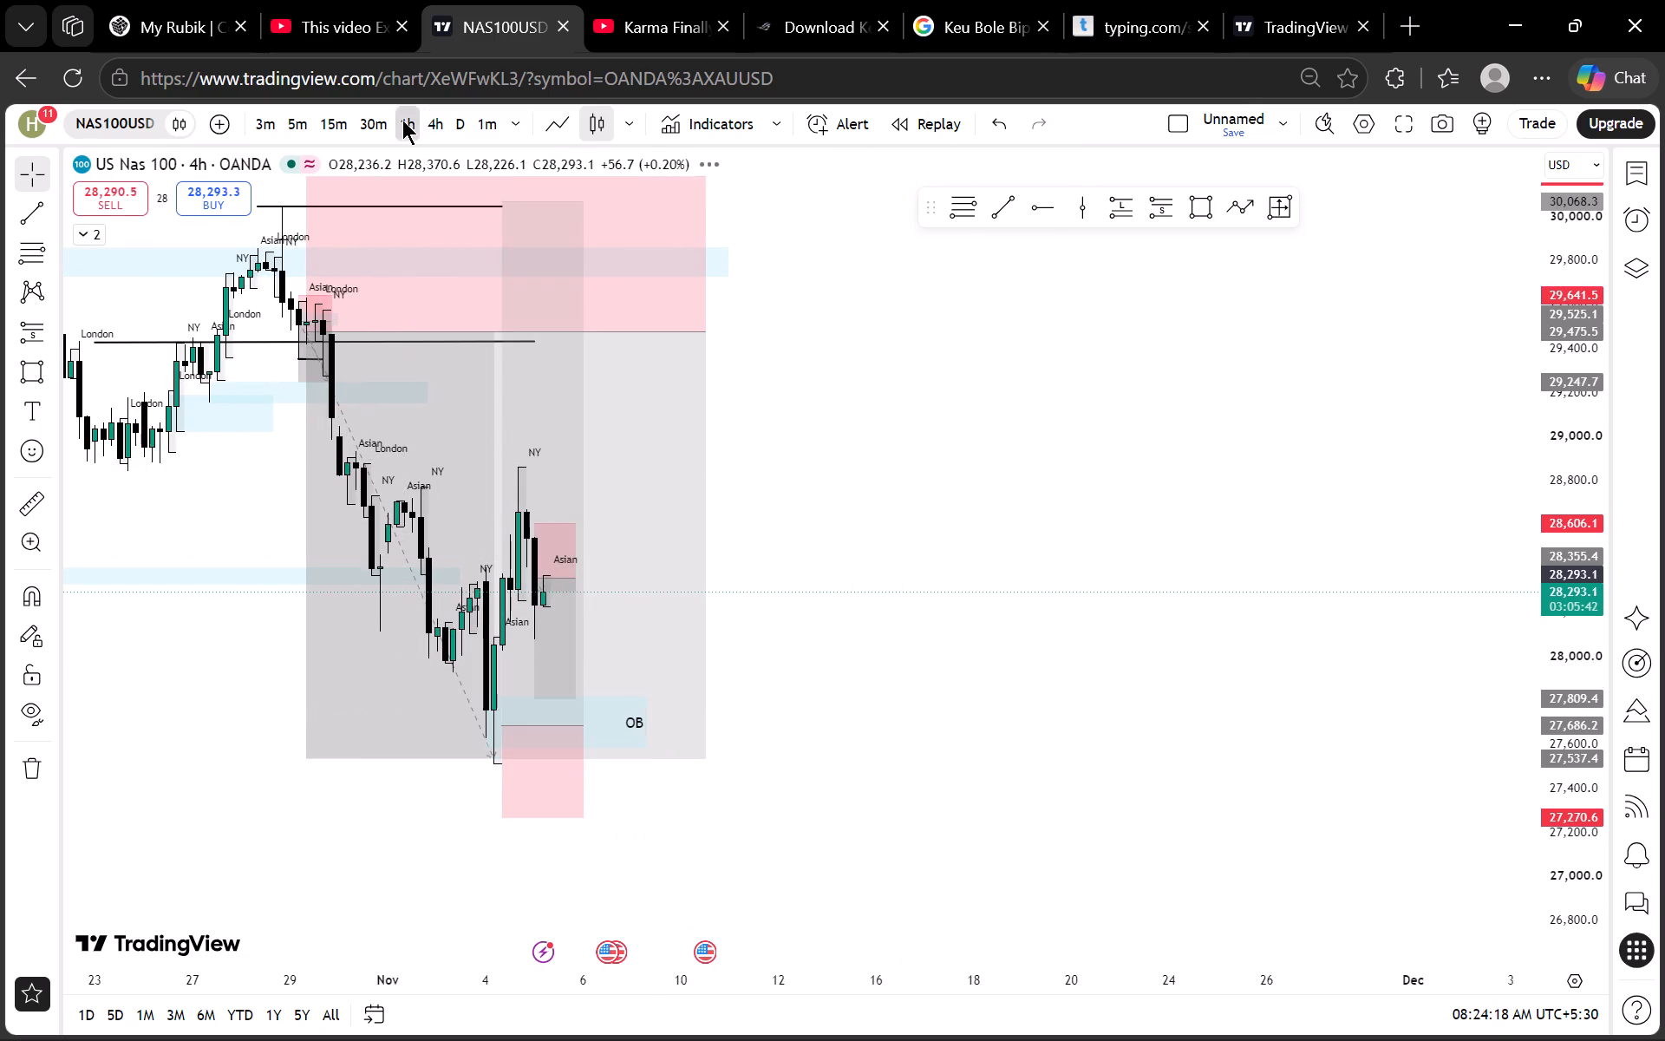
Open the DXY chart from the watchlist and mark the 5 Nov gap with a rectangle from about 101.23 to 101.06 on the 1-hour timeframe.
{"action": "scroll", "coordinate": [571, 555], "scroll_direction": "down", "scroll_amount": 2}
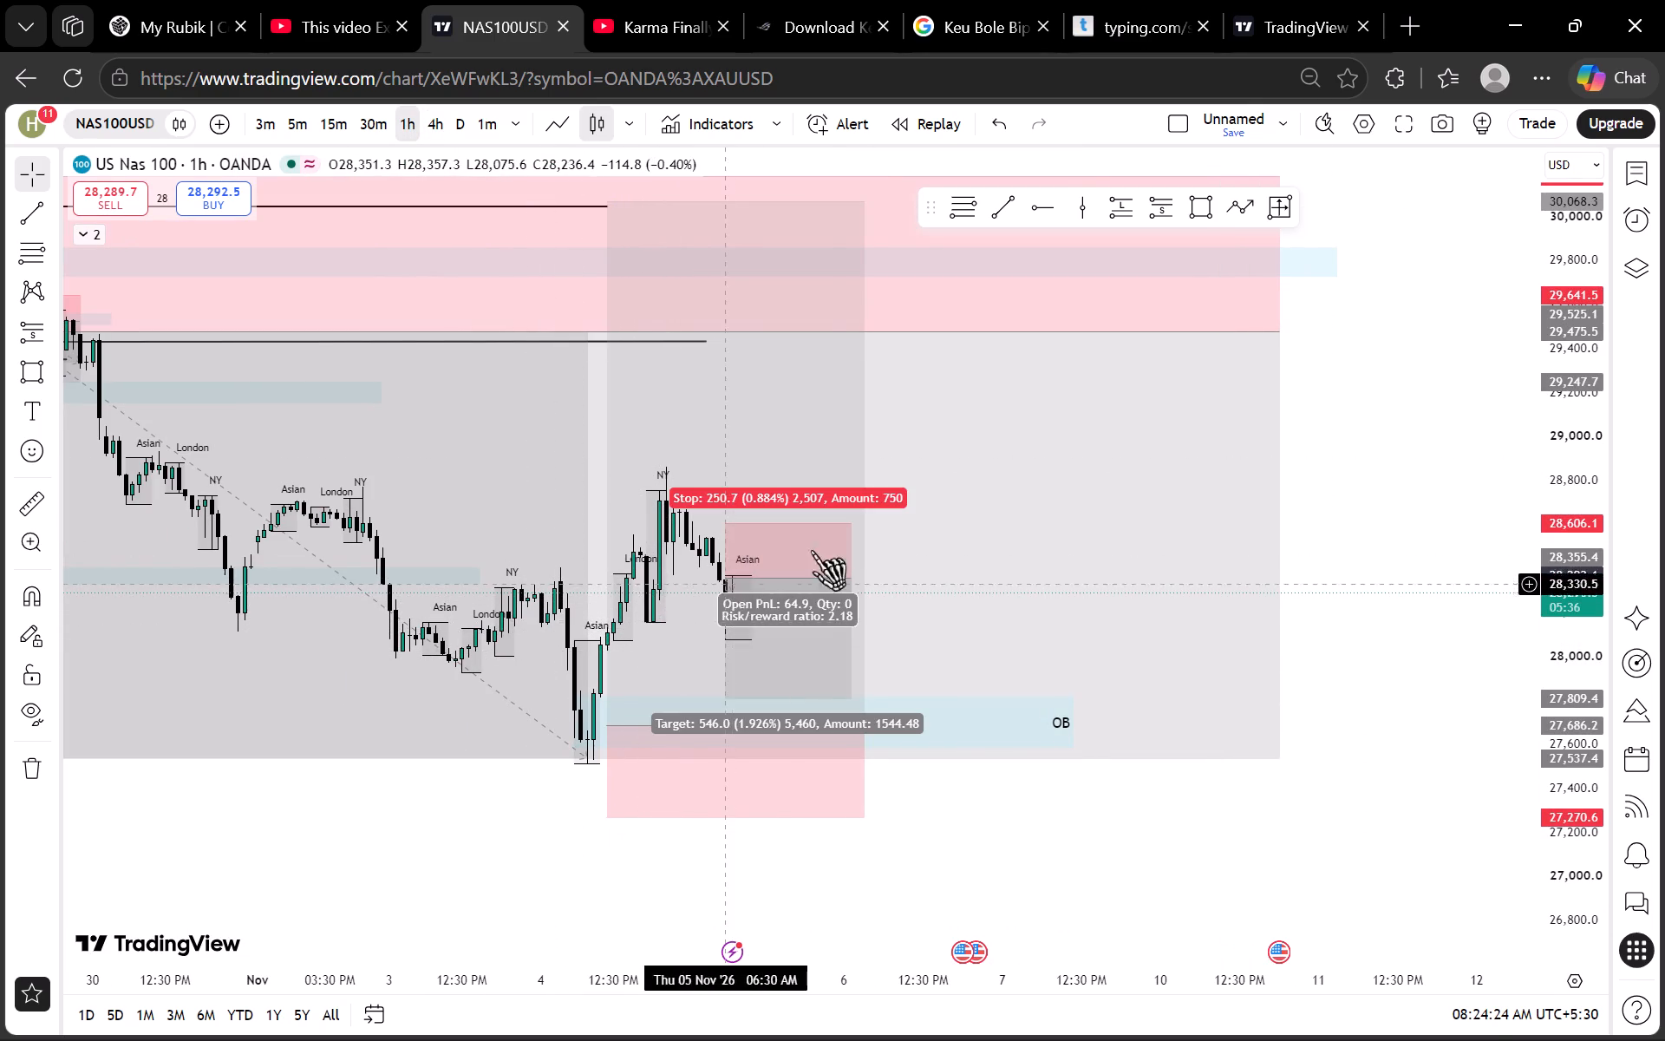
{"action": "left_click", "coordinate": [1637, 171]}
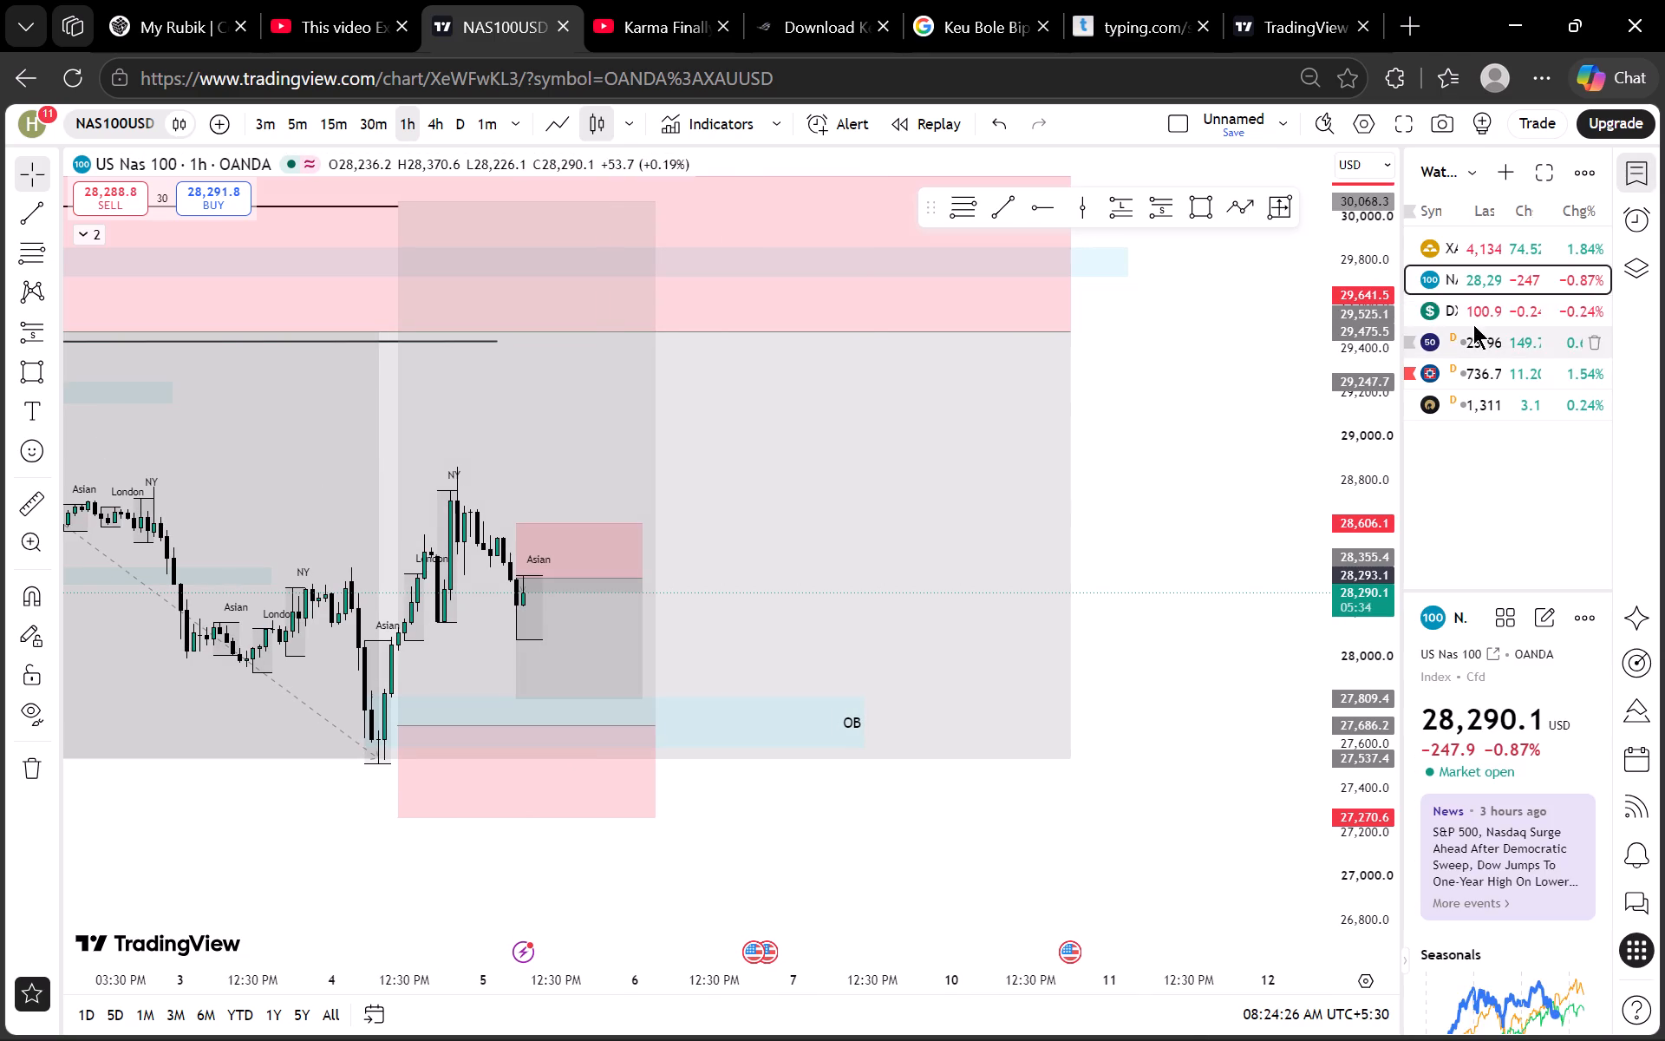
{"action": "left_click", "coordinate": [1473, 324]}
{"action": "scroll", "coordinate": [1362, 524], "scroll_direction": "down", "scroll_amount": 11}
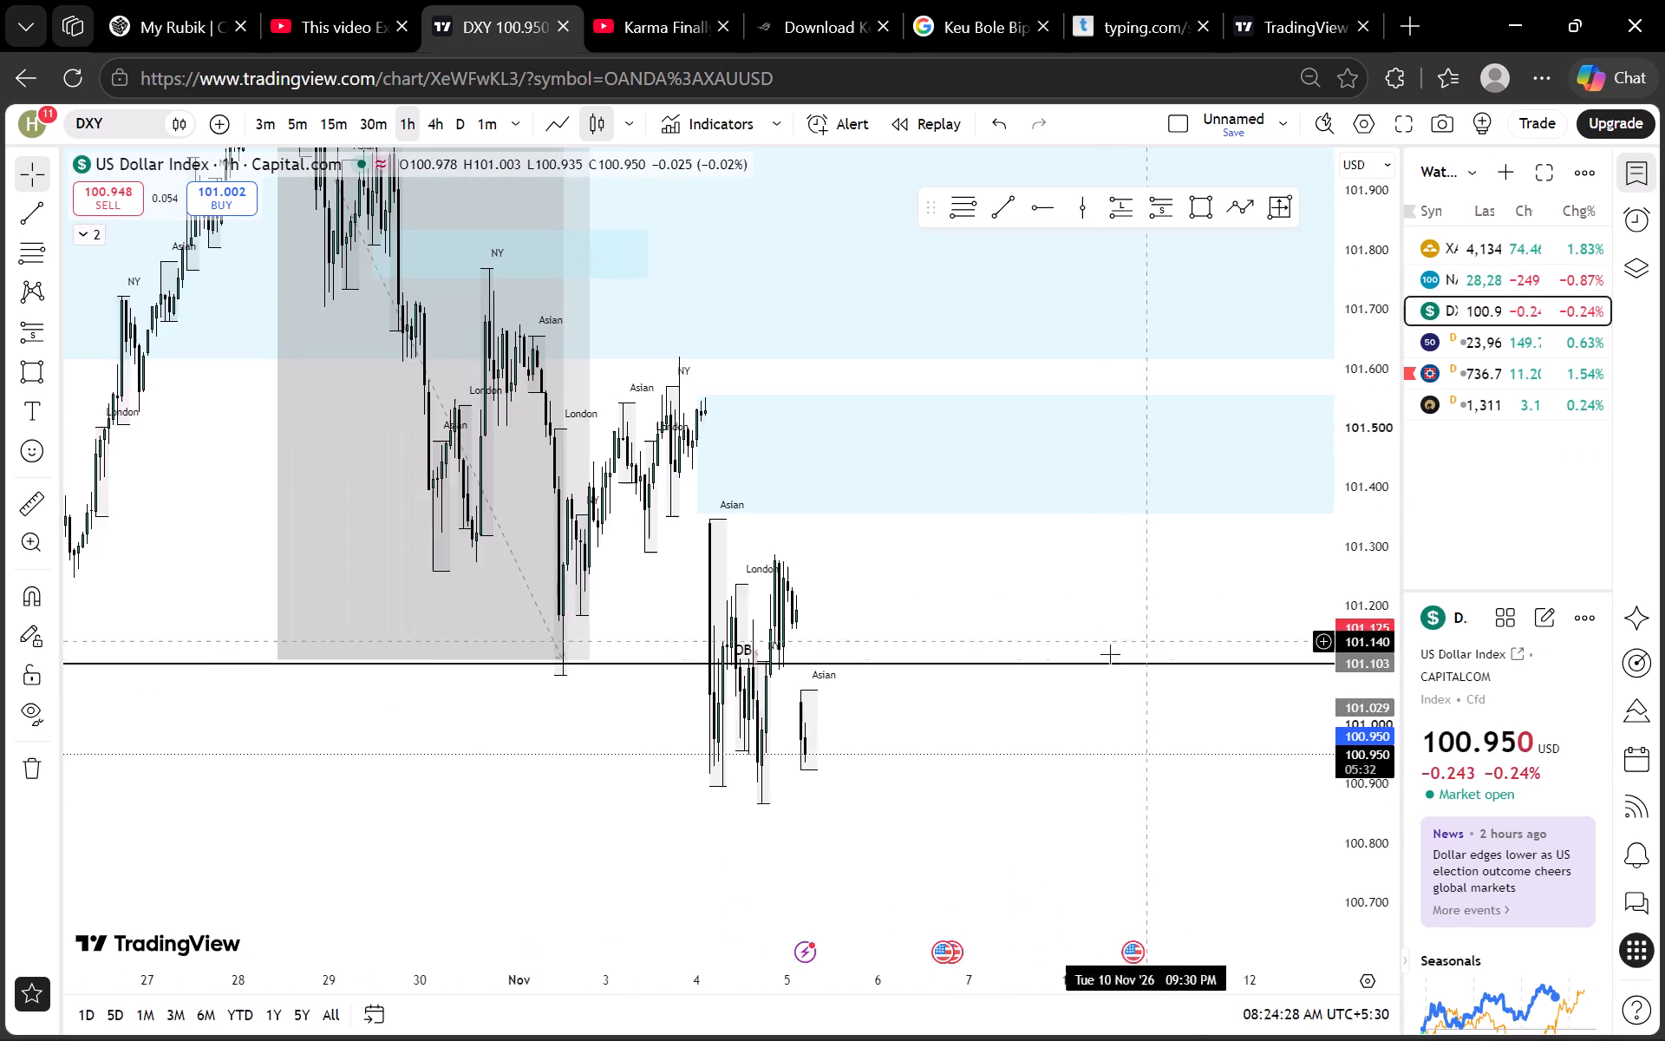
{"action": "scroll", "coordinate": [1110, 654], "scroll_direction": "down", "scroll_amount": 4}
{"action": "left_click_drag", "start_coordinate": [1048, 770], "coordinate": [1046, 619]}
{"action": "scroll", "coordinate": [1378, 592], "scroll_direction": "down", "scroll_amount": 14}
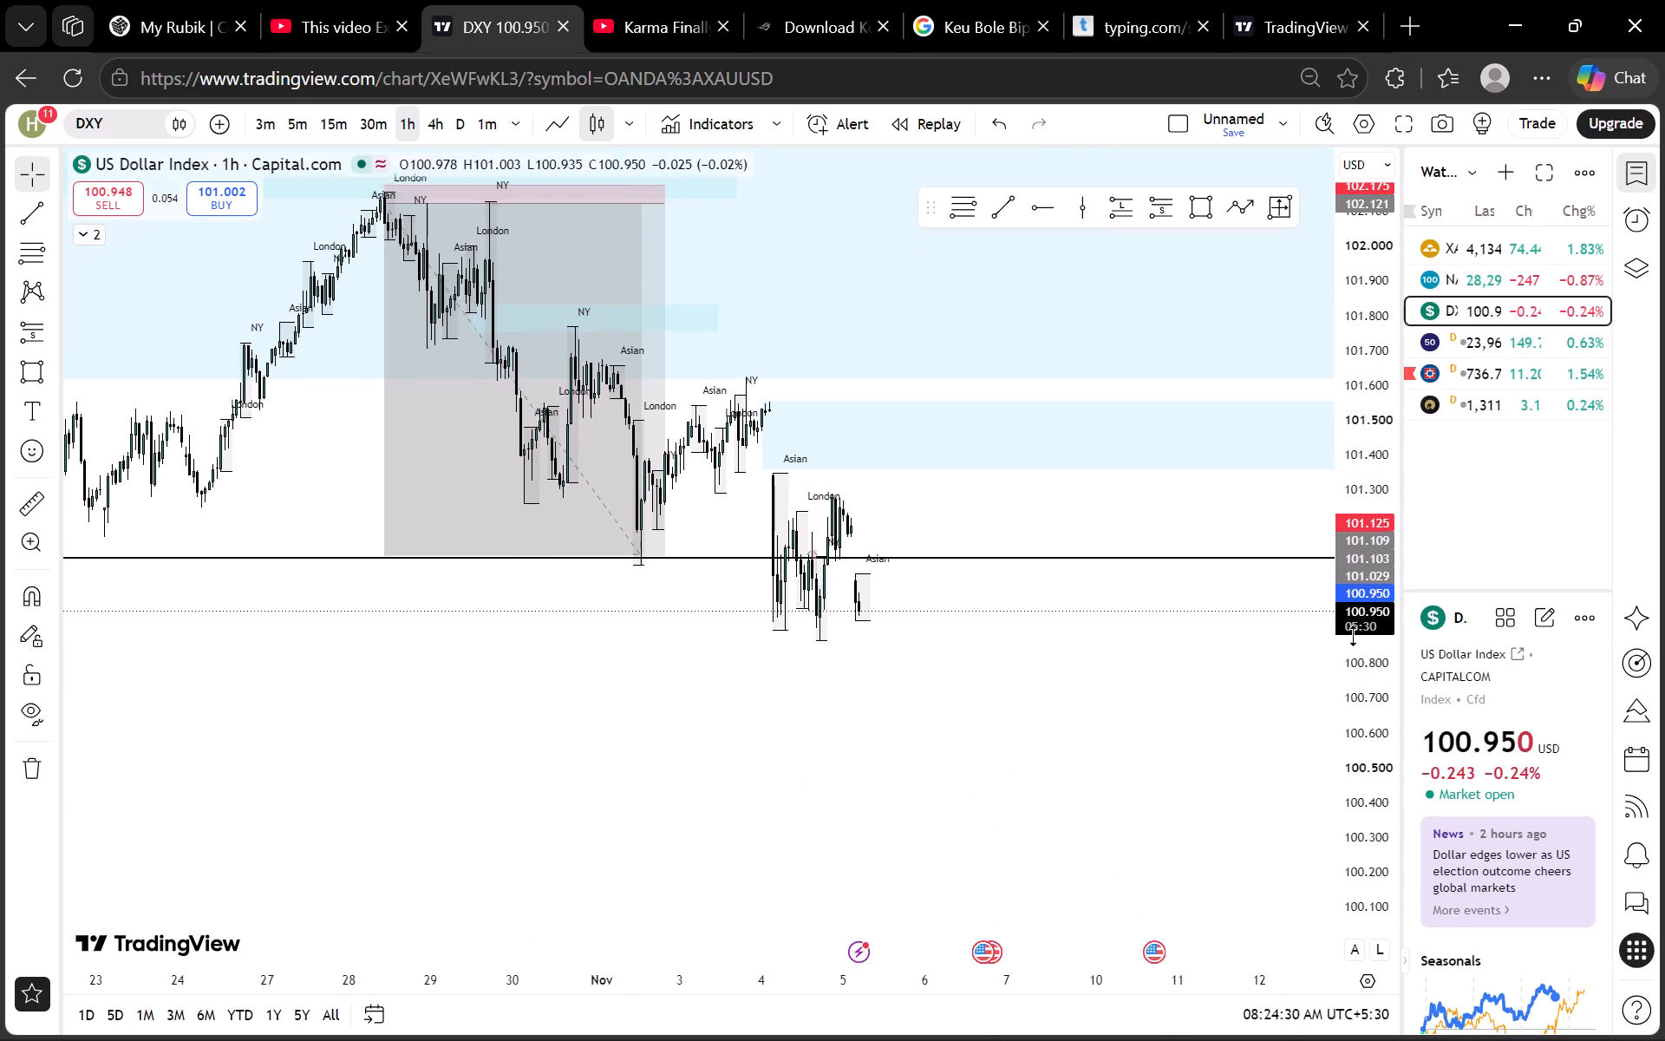
{"action": "scroll", "coordinate": [1307, 649], "scroll_direction": "up", "scroll_amount": 5}
{"action": "scroll", "coordinate": [671, 579], "scroll_direction": "down", "scroll_amount": 1}
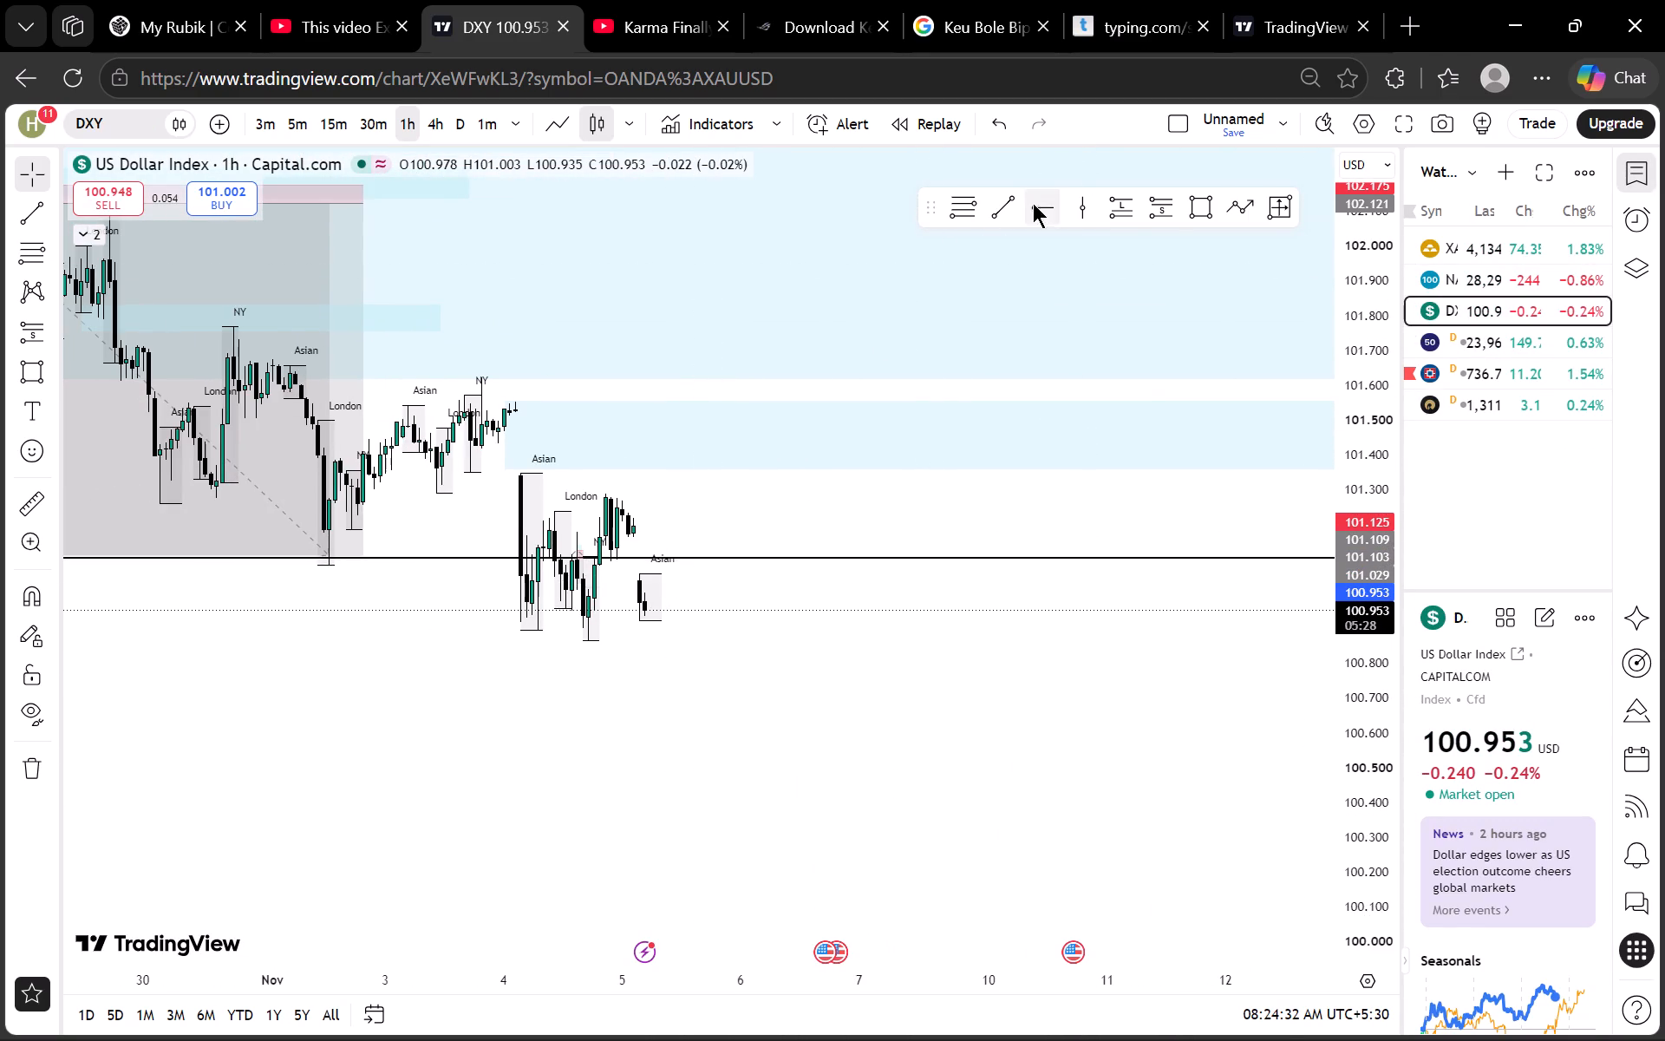
{"action": "left_click", "coordinate": [1197, 193]}
{"action": "left_click", "coordinate": [624, 514]}
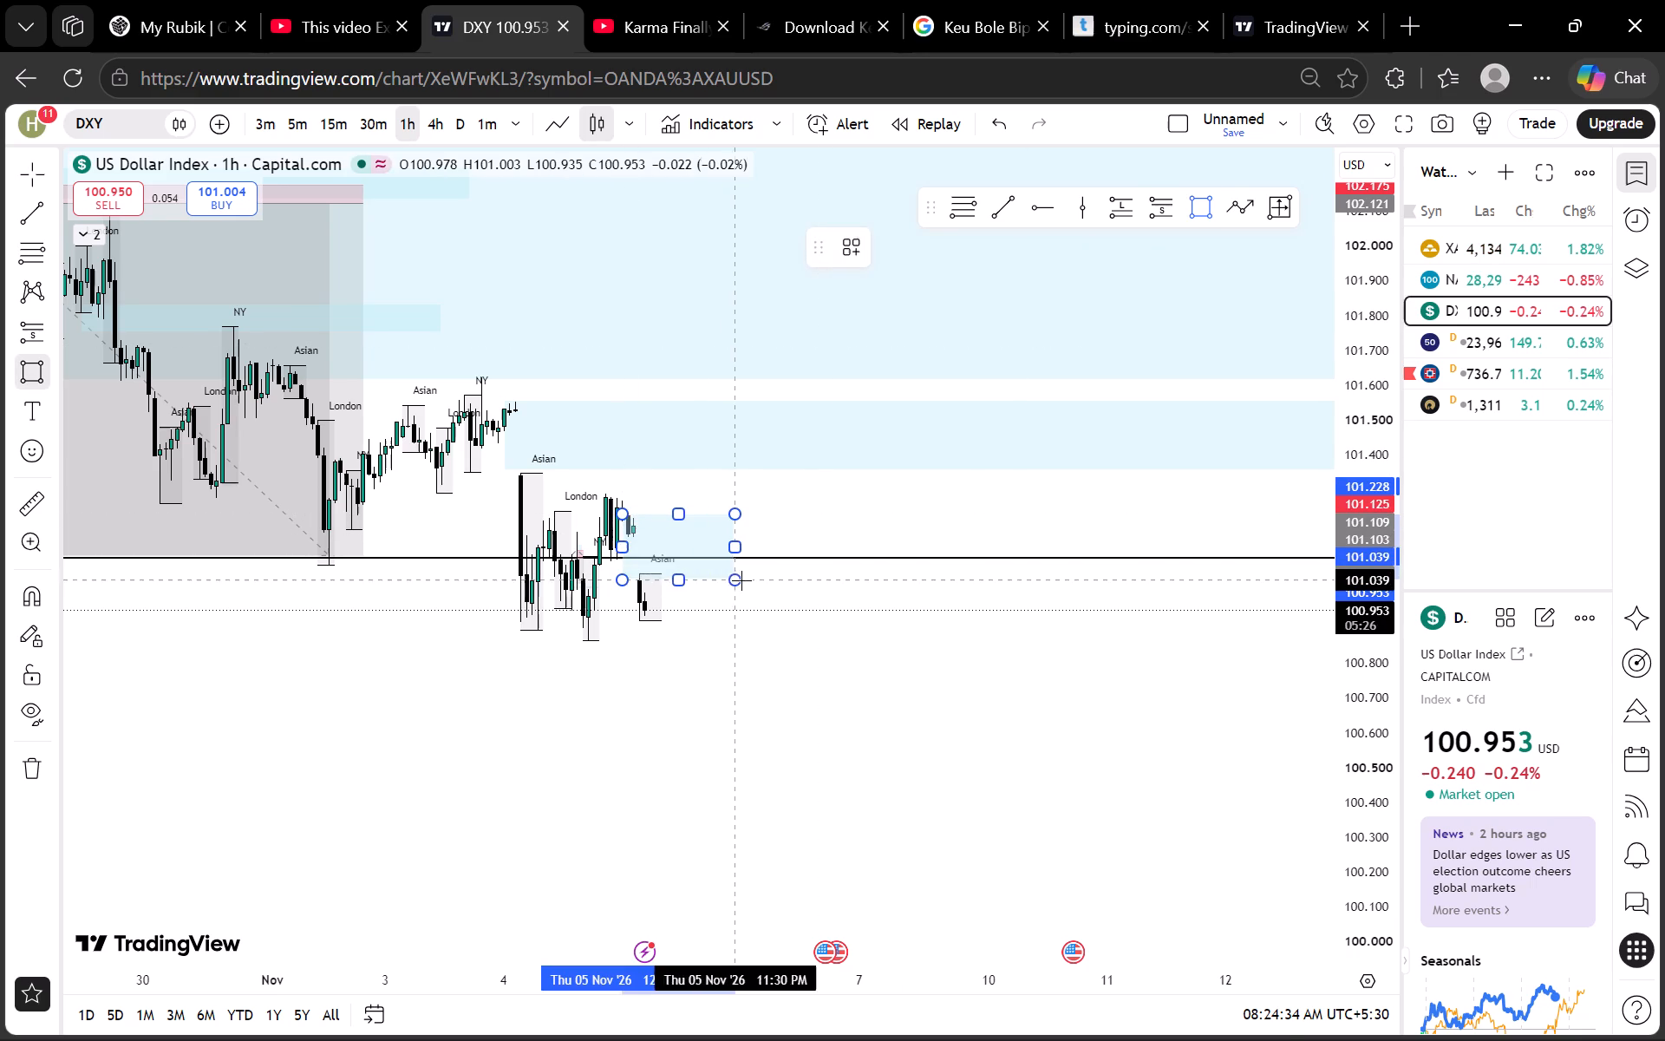
{"action": "left_click", "coordinate": [746, 576]}
{"action": "left_click", "coordinate": [809, 609]}
Examine DXY's session structure, gap zones and the horizontal level on the 15-minute timeframe.
{"action": "left_click", "coordinate": [329, 122]}
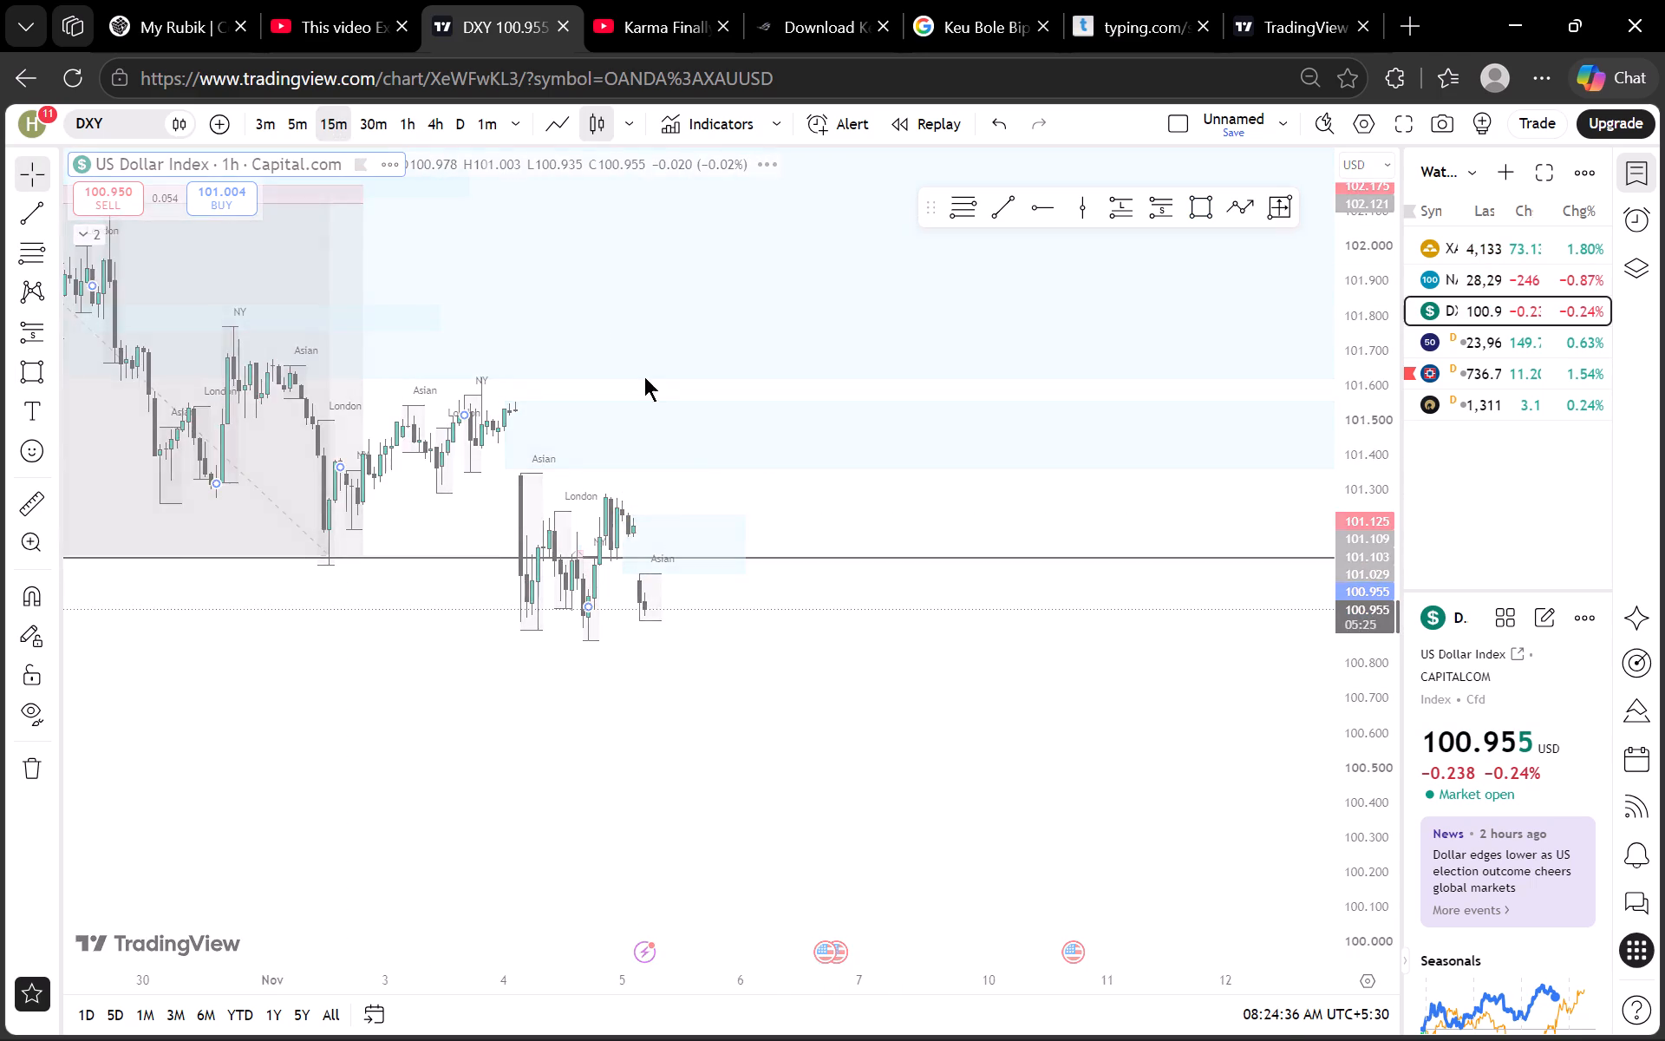
{"action": "scroll", "coordinate": [697, 467], "scroll_direction": "down", "scroll_amount": 6}
{"action": "scroll", "coordinate": [1374, 608], "scroll_direction": "up", "scroll_amount": 14}
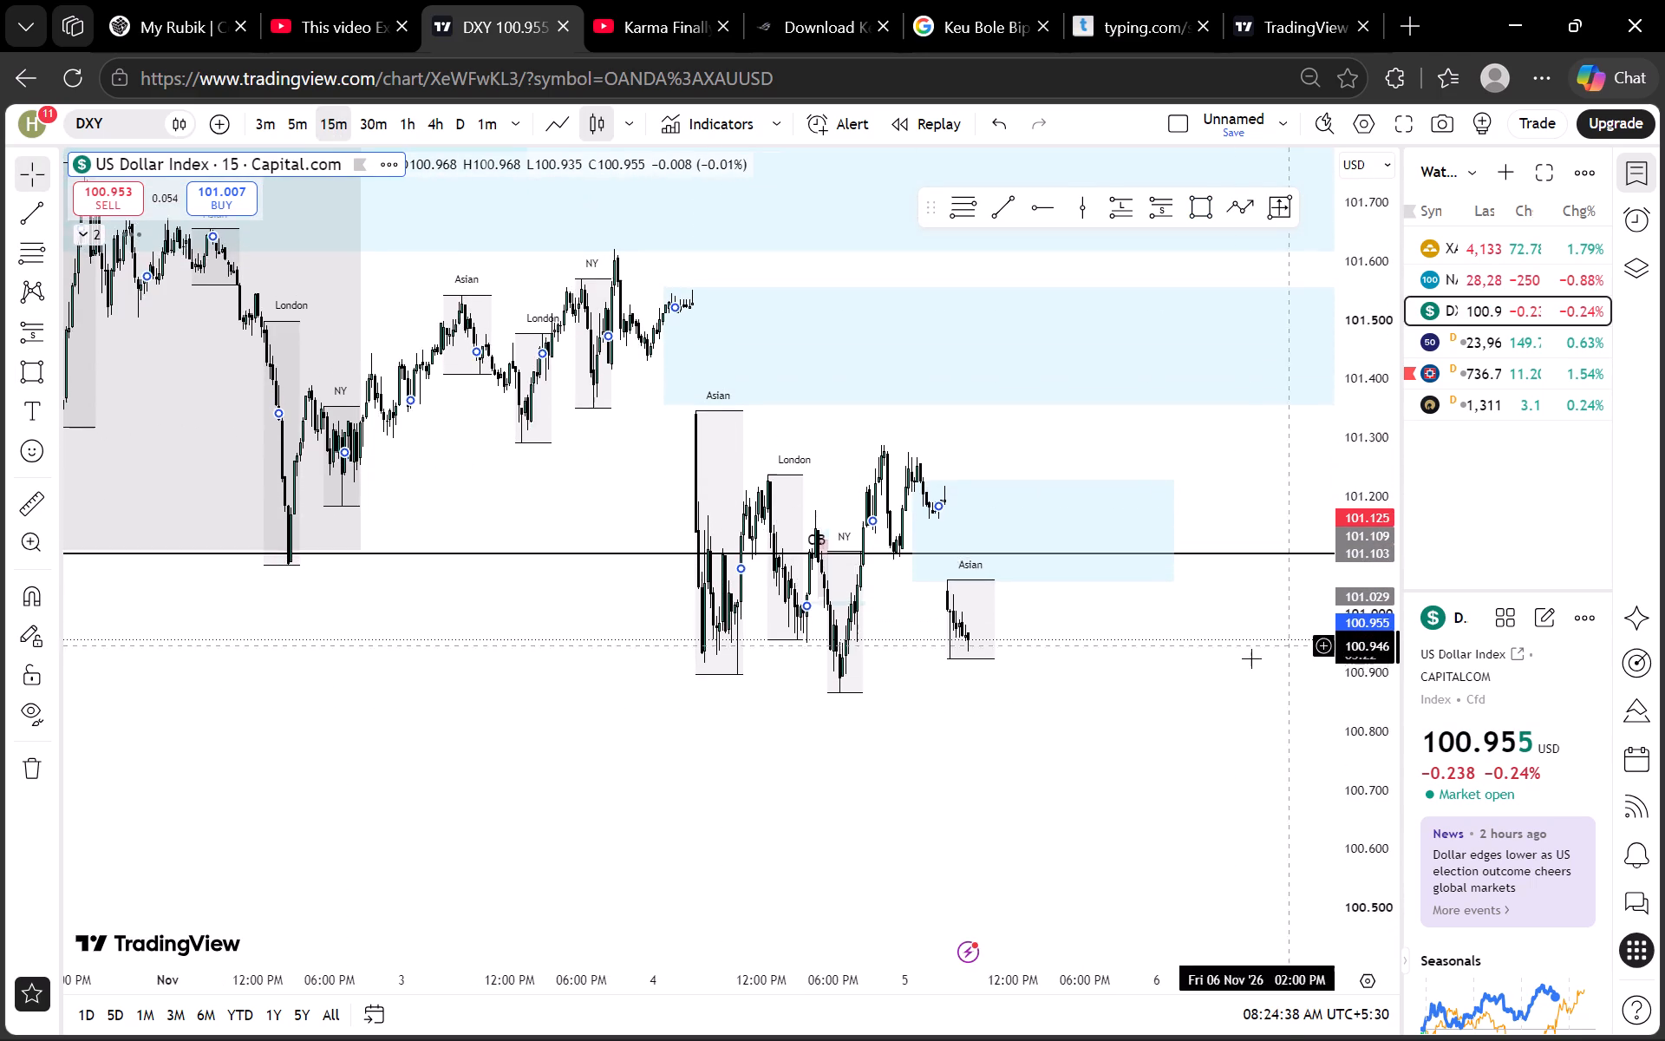
{"action": "scroll", "coordinate": [1251, 658], "scroll_direction": "up", "scroll_amount": 3}
{"action": "scroll", "coordinate": [1323, 579], "scroll_direction": "down", "scroll_amount": 15}
{"action": "scroll", "coordinate": [1234, 712], "scroll_direction": "up", "scroll_amount": 4}
{"action": "scroll", "coordinate": [1290, 658], "scroll_direction": "down", "scroll_amount": 4}
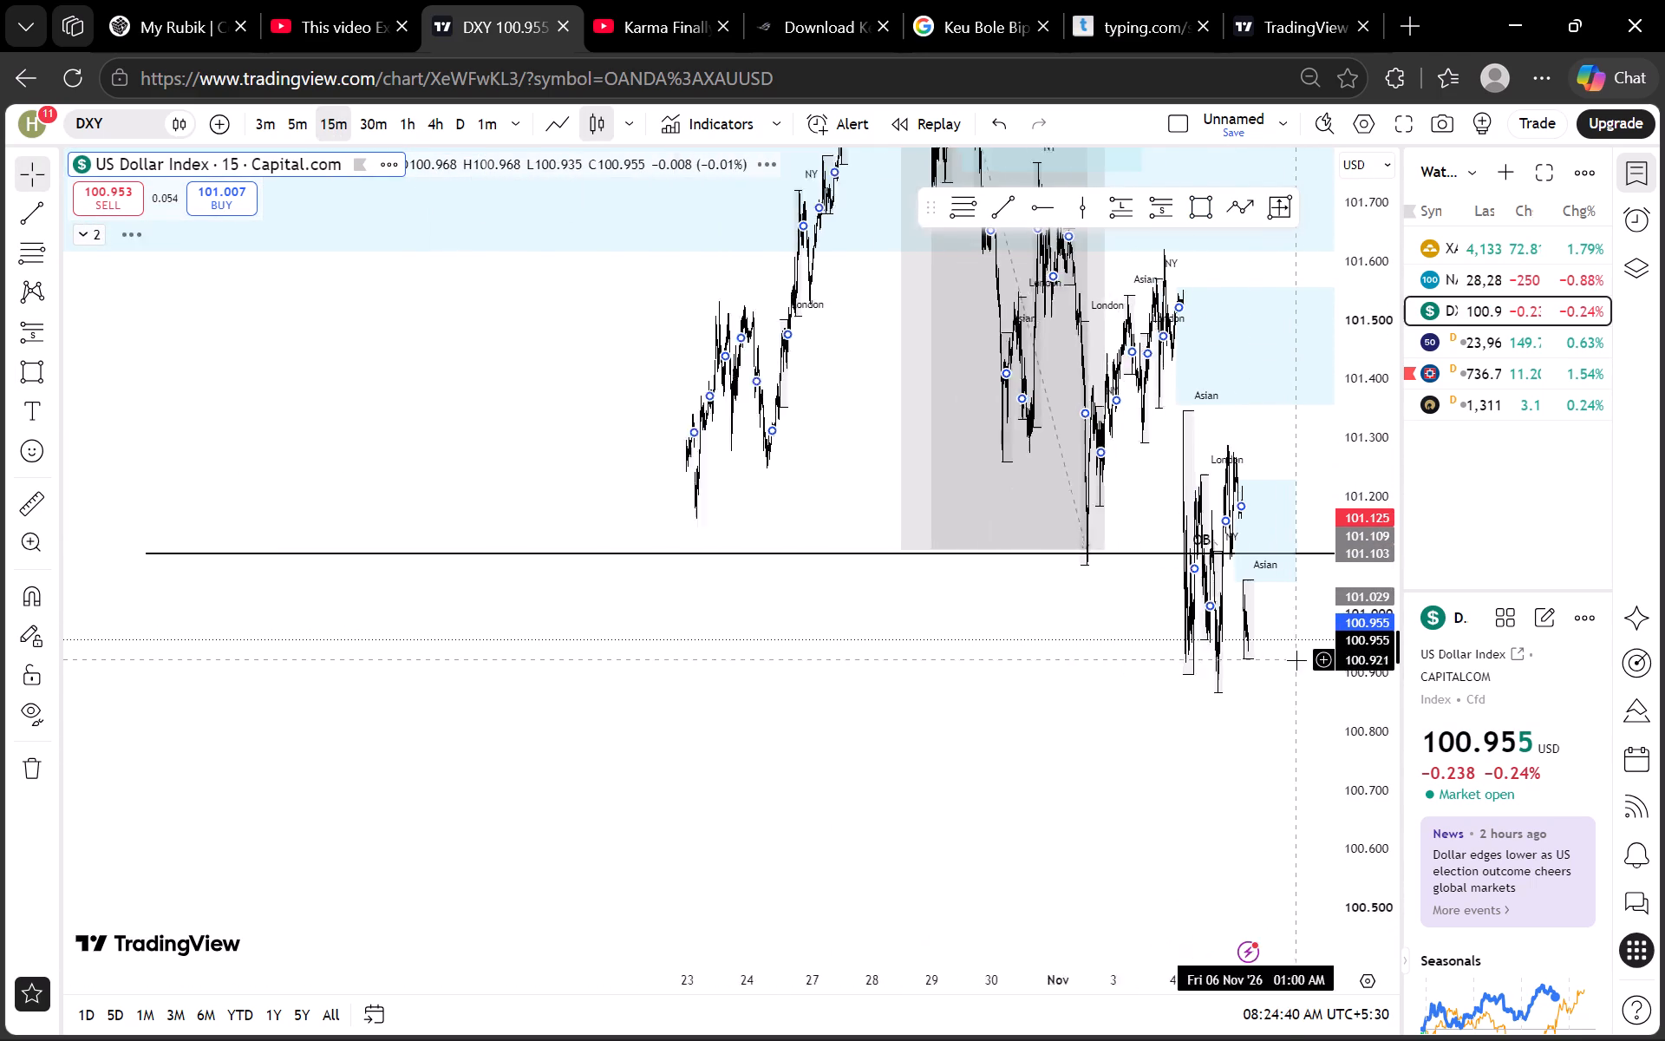
{"action": "scroll", "coordinate": [1296, 660], "scroll_direction": "down", "scroll_amount": 8}
{"action": "scroll", "coordinate": [1081, 743], "scroll_direction": "up", "scroll_amount": 7}
Examine the marked zones, positions and recent price action on the RELIANCE and HDFCBANK 15-minute charts.
{"action": "left_click", "coordinate": [1468, 390]}
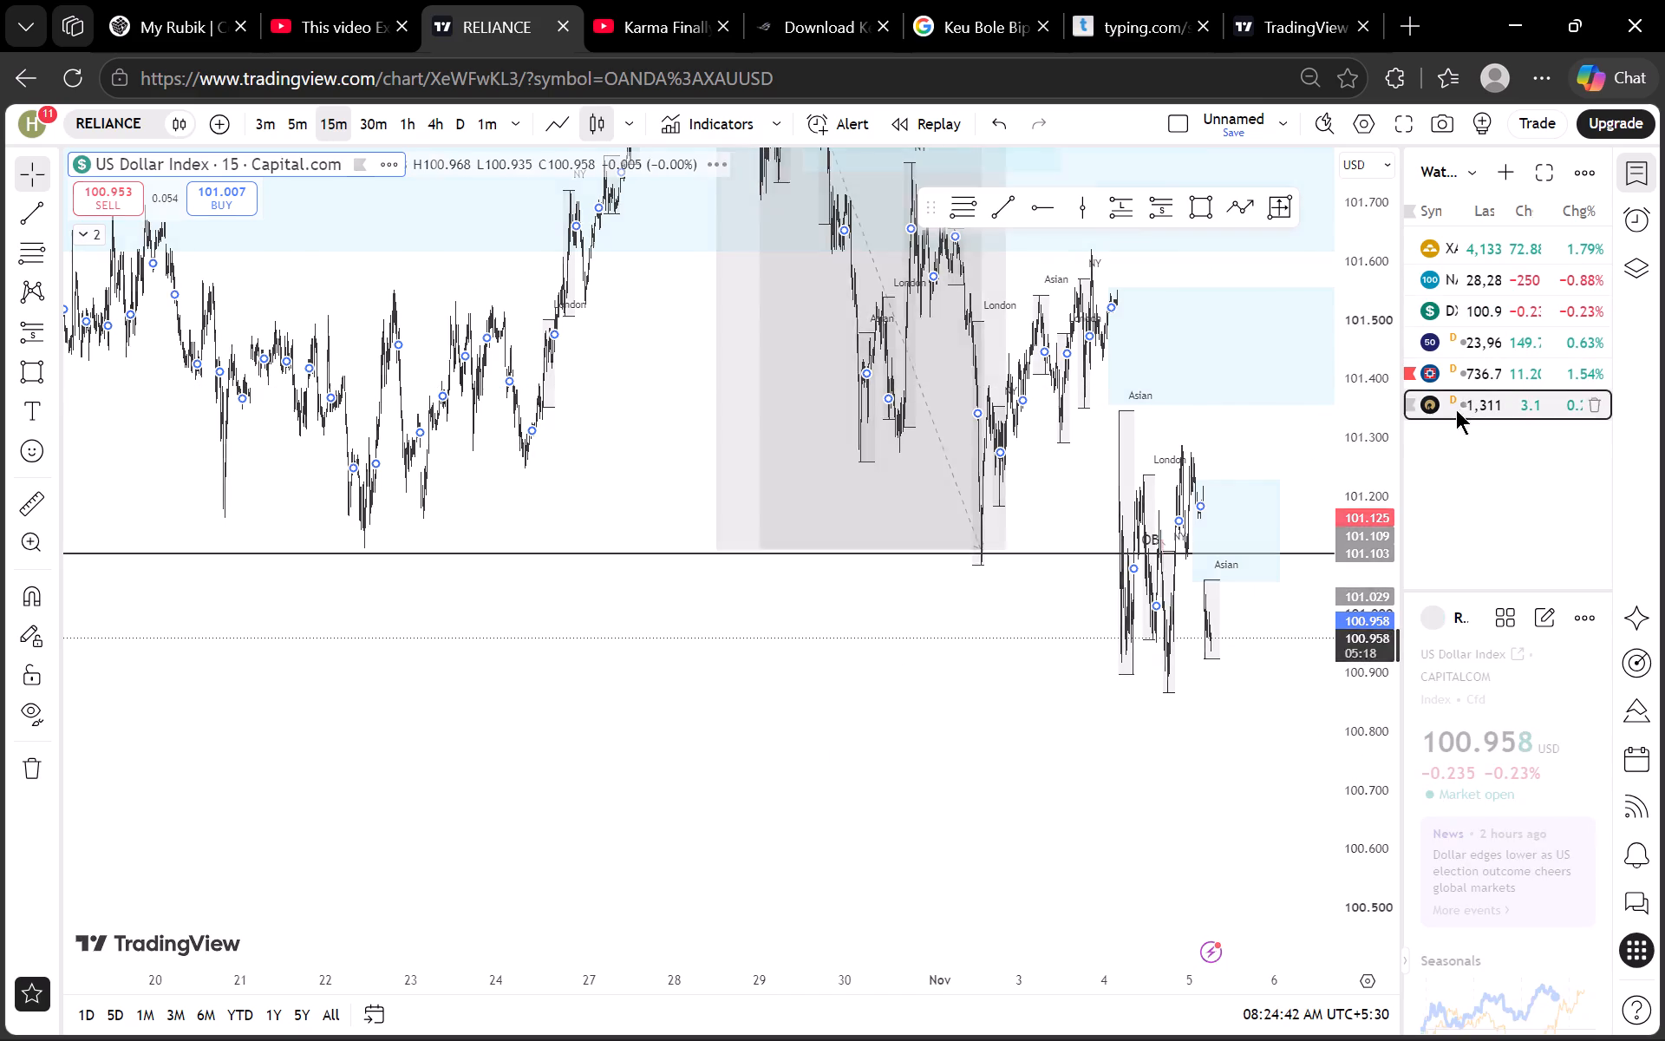
{"action": "scroll", "coordinate": [1350, 536], "scroll_direction": "down", "scroll_amount": 12}
{"action": "scroll", "coordinate": [1205, 514], "scroll_direction": "up", "scroll_amount": 4}
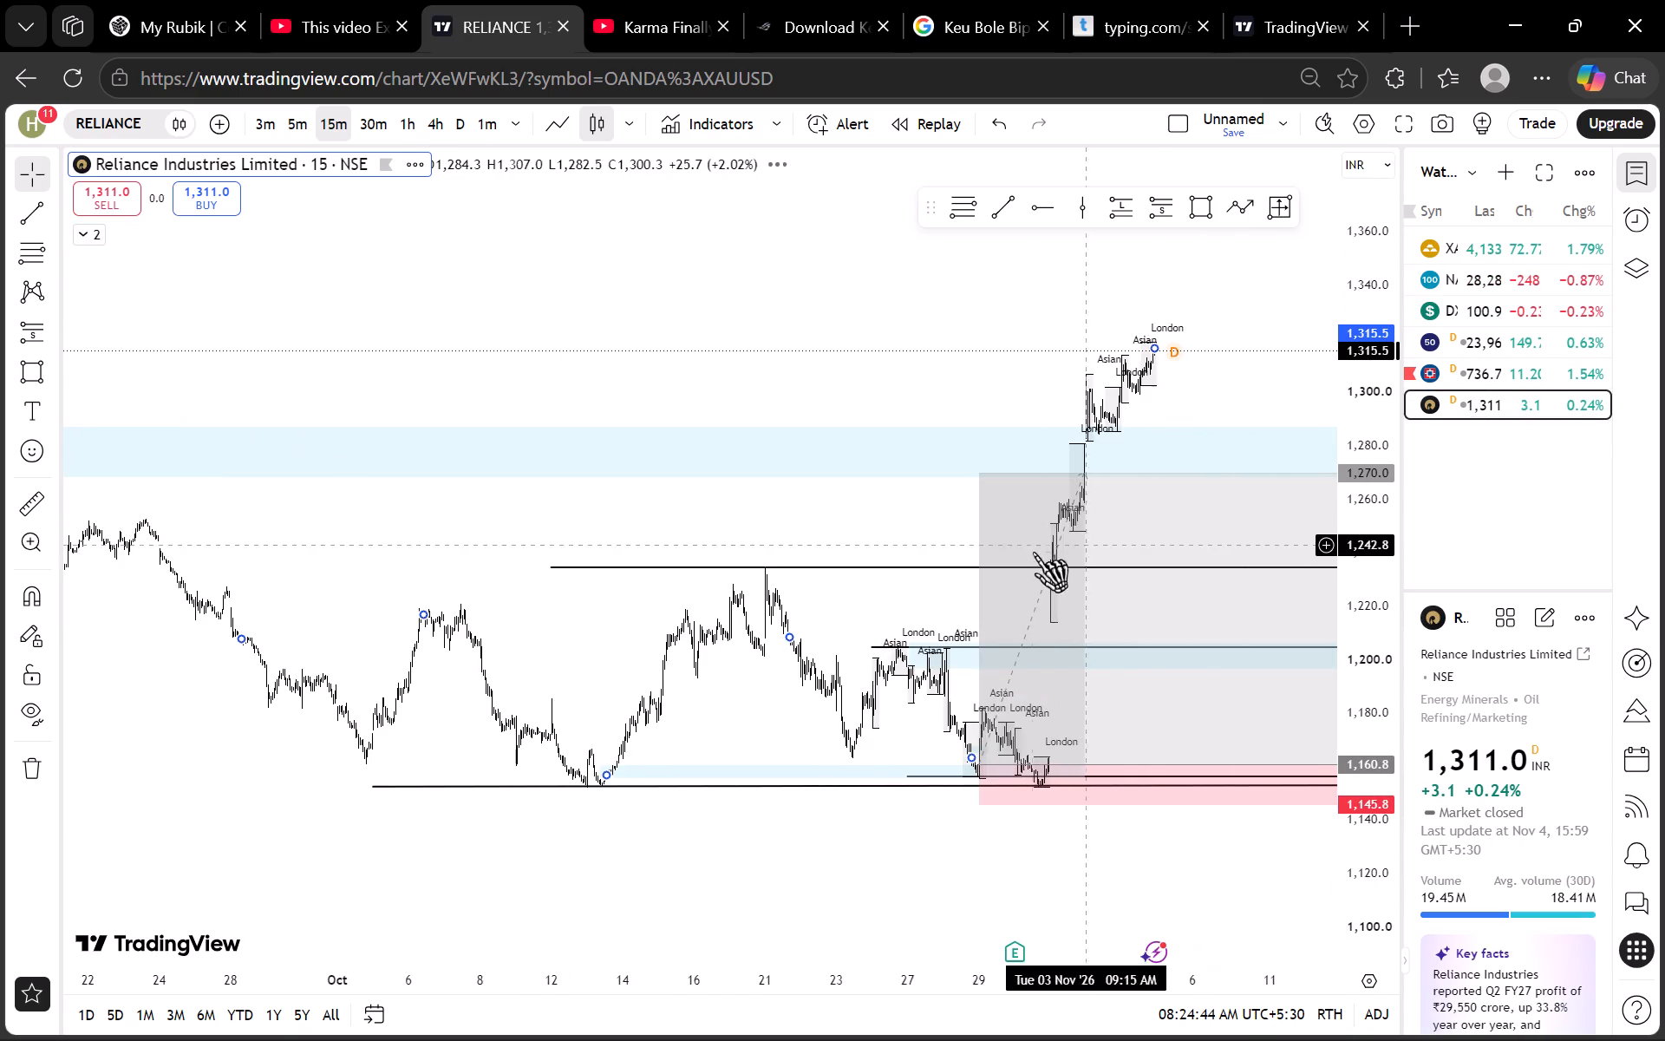
{"action": "left_click_drag", "start_coordinate": [883, 357], "coordinate": [580, 424]}
{"action": "left_click", "coordinate": [1455, 387]}
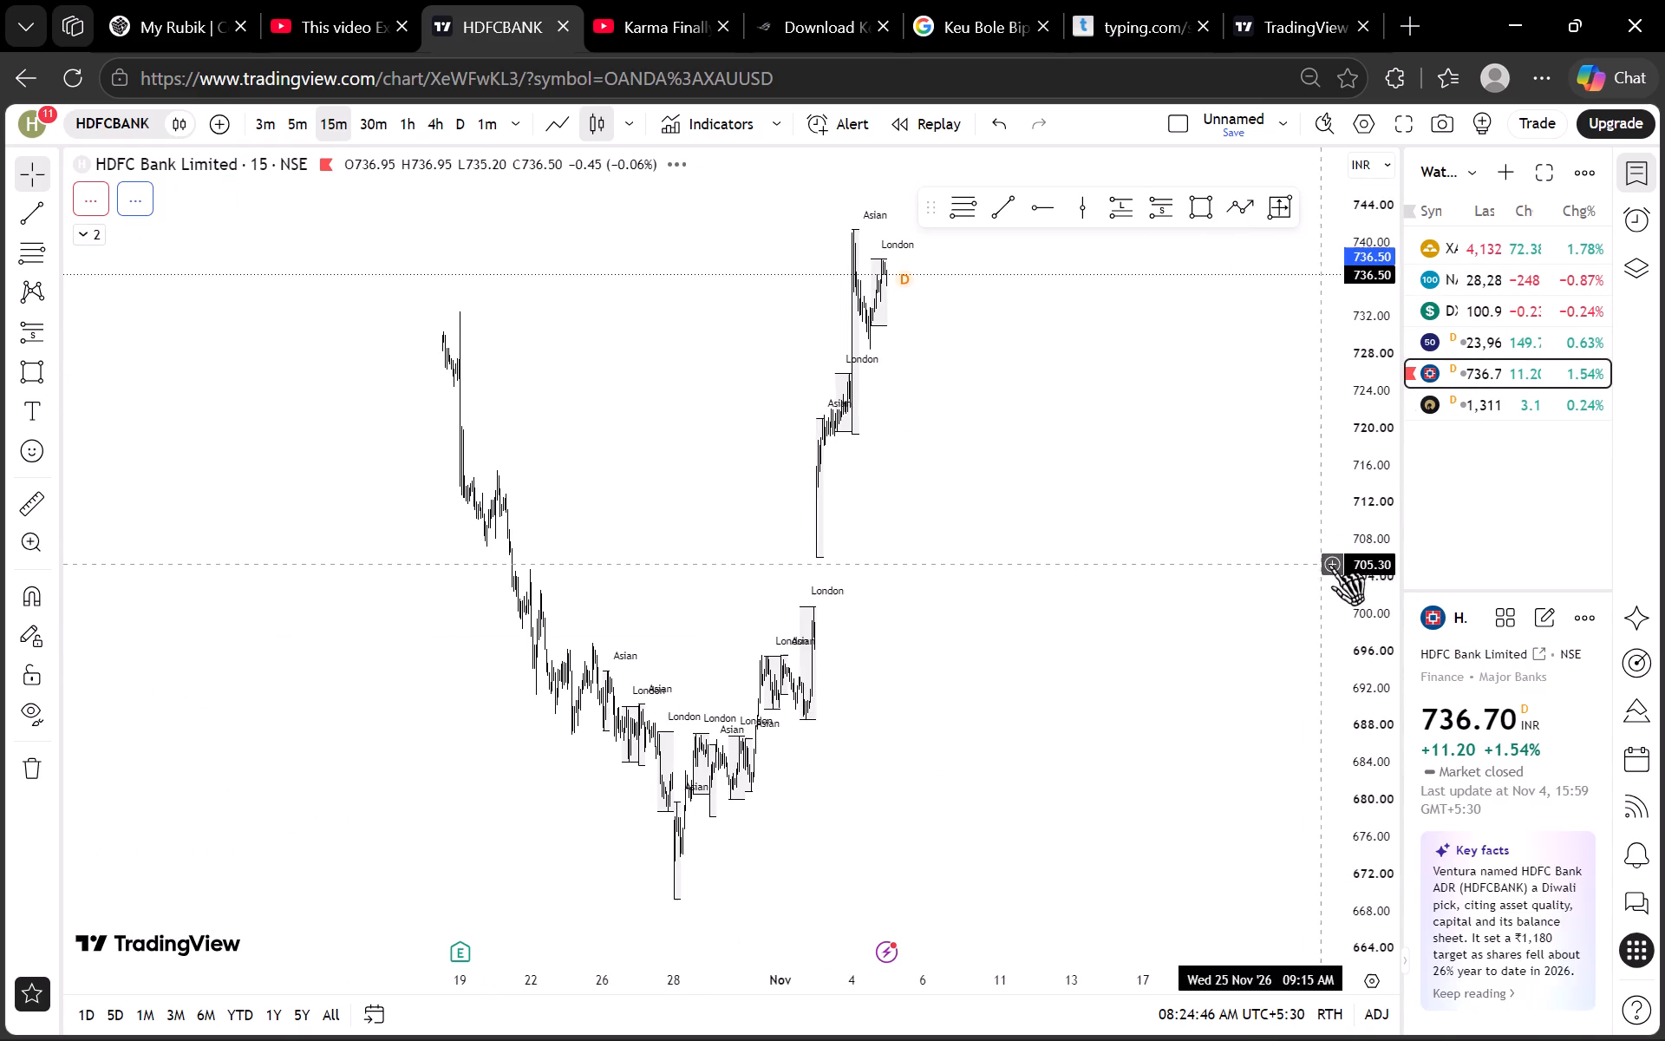
{"action": "scroll", "coordinate": [1365, 536], "scroll_direction": "down", "scroll_amount": 15}
{"action": "left_click_drag", "start_coordinate": [1150, 593], "coordinate": [969, 703]}
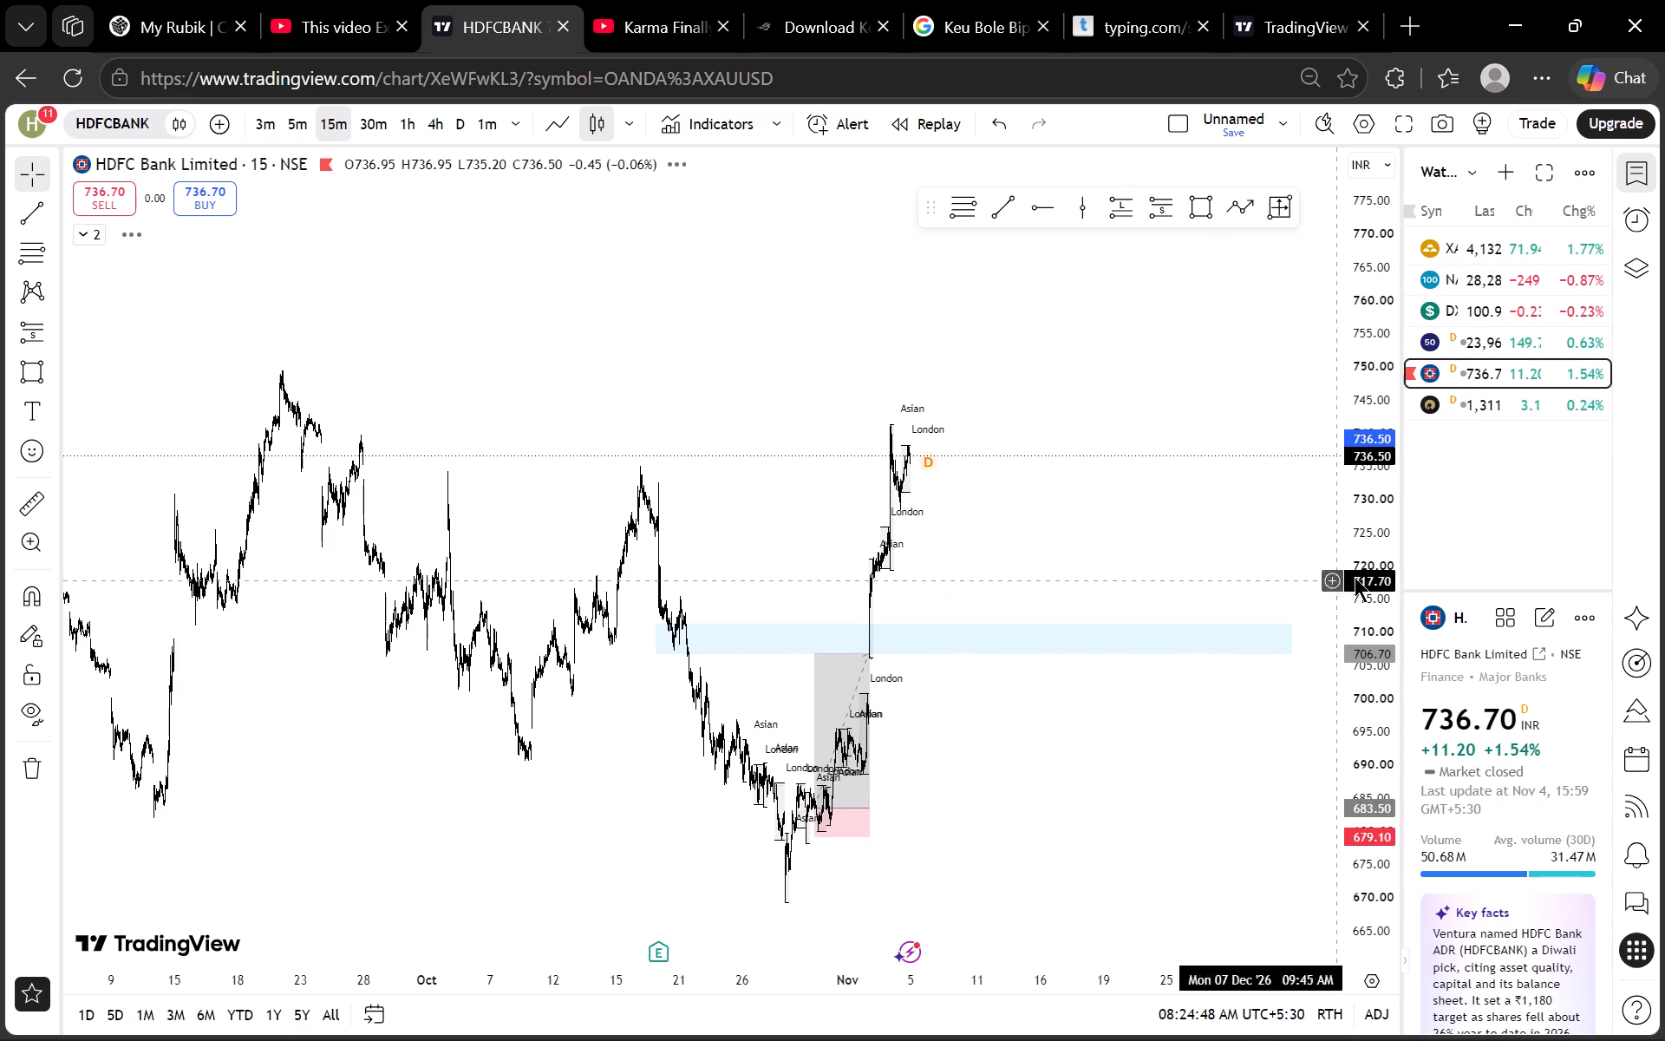
{"action": "scroll", "coordinate": [1374, 574], "scroll_direction": "up", "scroll_amount": 12}
{"action": "left_click_drag", "start_coordinate": [774, 522], "coordinate": [885, 510]}
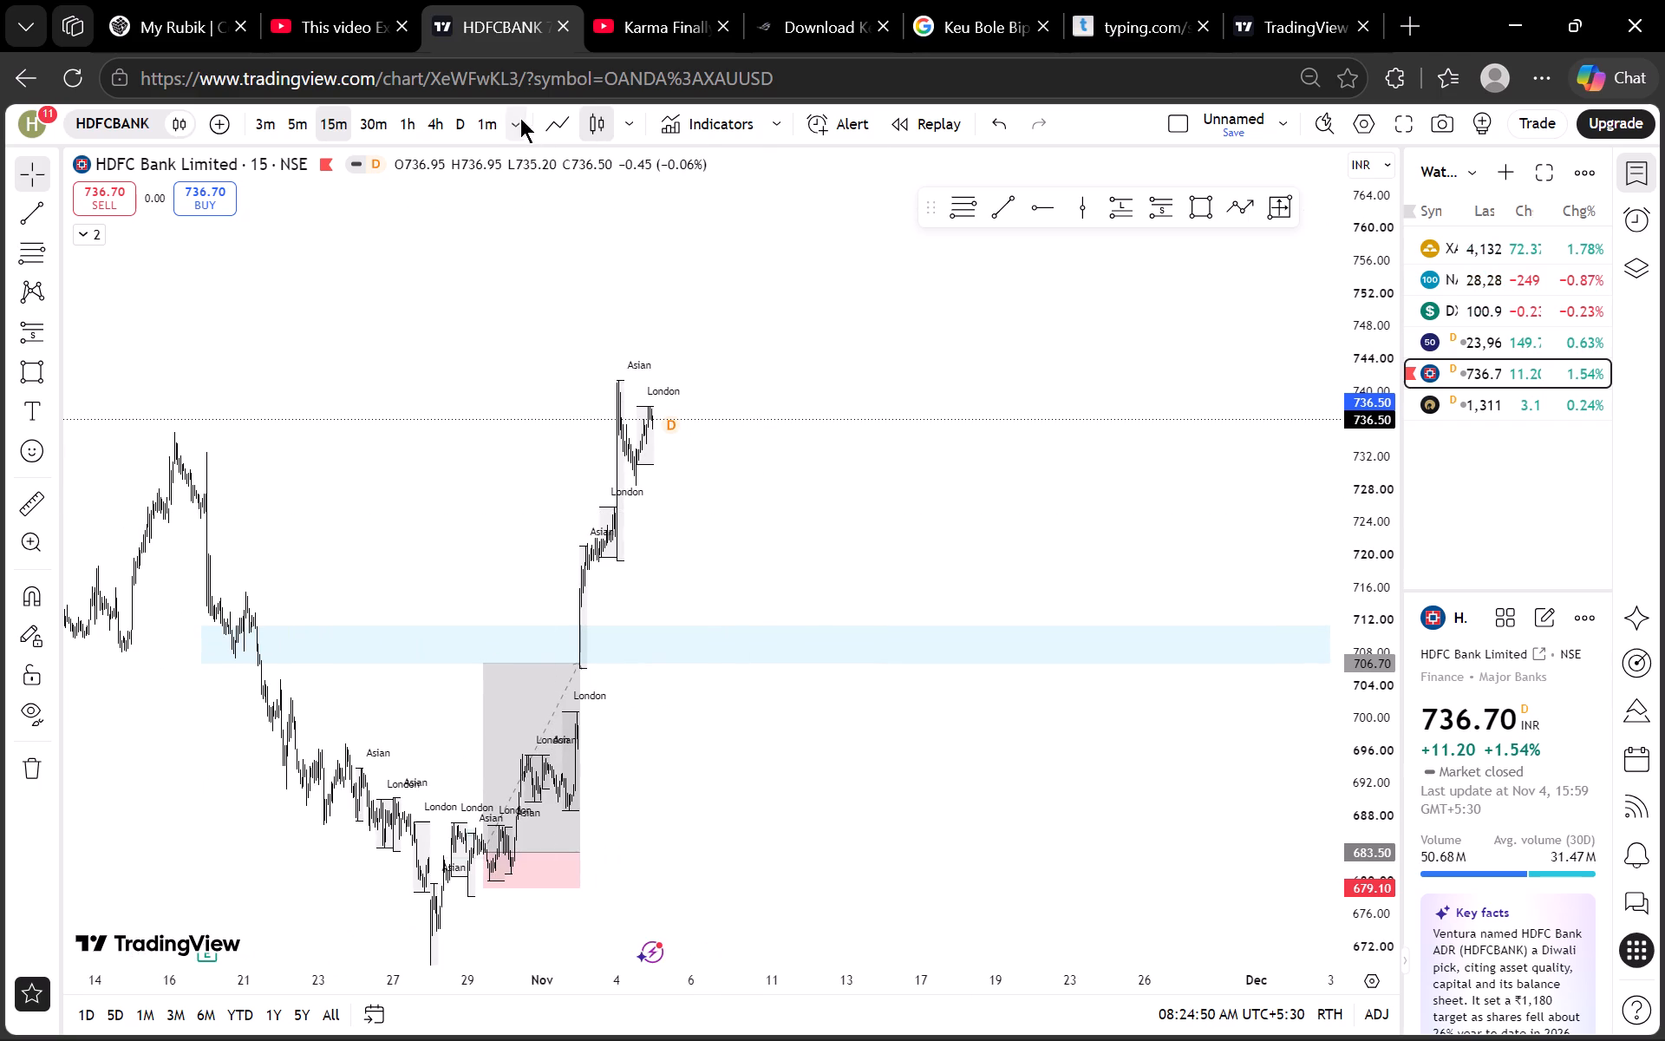
Switch HDFCBANK to the weekly timeframe and examine the long-term swings, range low and the 634.40 level.
{"action": "left_click", "coordinate": [520, 118]}
{"action": "scroll", "coordinate": [550, 370], "scroll_direction": "down", "scroll_amount": 5}
{"action": "left_click", "coordinate": [558, 717]}
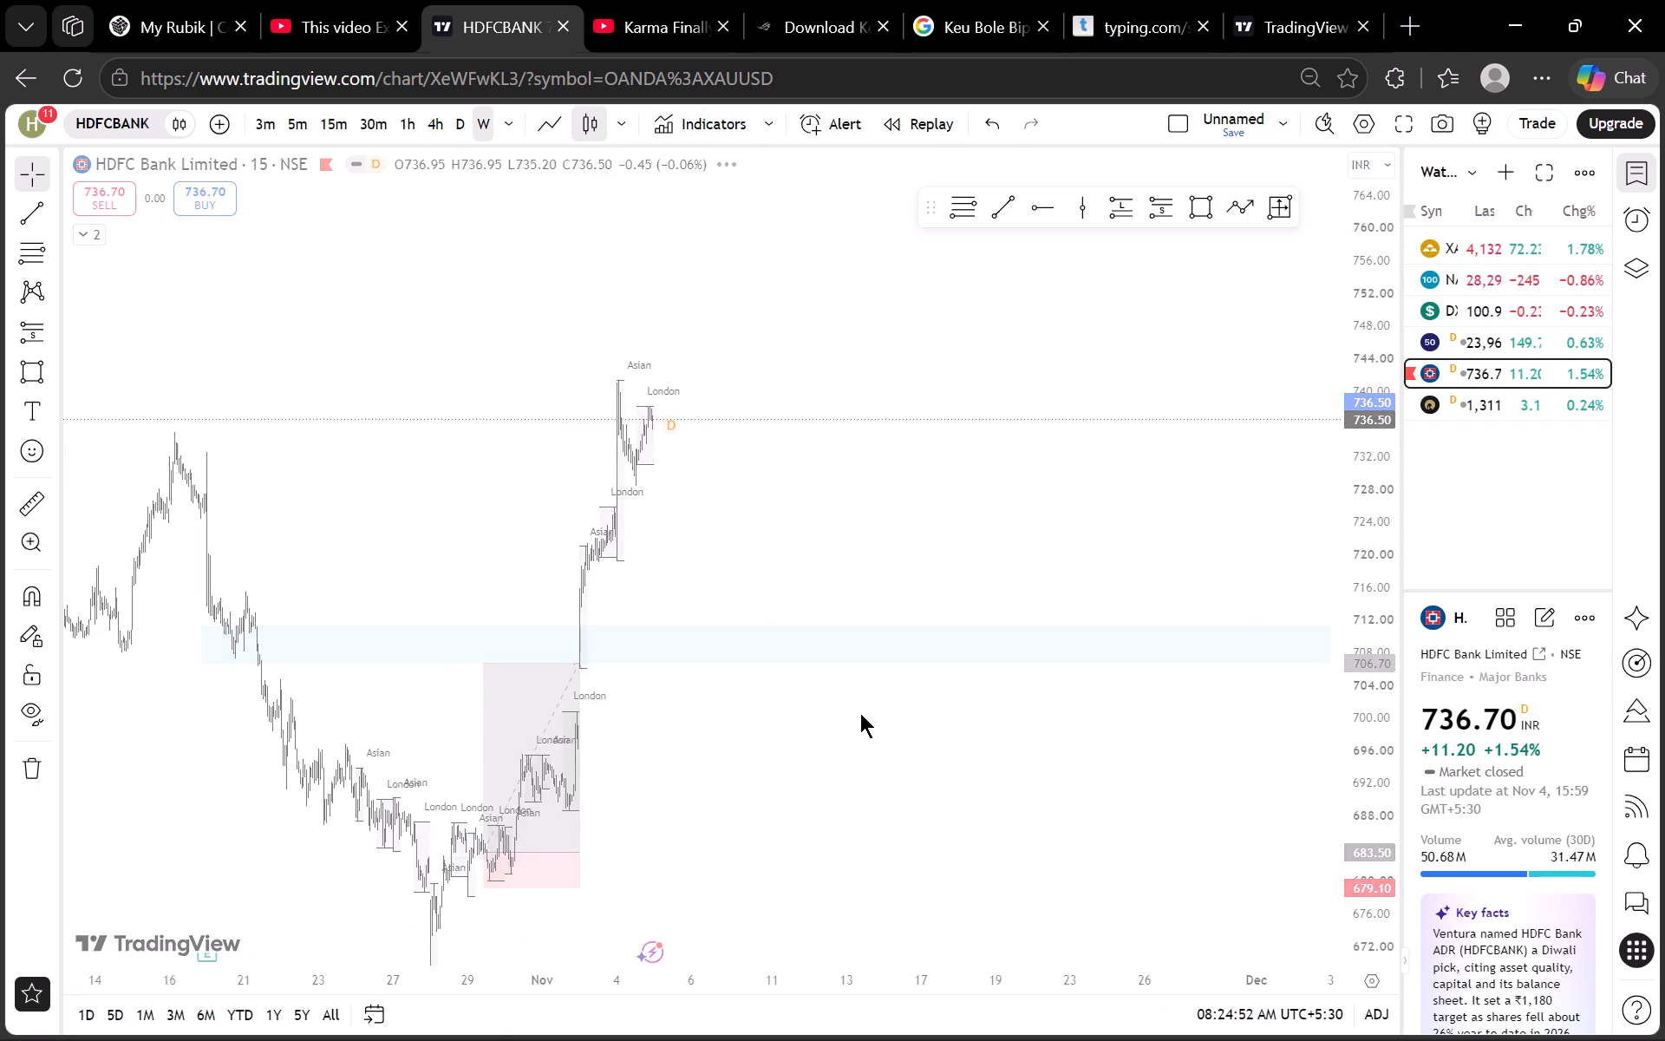
{"action": "left_click", "coordinate": [792, 911]}
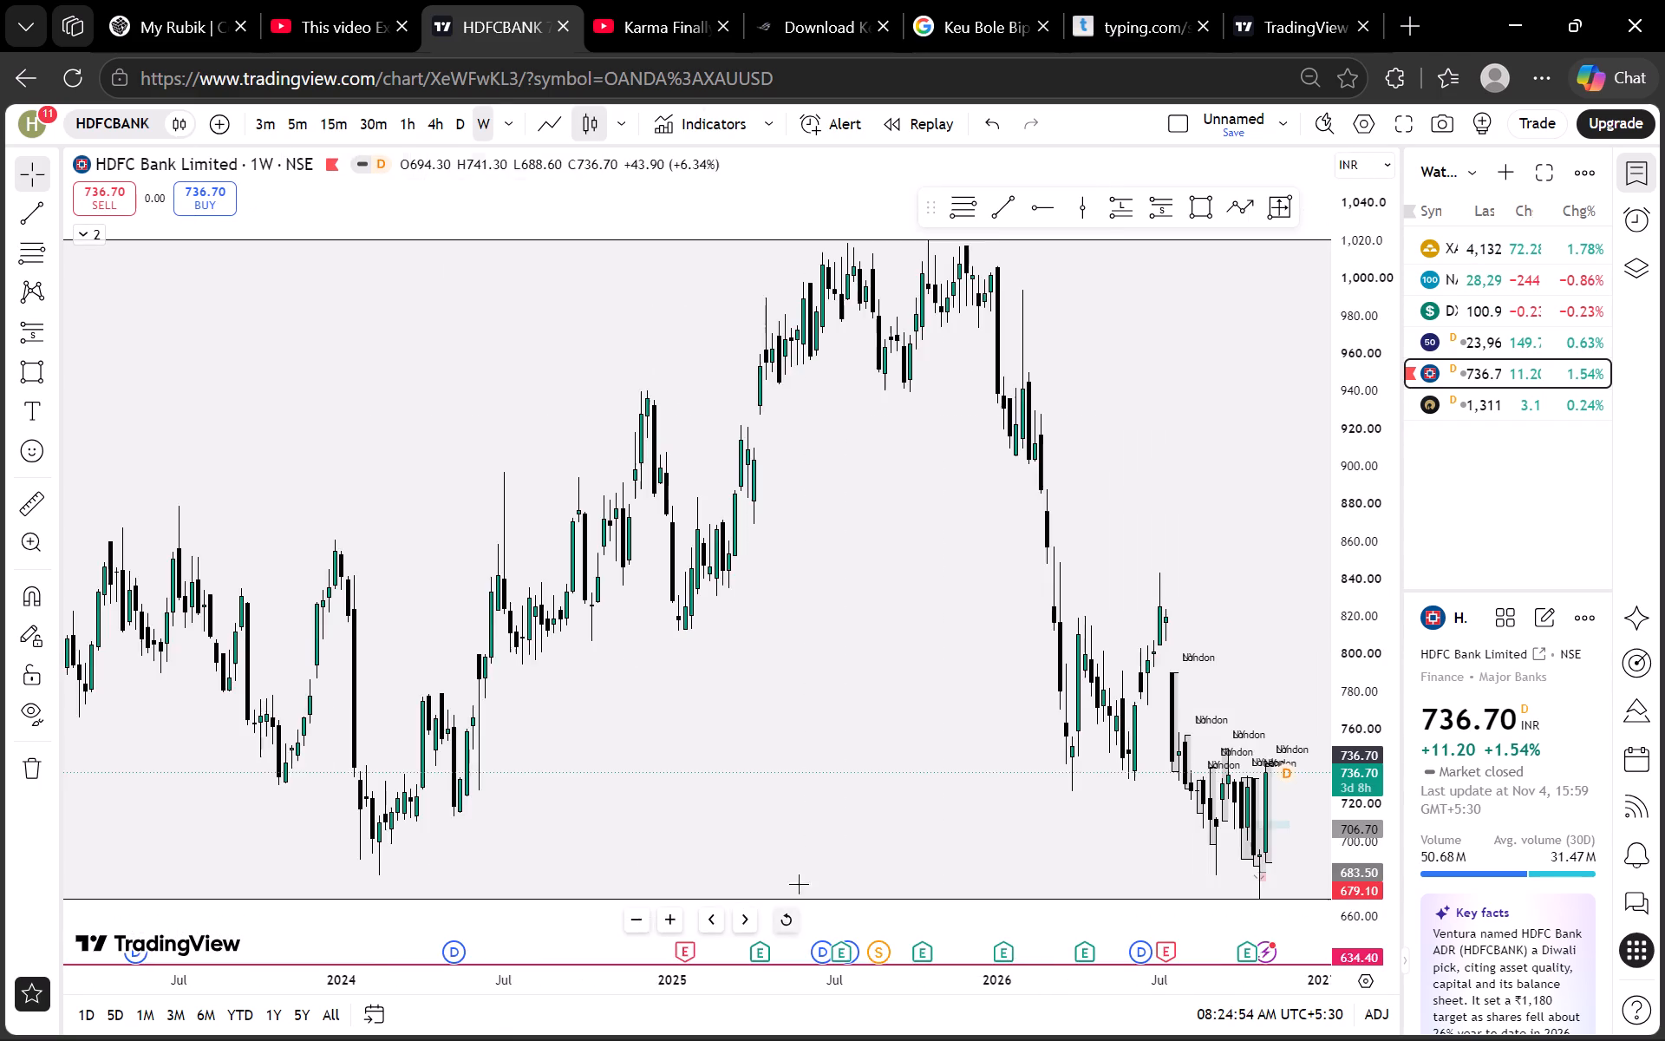
{"action": "scroll", "coordinate": [996, 637], "scroll_direction": "up", "scroll_amount": 4}
{"action": "left_click_drag", "start_coordinate": [1179, 458], "coordinate": [852, 458]}
{"action": "scroll", "coordinate": [1324, 682], "scroll_direction": "down", "scroll_amount": 1}
{"action": "scroll", "coordinate": [1337, 682], "scroll_direction": "up", "scroll_amount": 6}
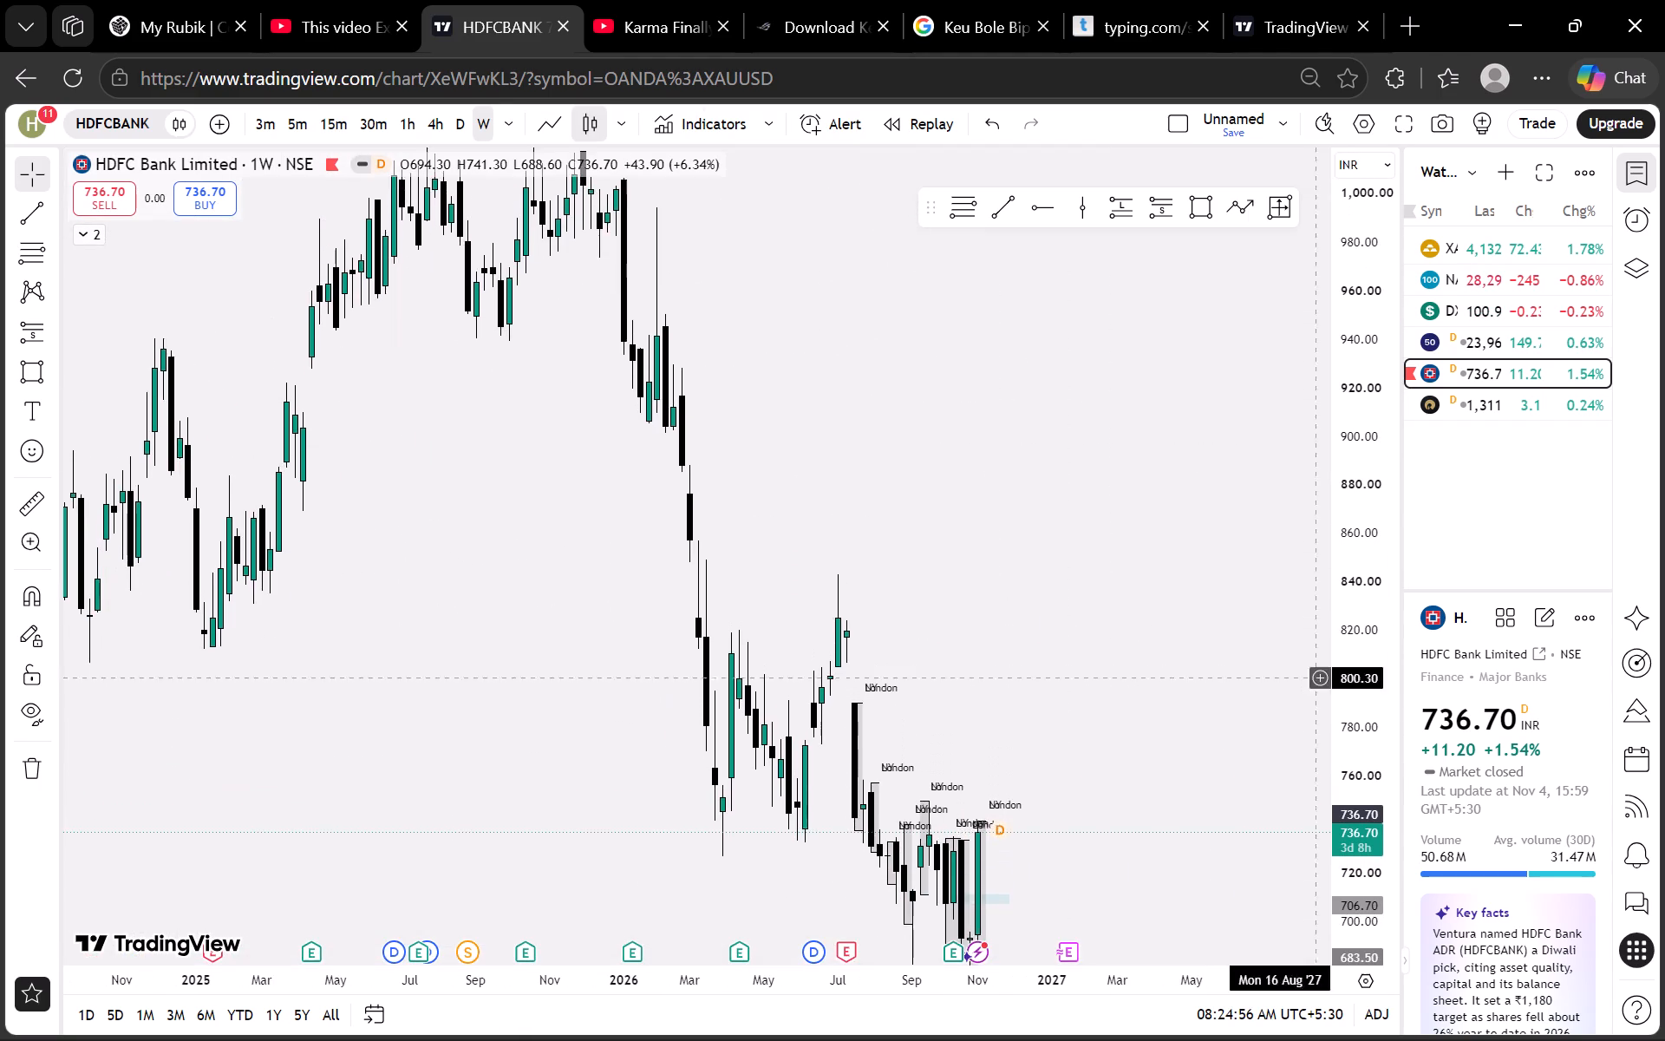
{"action": "scroll", "coordinate": [1185, 647], "scroll_direction": "down", "scroll_amount": 1}
{"action": "left_click_drag", "start_coordinate": [1052, 627], "coordinate": [974, 532]}
{"action": "scroll", "coordinate": [1116, 570], "scroll_direction": "down", "scroll_amount": 1}
{"action": "scroll", "coordinate": [1340, 606], "scroll_direction": "down", "scroll_amount": 7}
{"action": "left_click_drag", "start_coordinate": [1023, 563], "coordinate": [895, 405]}
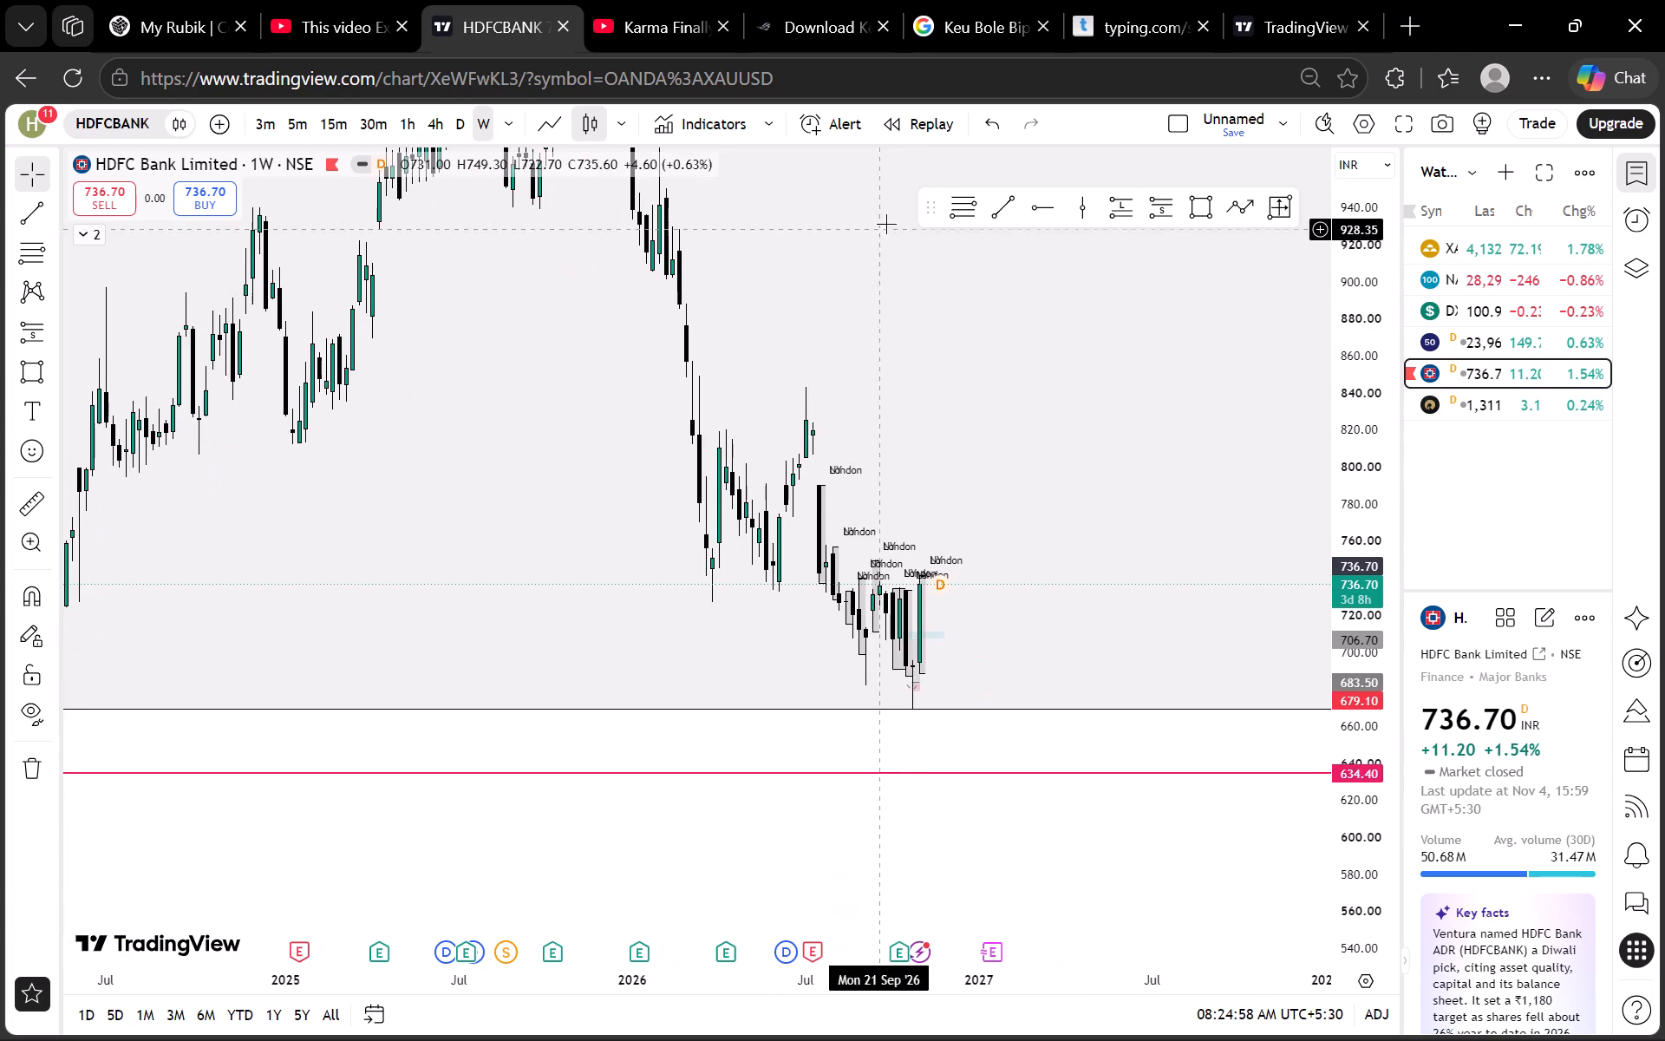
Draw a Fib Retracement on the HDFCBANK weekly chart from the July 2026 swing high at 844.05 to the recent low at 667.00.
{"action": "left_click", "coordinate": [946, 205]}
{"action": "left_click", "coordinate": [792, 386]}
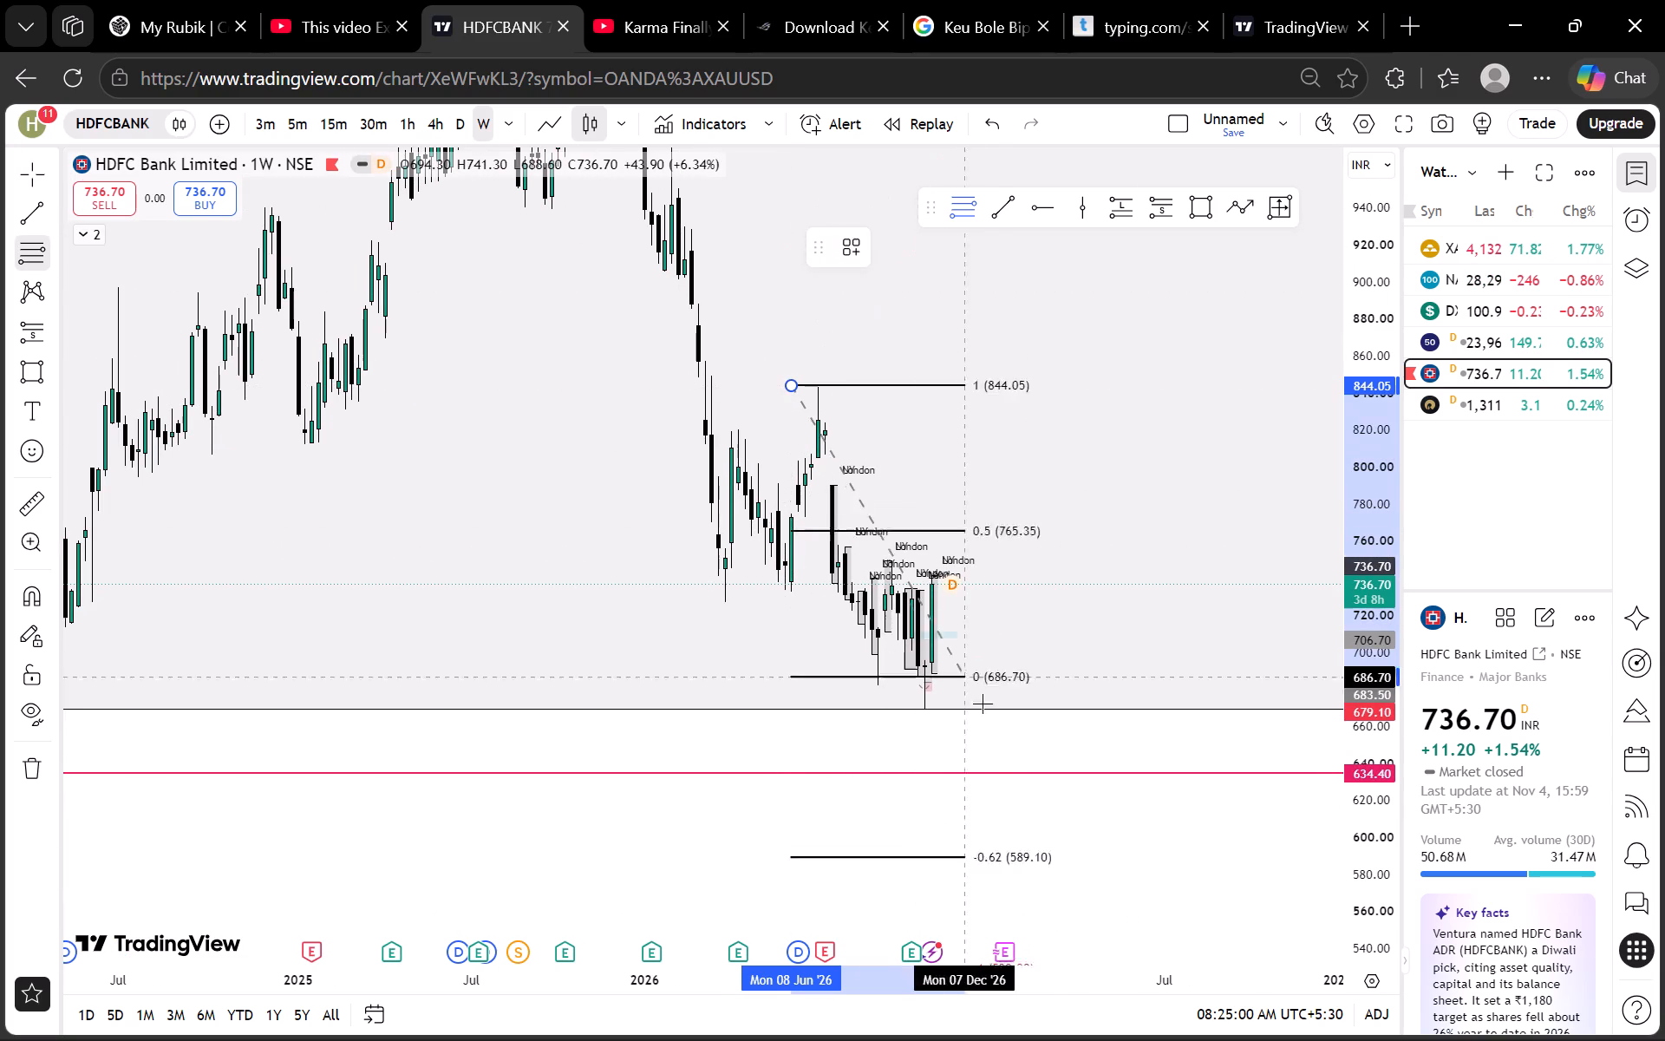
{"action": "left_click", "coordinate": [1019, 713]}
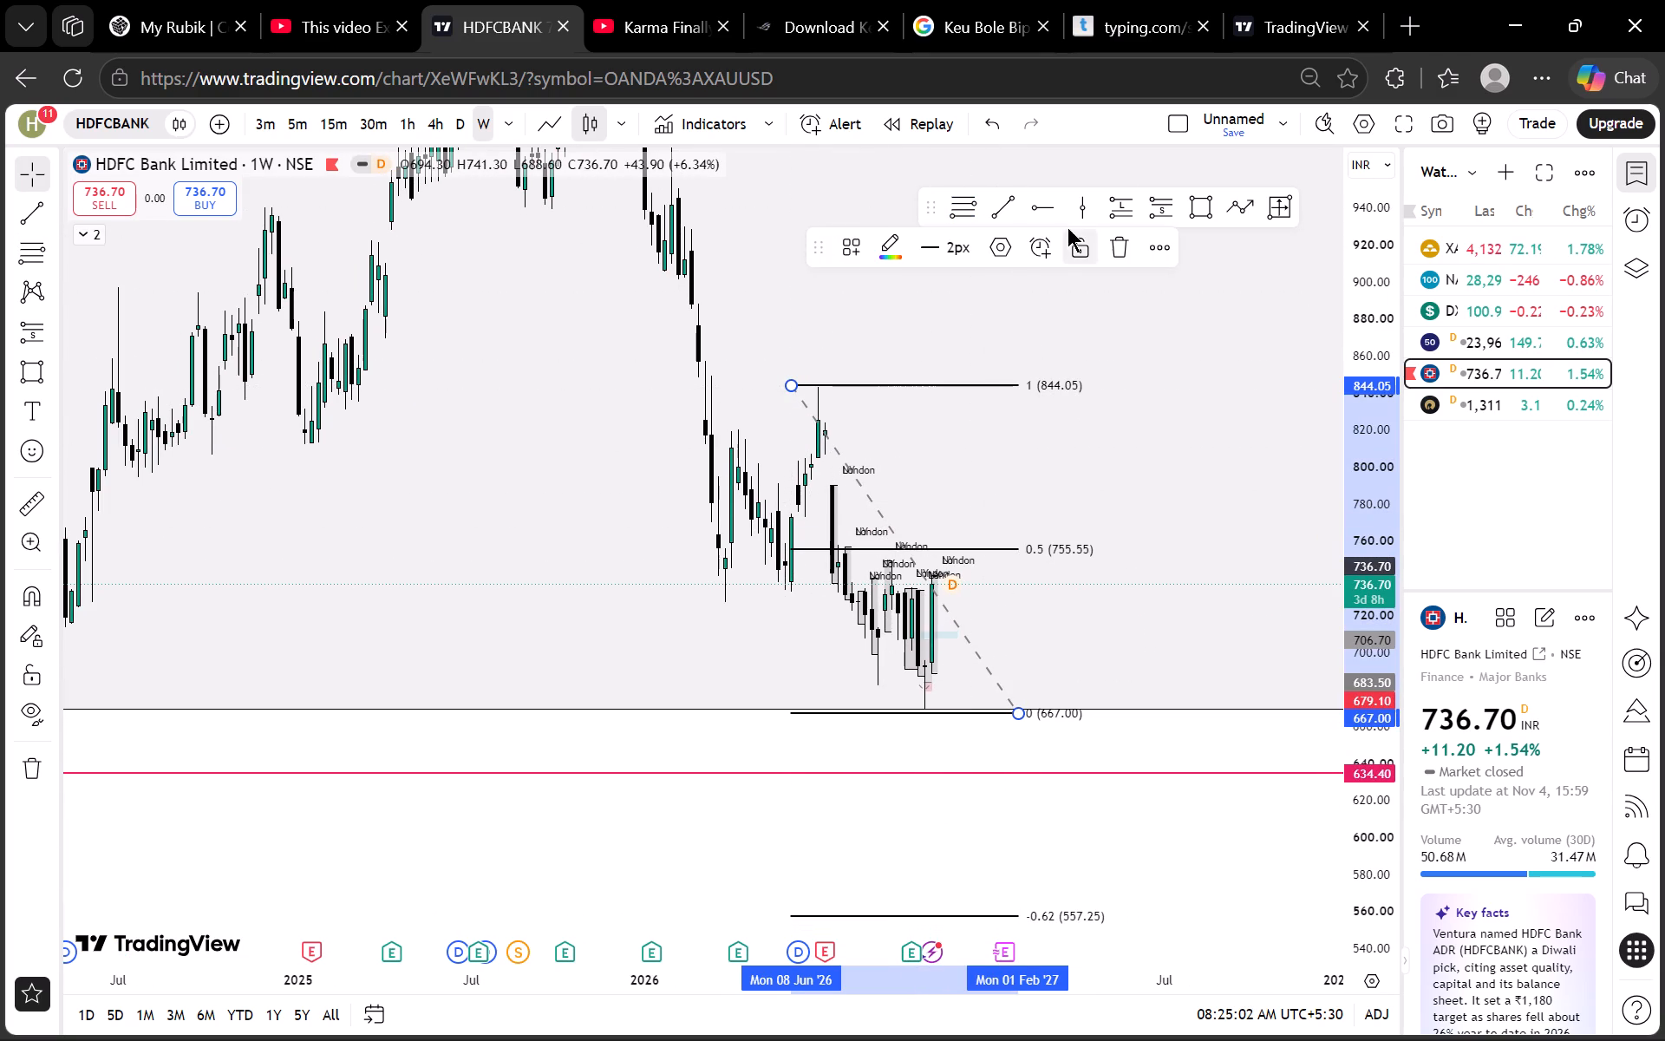
Mark the July 2026 gap on the HDFCBANK weekly chart with a rectangle from 803.60 to 786.70, starting 29 June 2026.
{"action": "left_click", "coordinate": [1185, 211]}
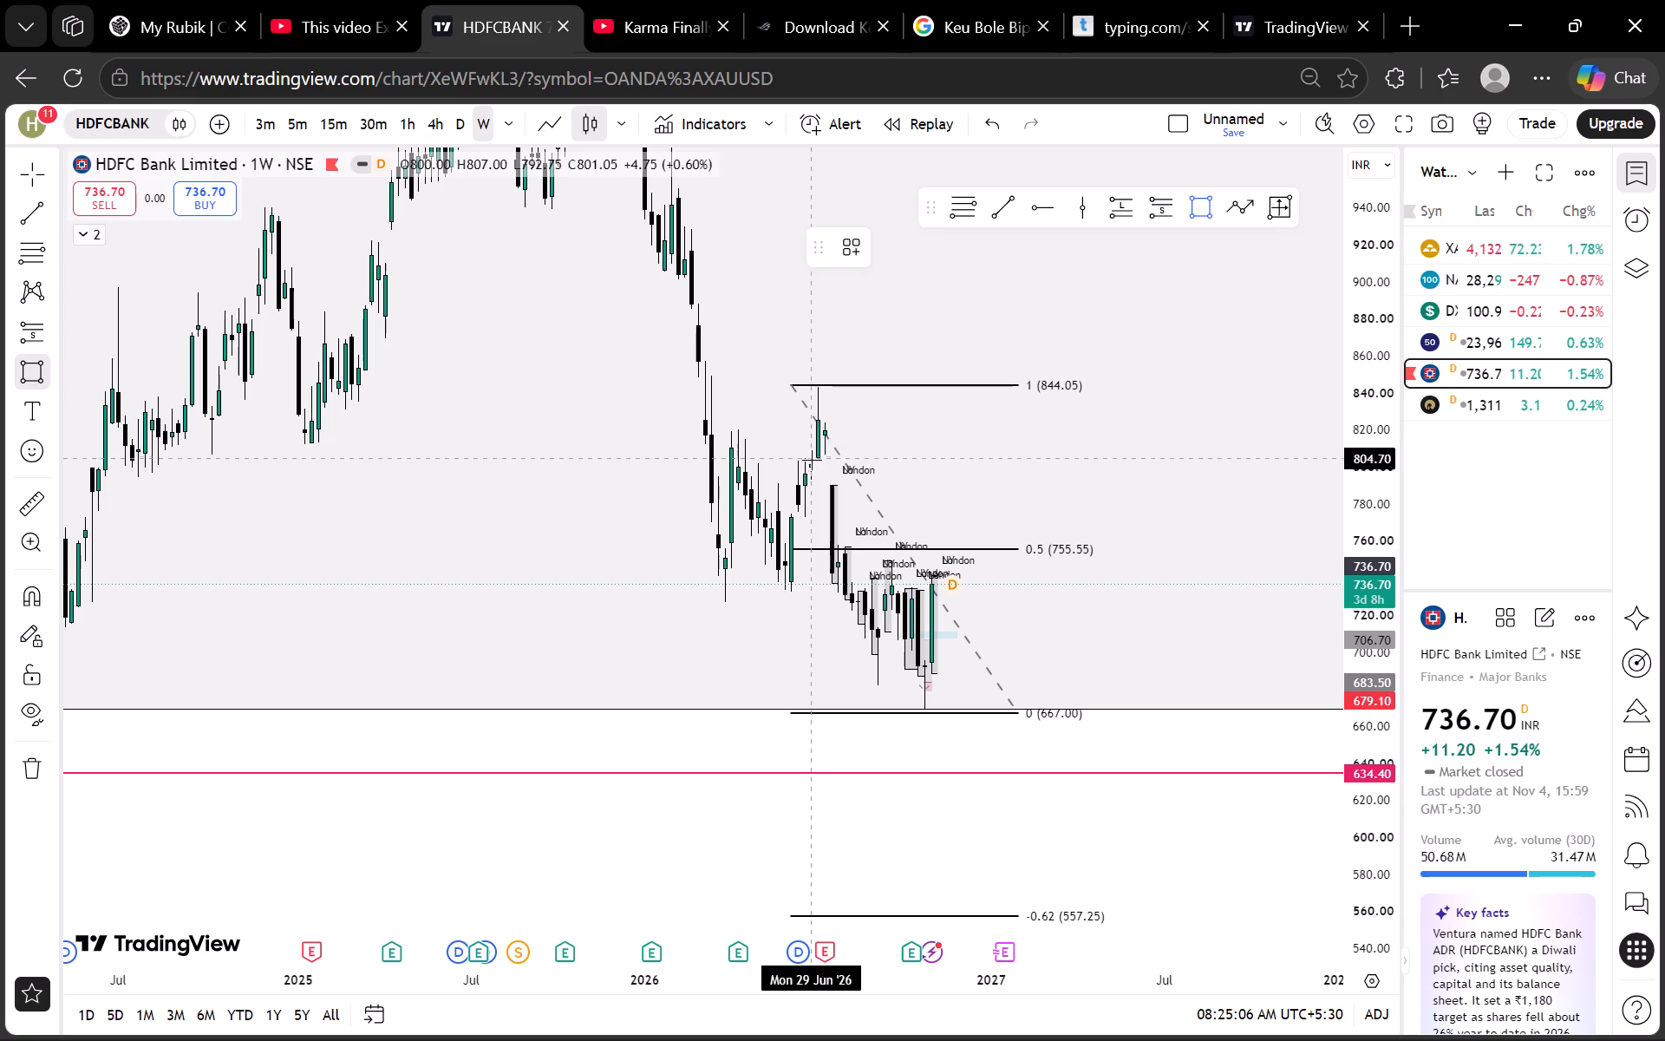
{"action": "left_click", "coordinate": [812, 461]}
{"action": "left_click", "coordinate": [1128, 492]}
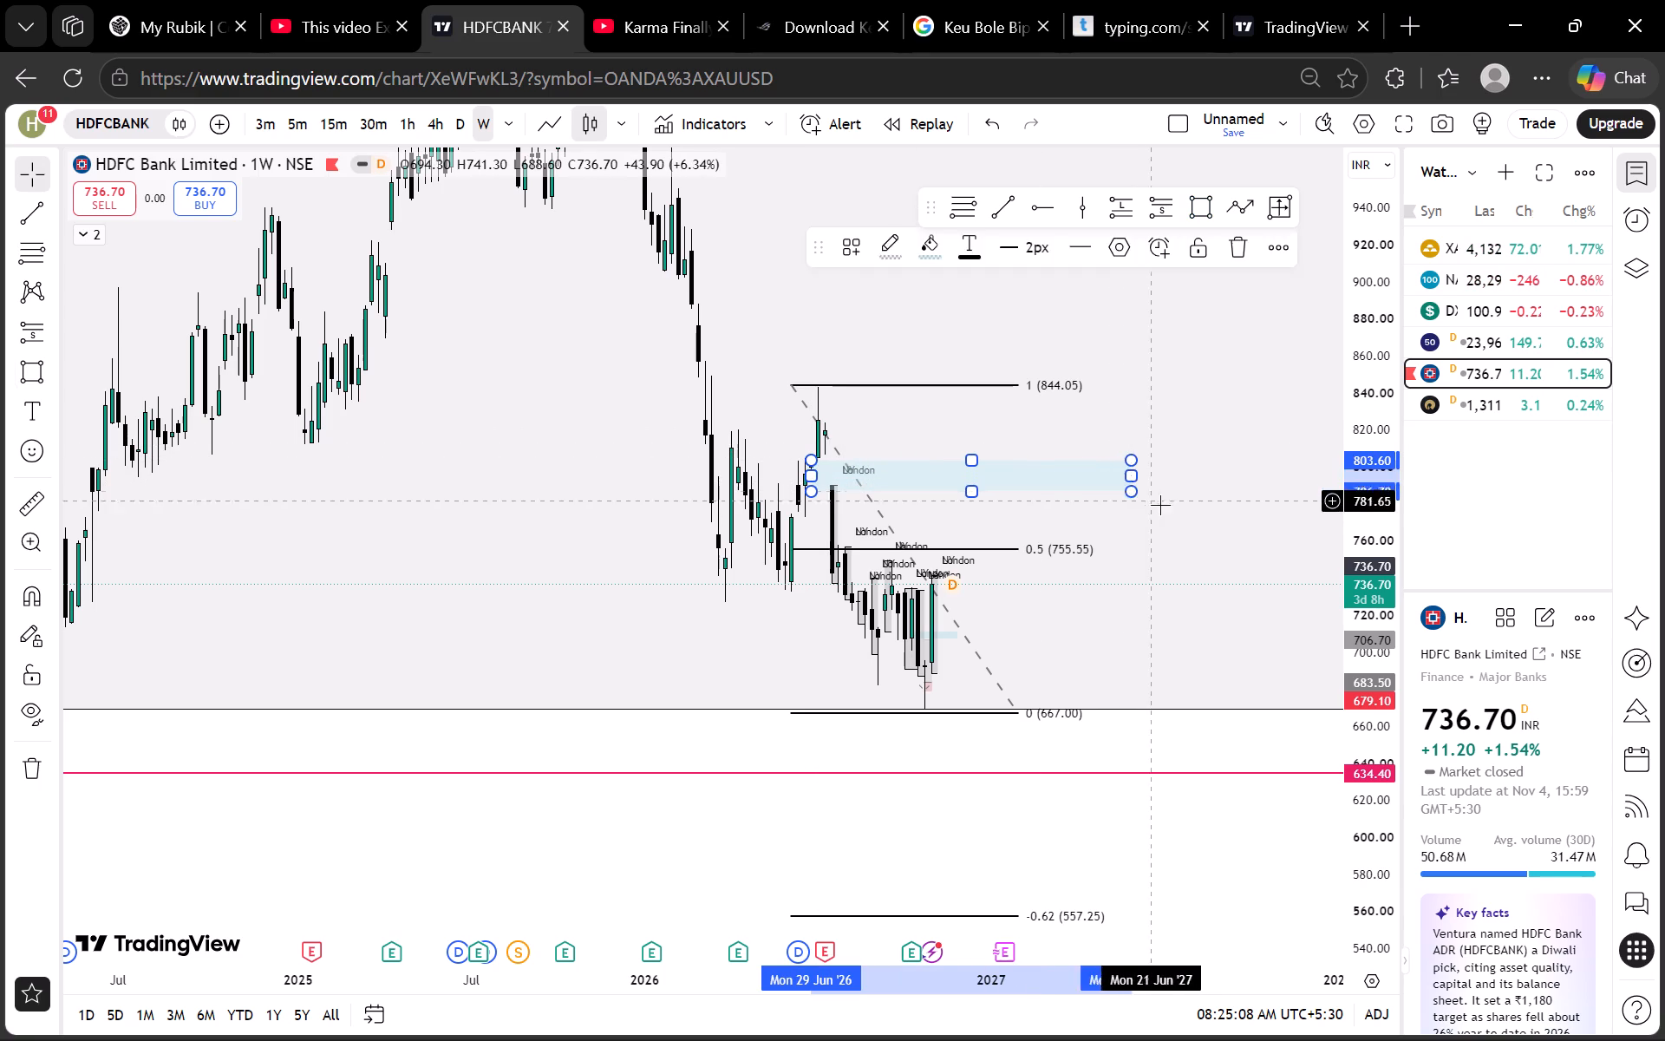
{"action": "left_click", "coordinate": [1160, 505]}
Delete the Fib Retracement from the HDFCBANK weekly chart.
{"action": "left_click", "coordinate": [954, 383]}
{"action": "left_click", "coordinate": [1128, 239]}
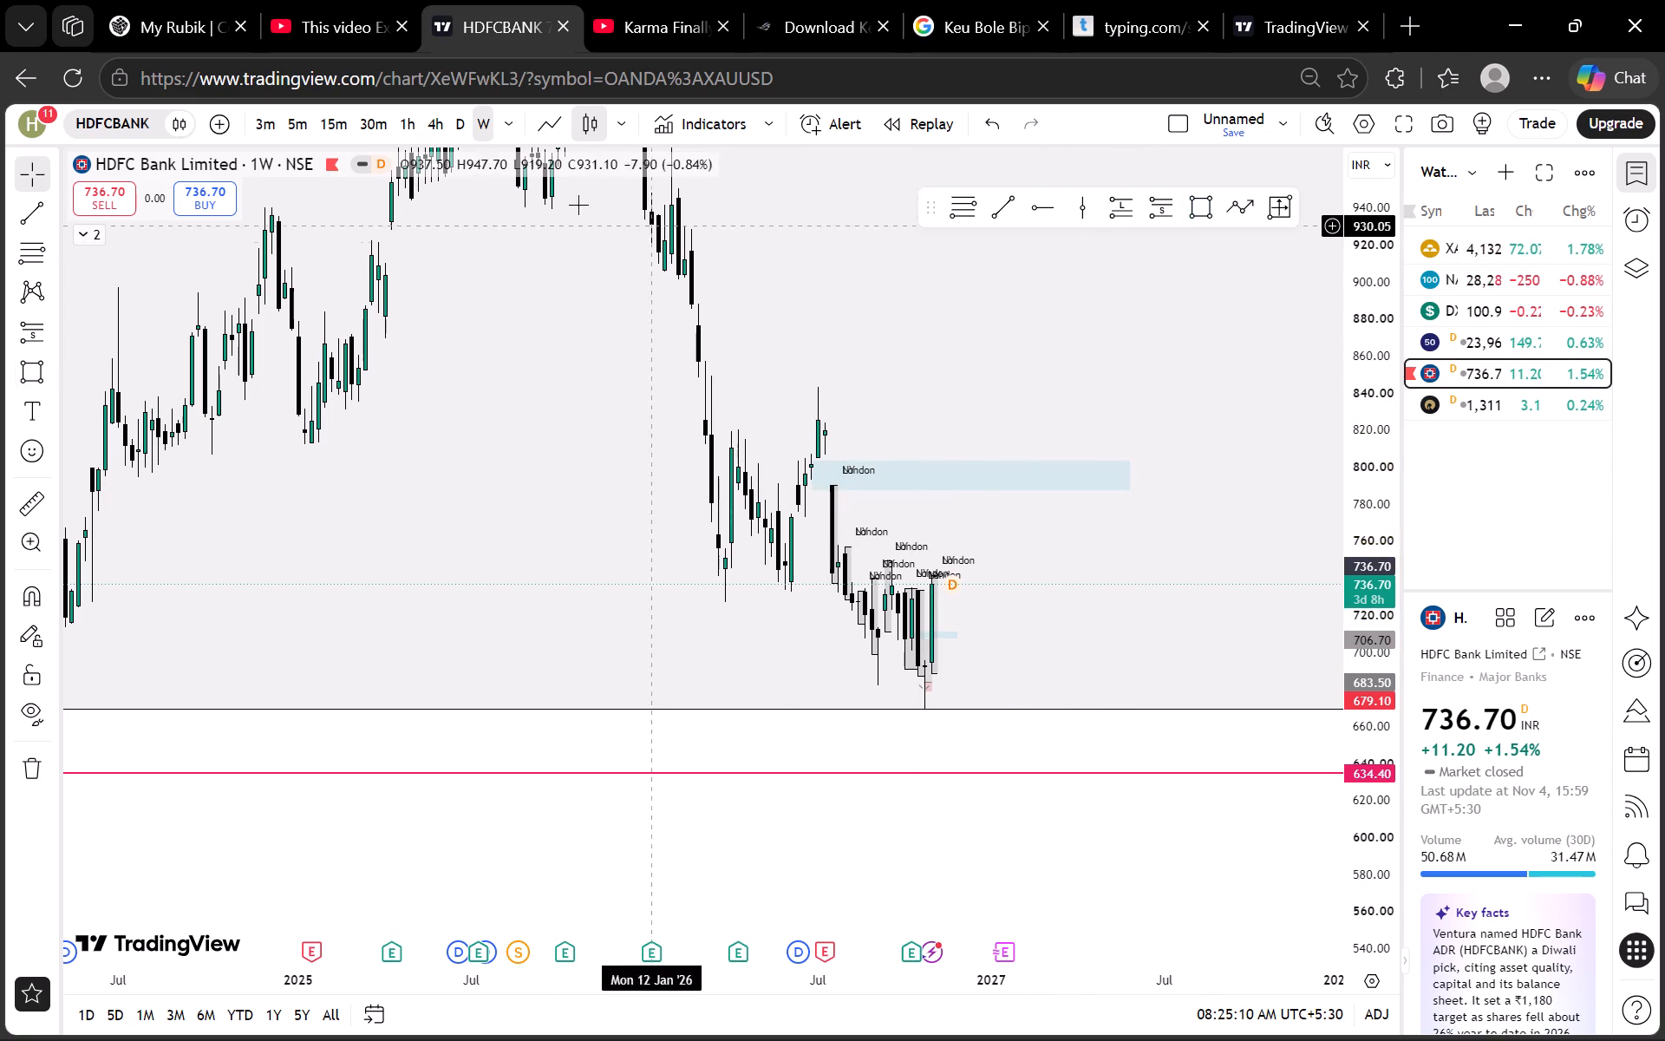
On HDFCBANK's daily timeframe, reshape the gap rectangle so it starts just before the July gap, with its upper edge at about 808.
{"action": "left_click", "coordinate": [467, 122]}
{"action": "scroll", "coordinate": [617, 497], "scroll_direction": "down", "scroll_amount": 5}
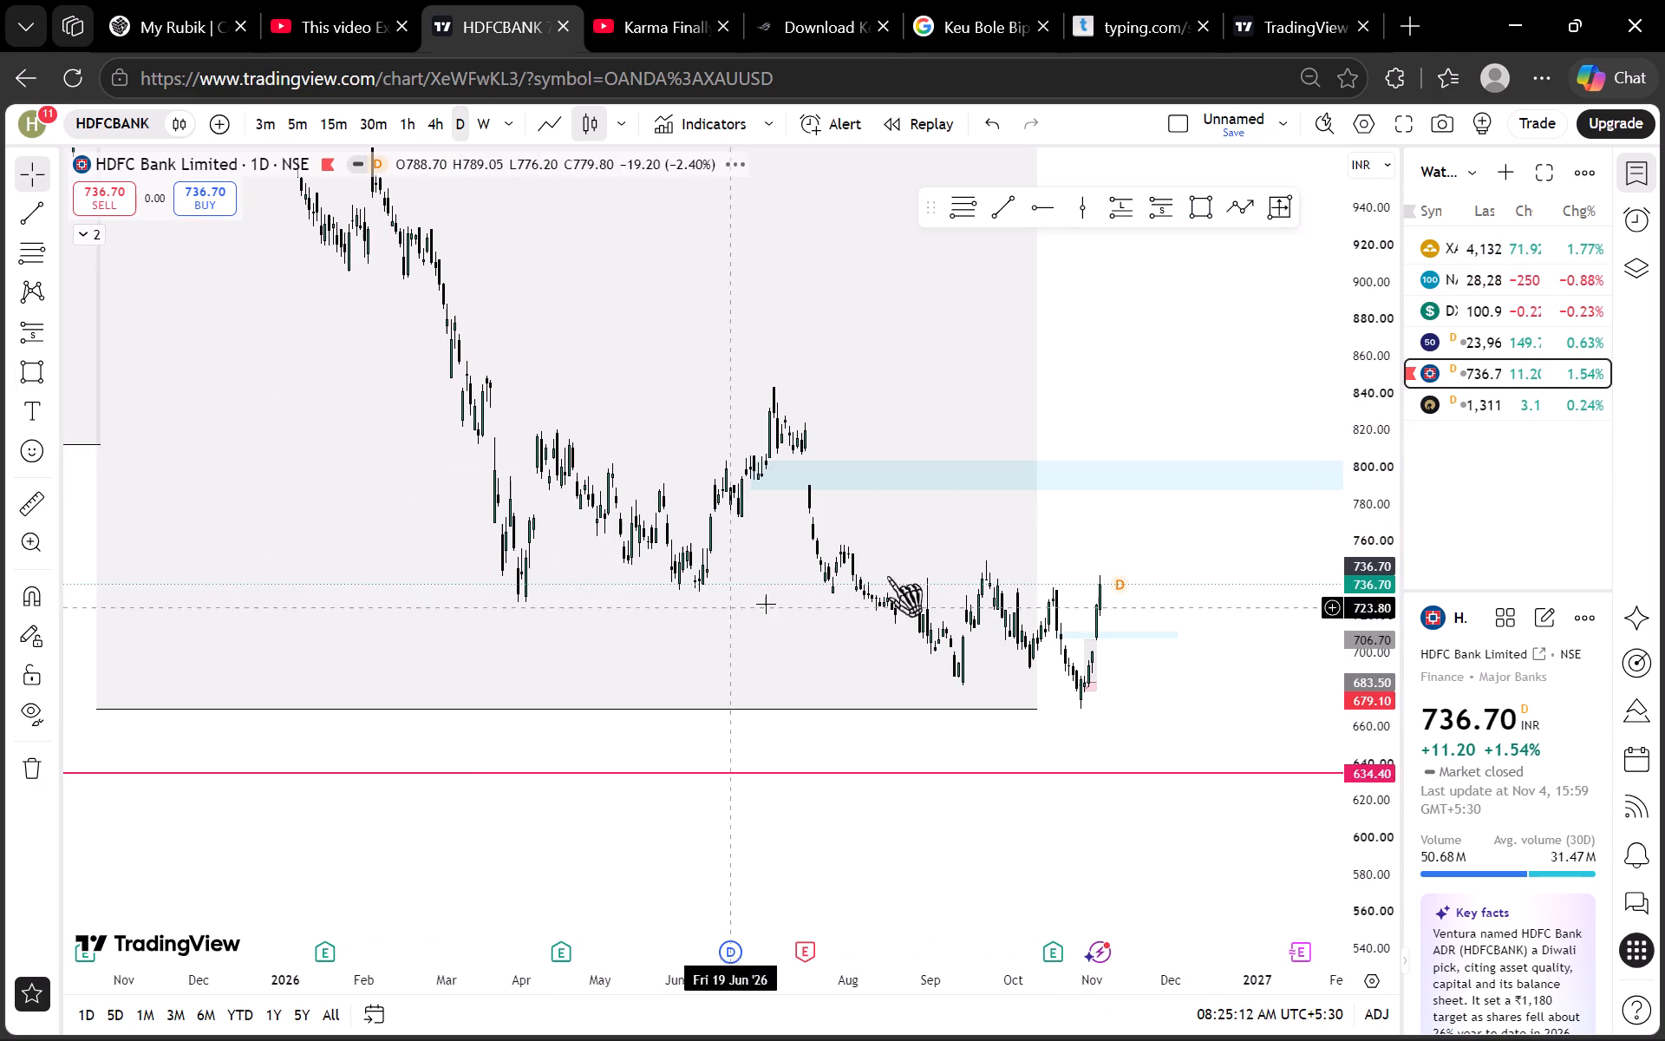
{"action": "scroll", "coordinate": [1438, 584], "scroll_direction": "up", "scroll_amount": 20}
{"action": "scroll", "coordinate": [1438, 584], "scroll_direction": "up", "scroll_amount": 2}
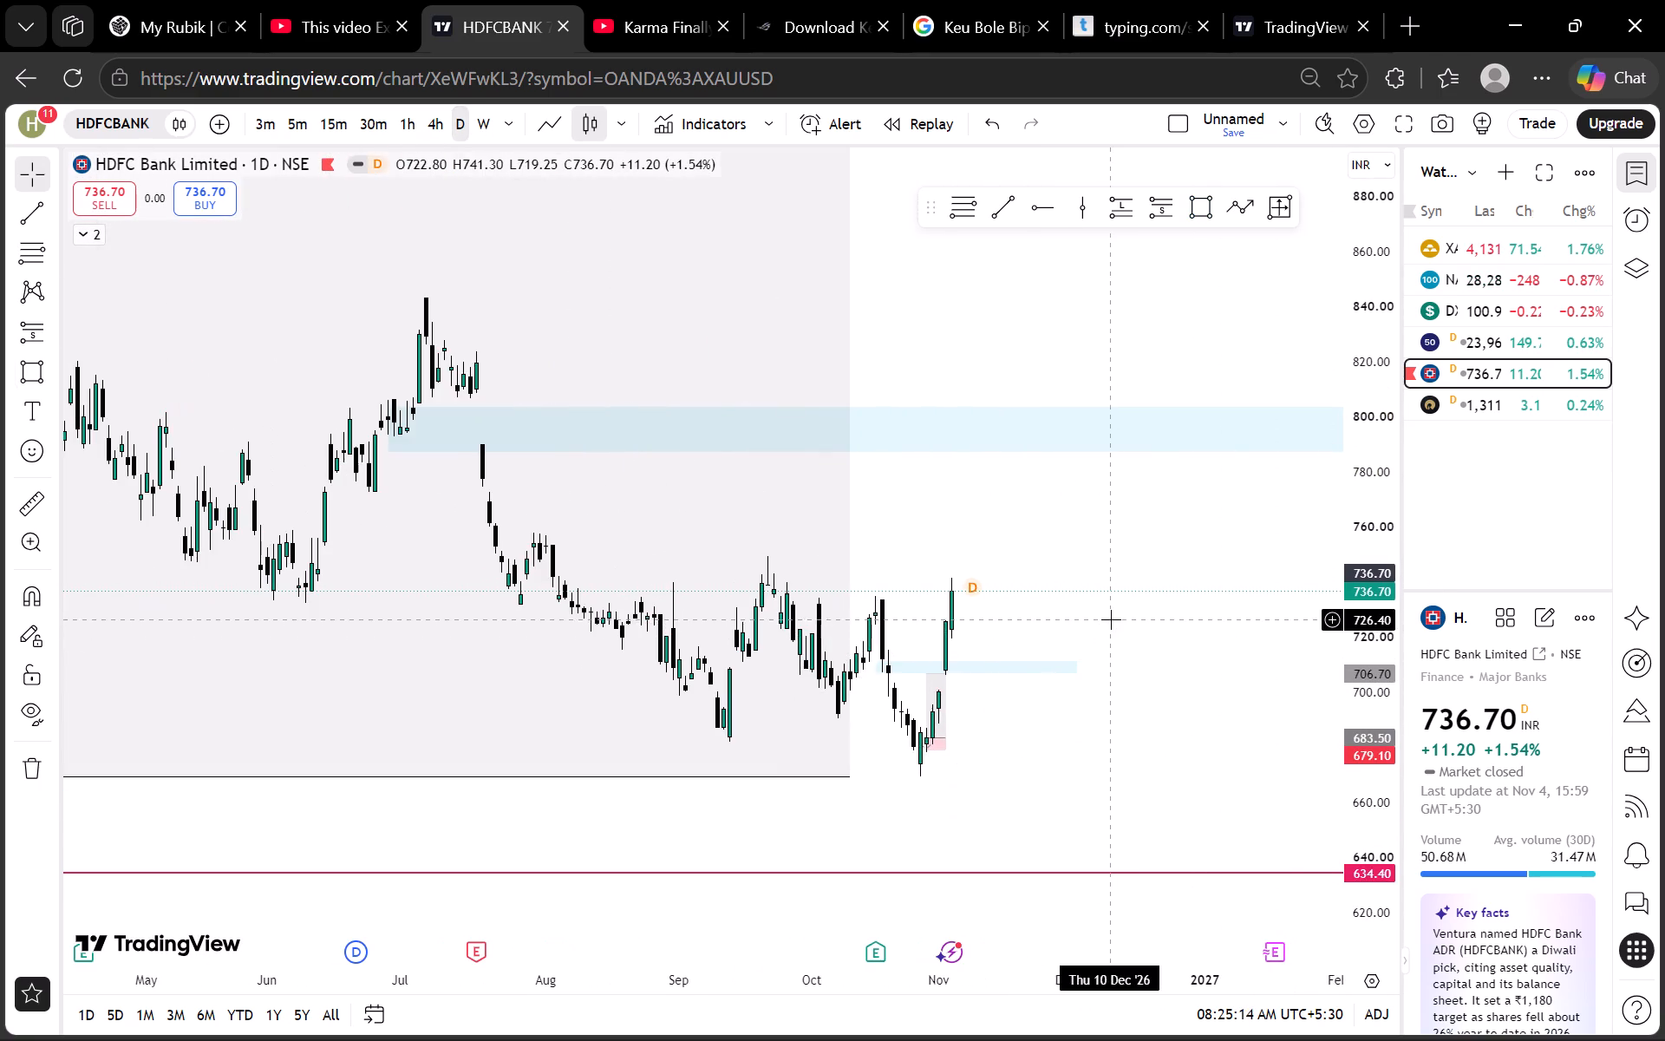
{"action": "left_click_drag", "start_coordinate": [385, 409], "coordinate": [434, 401]}
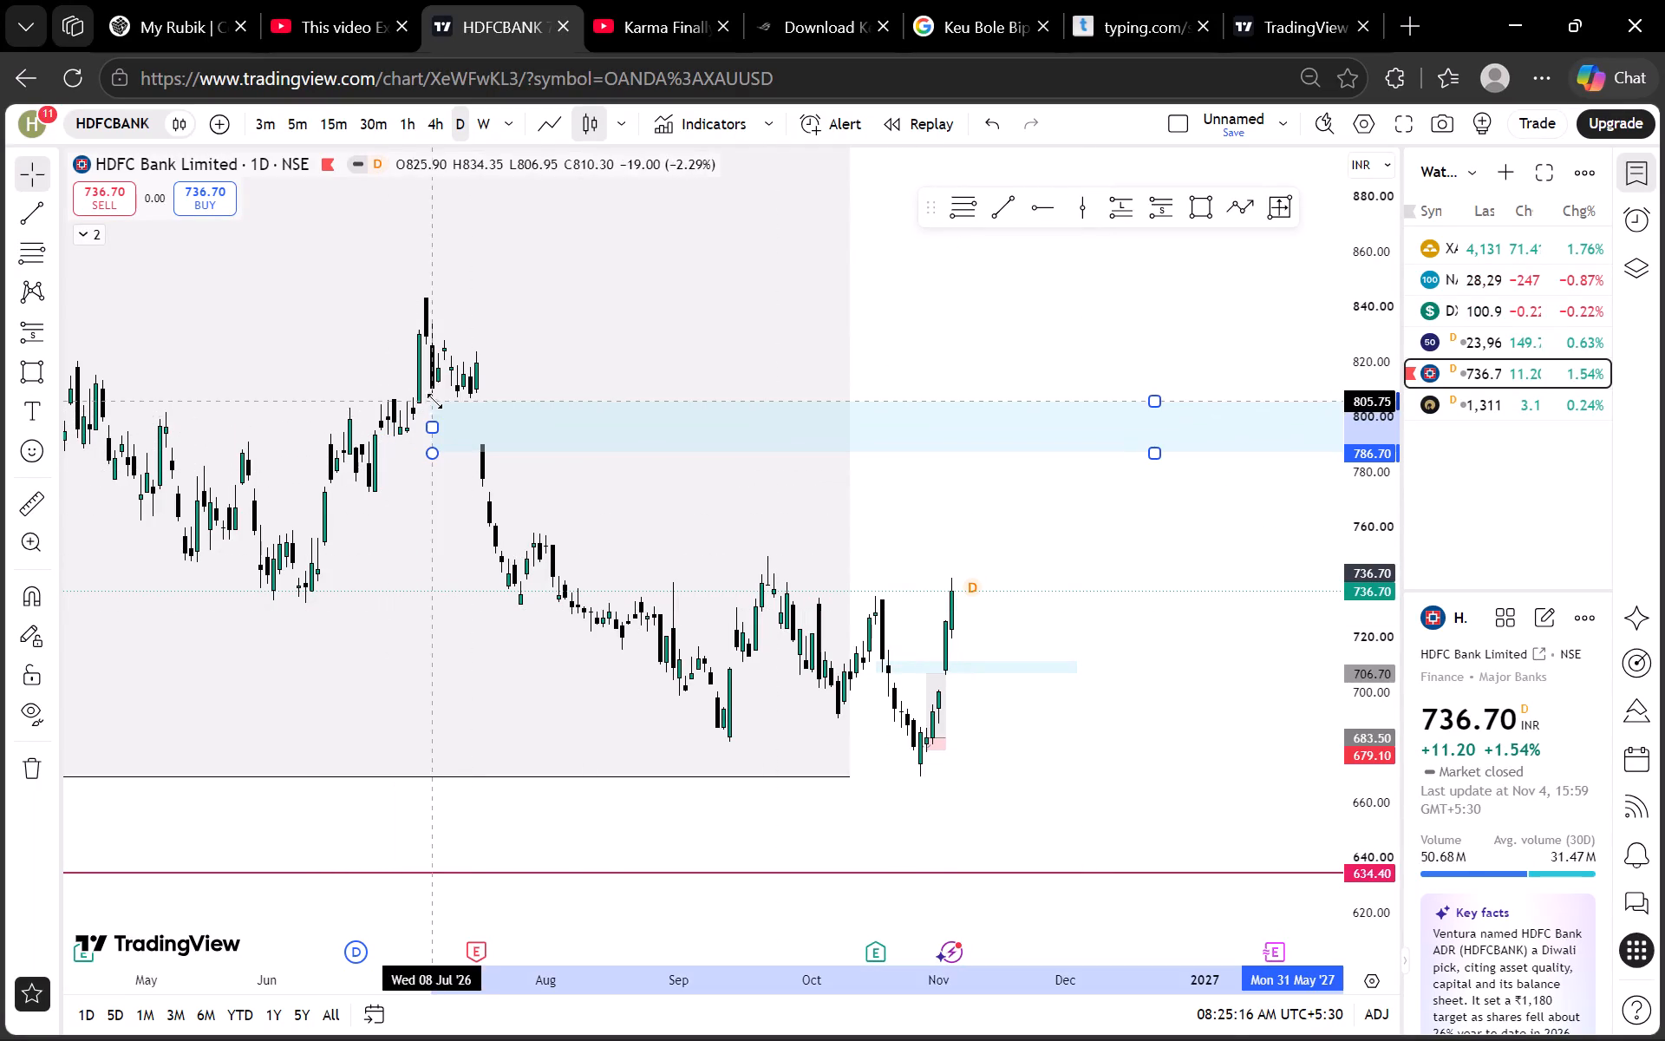
{"action": "left_click_drag", "start_coordinate": [434, 401], "coordinate": [456, 395]}
{"action": "left_click", "coordinate": [975, 570]}
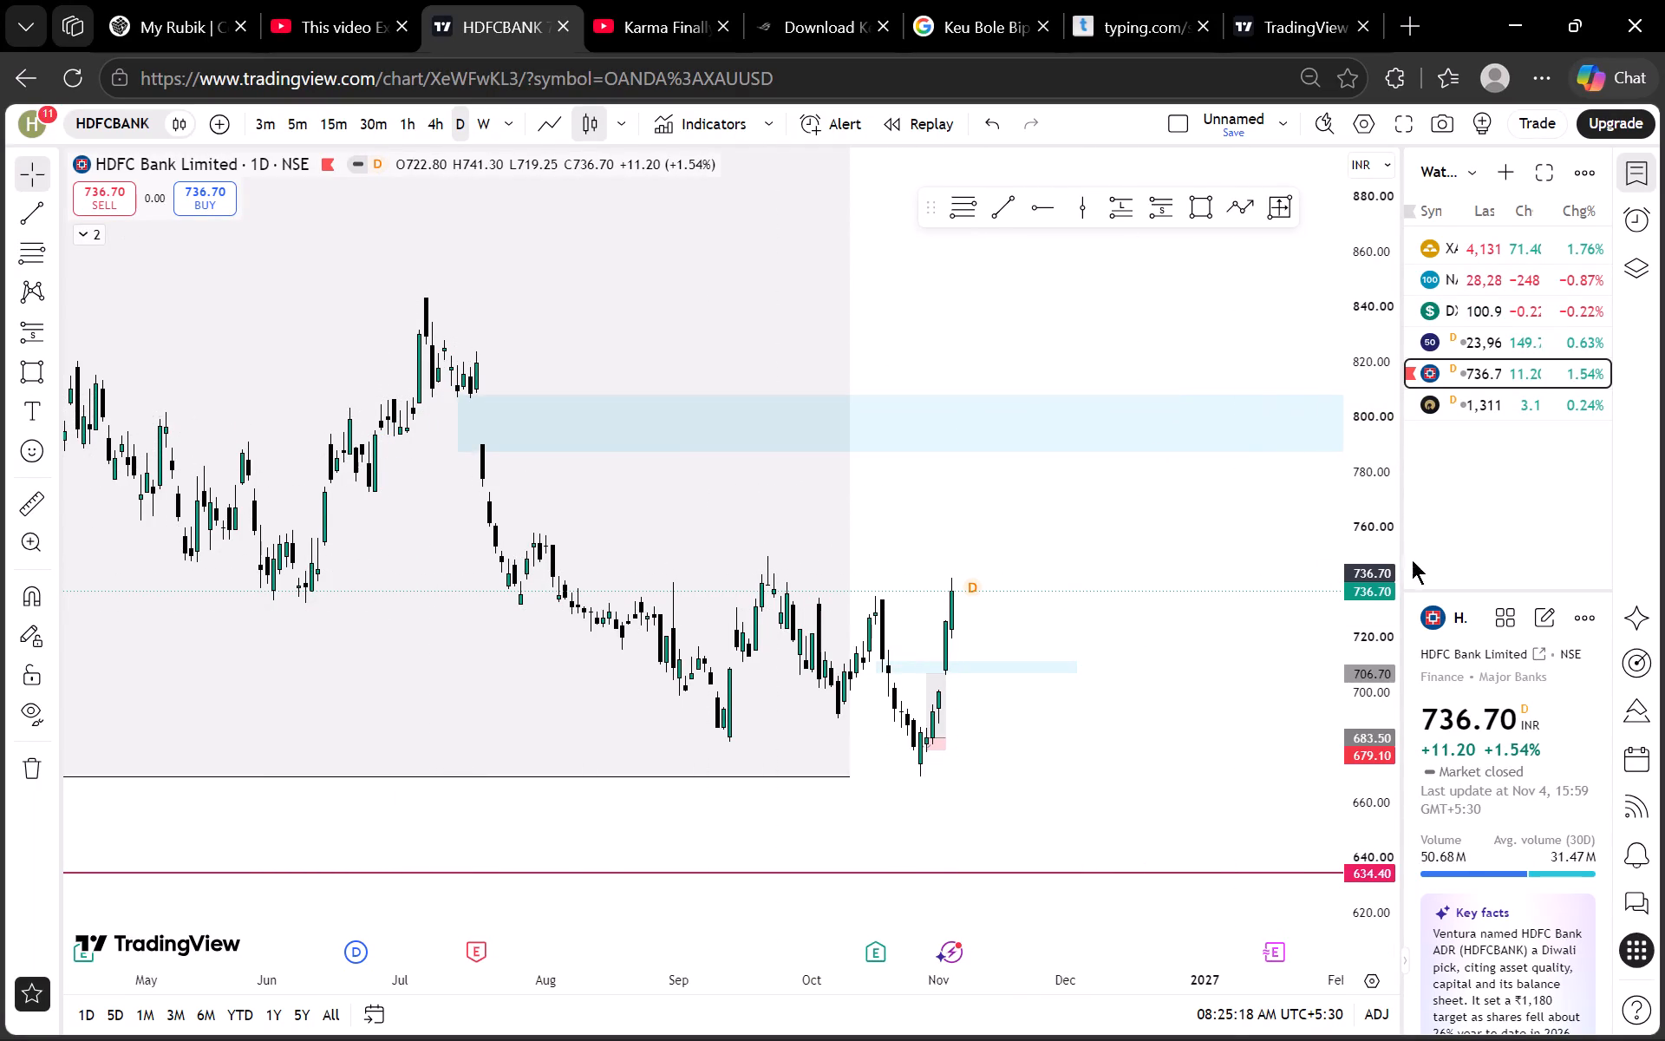
{"action": "scroll", "coordinate": [1386, 550], "scroll_direction": "down", "scroll_amount": 14}
{"action": "left_click_drag", "start_coordinate": [1233, 544], "coordinate": [1085, 547]}
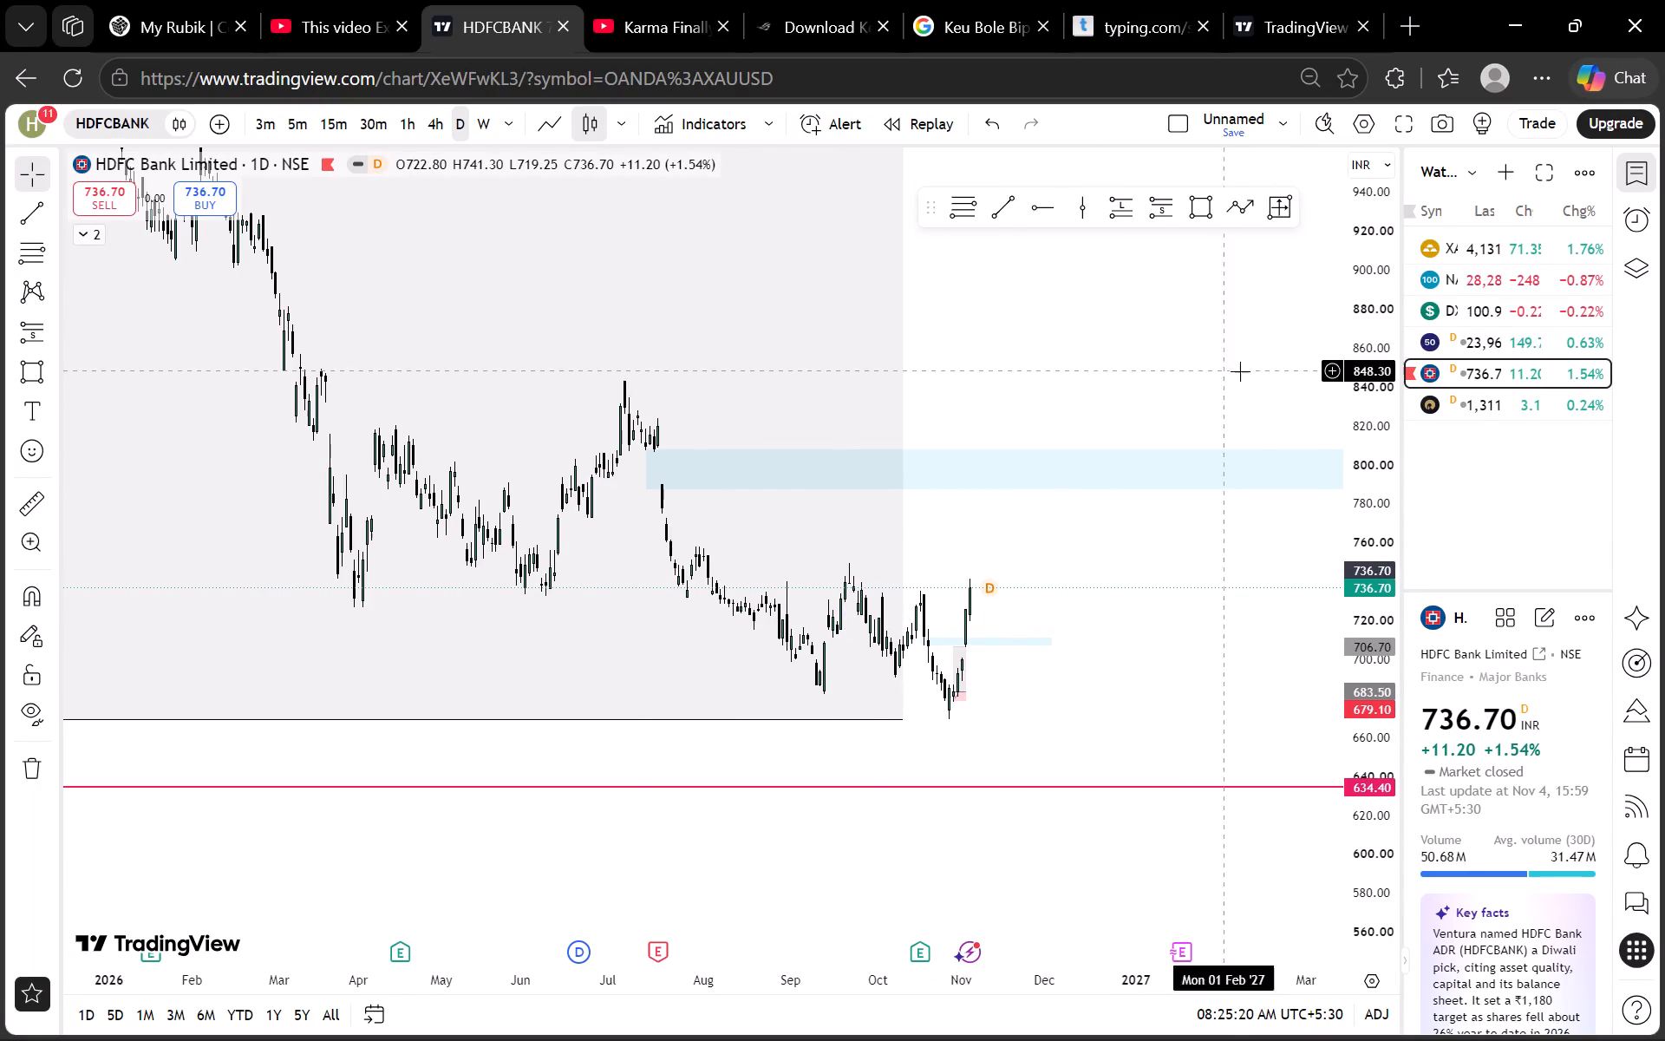
Examine RELIANCE's zones, marked levels and long position on the daily and weekly timeframes.
{"action": "left_click", "coordinate": [1479, 415]}
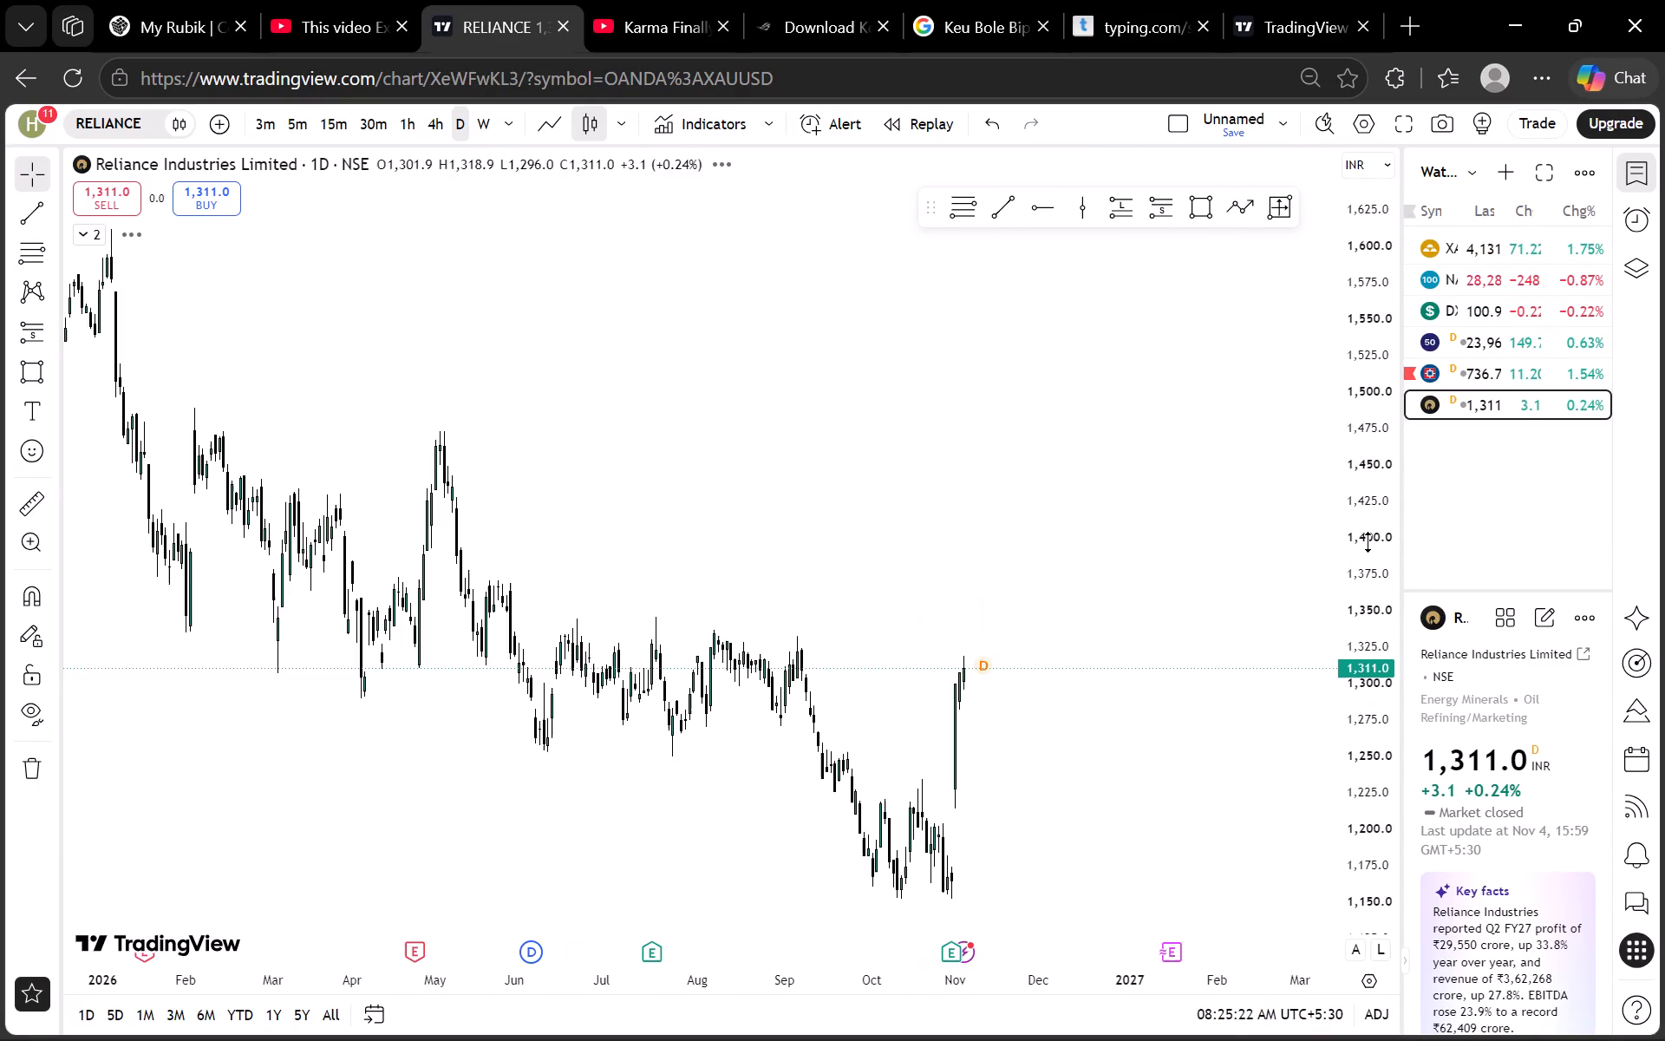
{"action": "scroll", "coordinate": [1388, 519], "scroll_direction": "down", "scroll_amount": 11}
{"action": "scroll", "coordinate": [1155, 488], "scroll_direction": "down", "scroll_amount": 1}
{"action": "left_click_drag", "start_coordinate": [1267, 540], "coordinate": [1154, 423]}
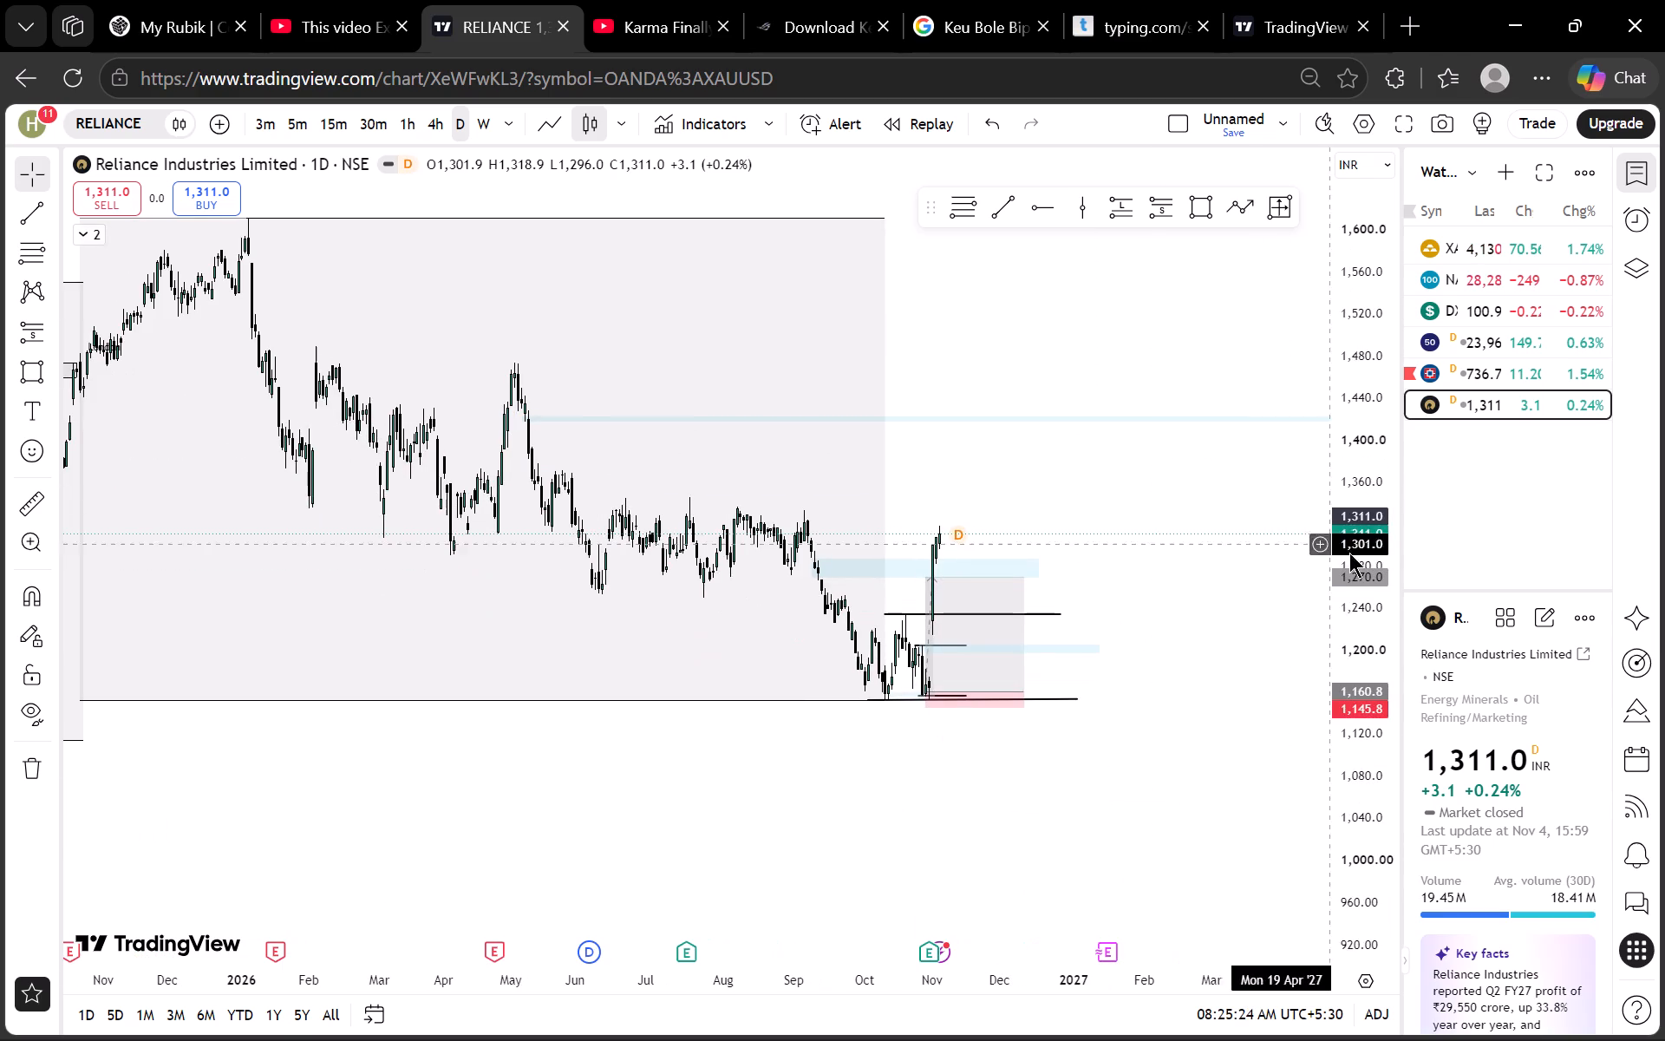
{"action": "scroll", "coordinate": [1385, 557], "scroll_direction": "up", "scroll_amount": 4}
{"action": "scroll", "coordinate": [1267, 533], "scroll_direction": "down", "scroll_amount": 2}
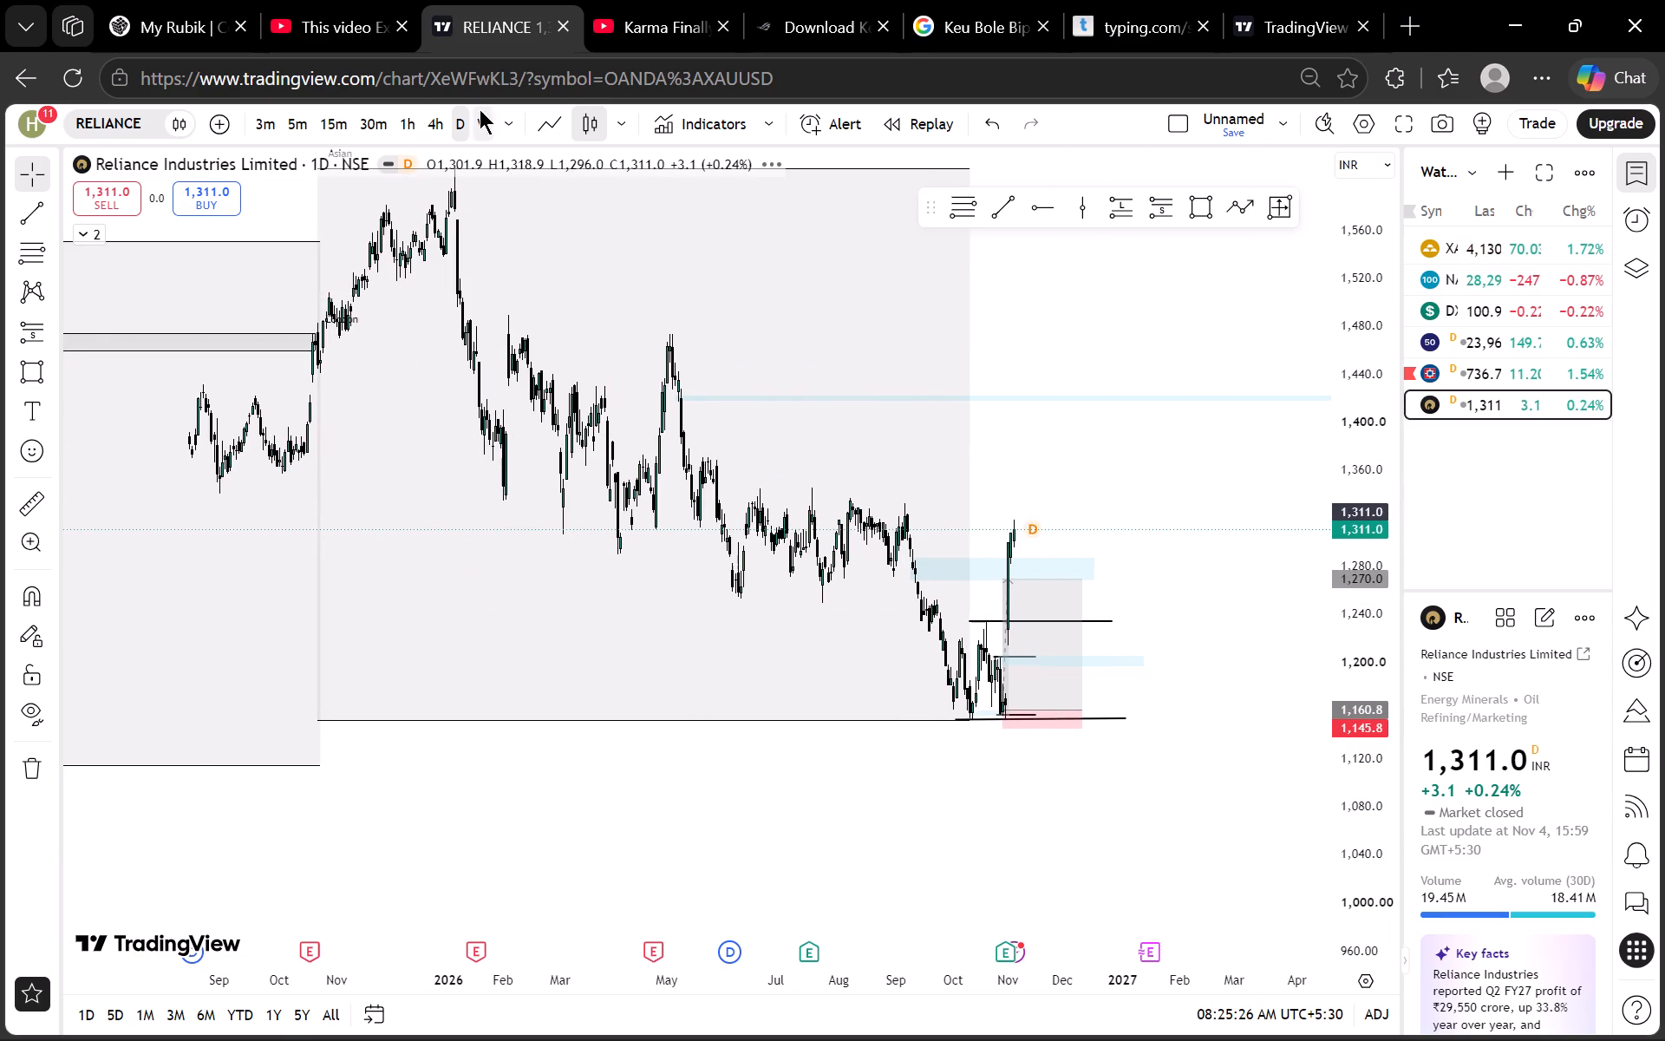
{"action": "left_click", "coordinate": [480, 110]}
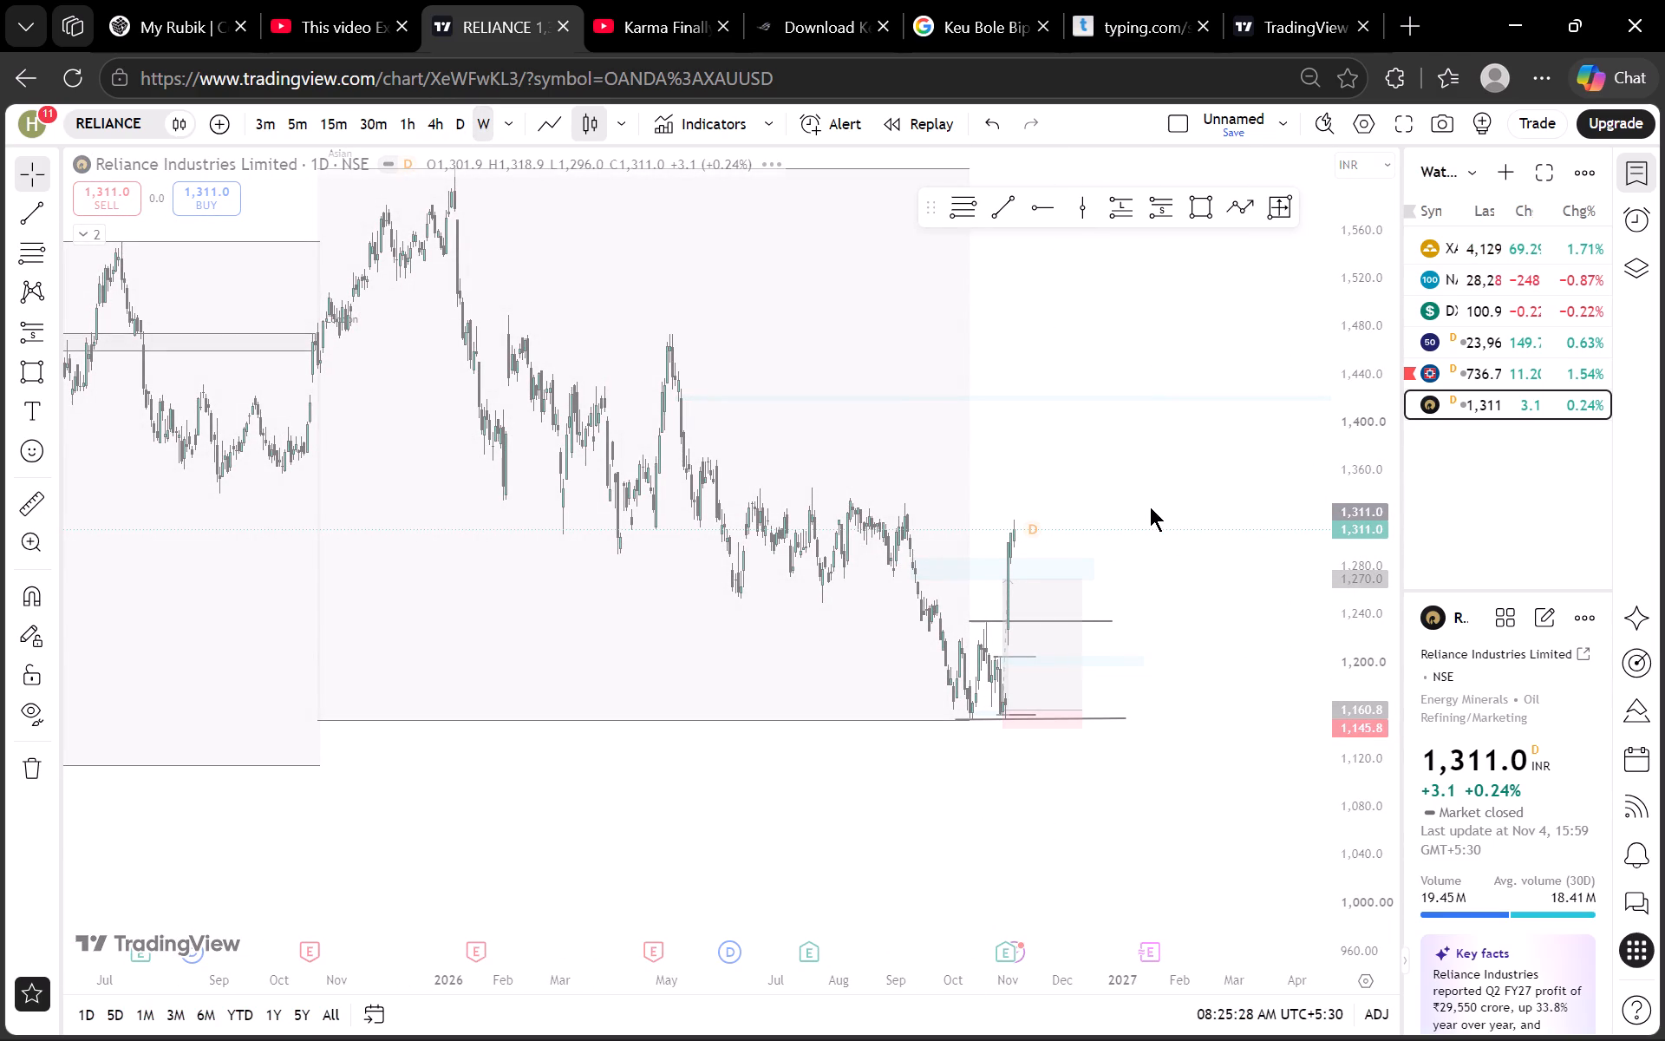
{"action": "scroll", "coordinate": [1211, 522], "scroll_direction": "up", "scroll_amount": 4}
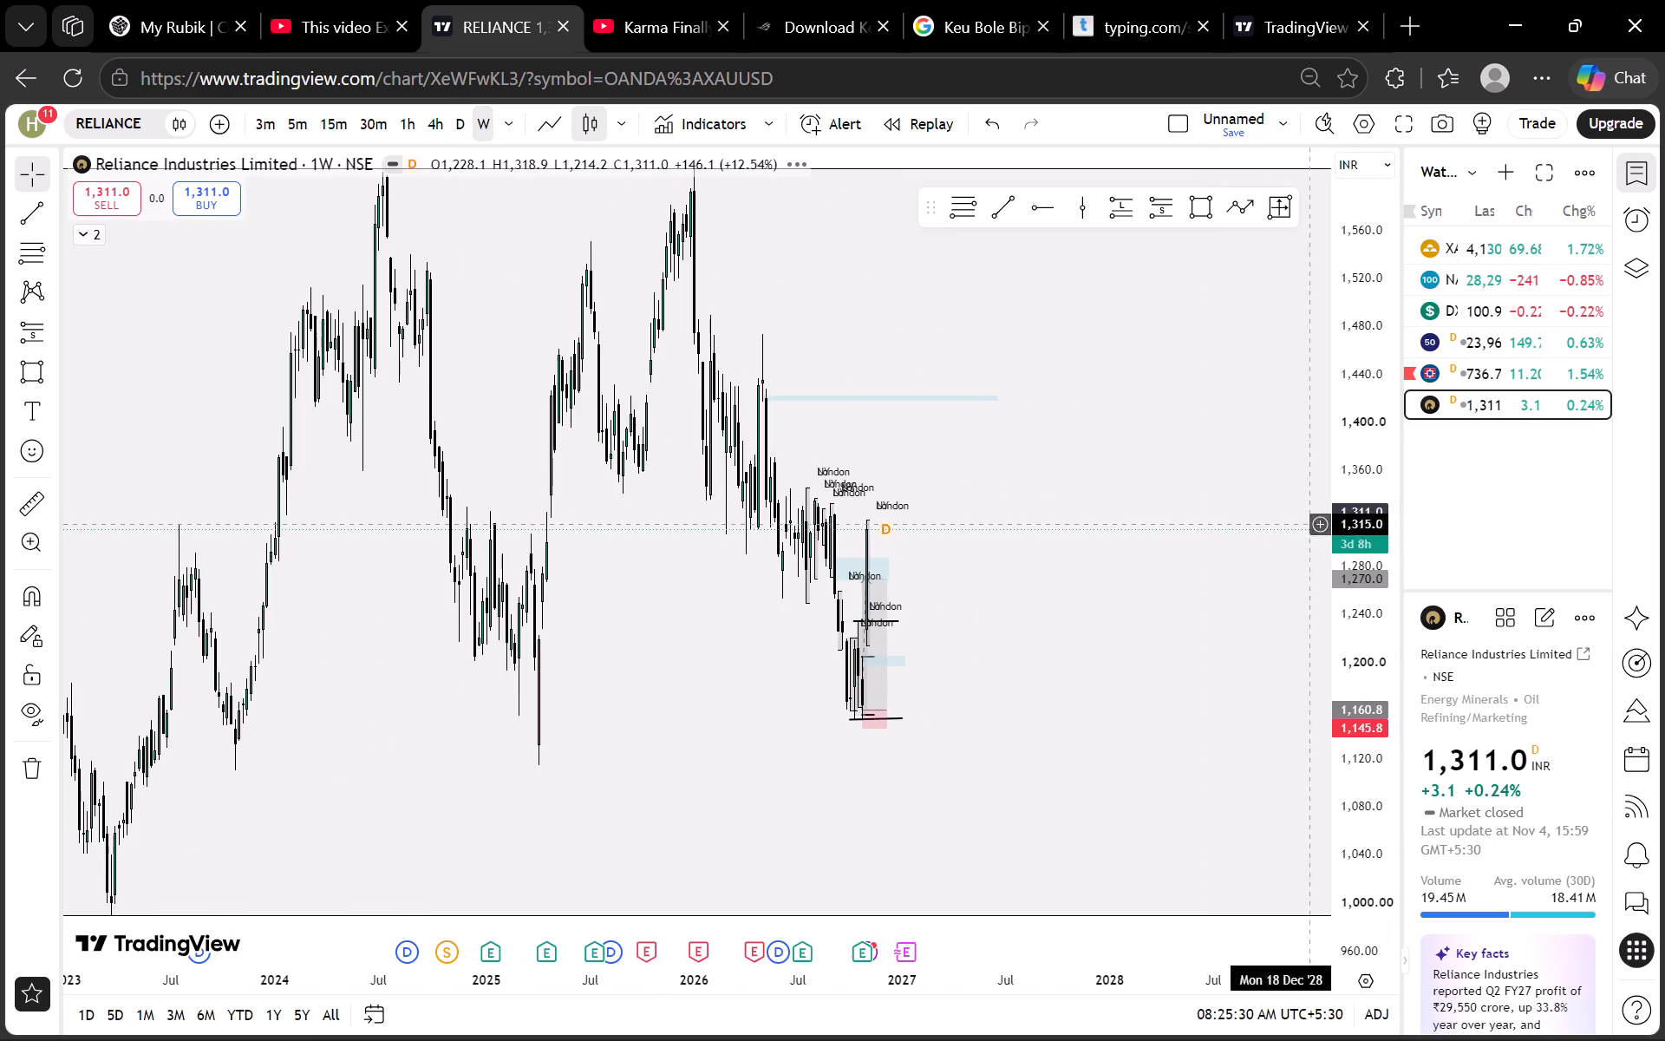
{"action": "scroll", "coordinate": [1339, 510], "scroll_direction": "down", "scroll_amount": 7}
{"action": "scroll", "coordinate": [1290, 533], "scroll_direction": "up", "scroll_amount": 6}
{"action": "left_click_drag", "start_coordinate": [829, 689], "coordinate": [969, 663]}
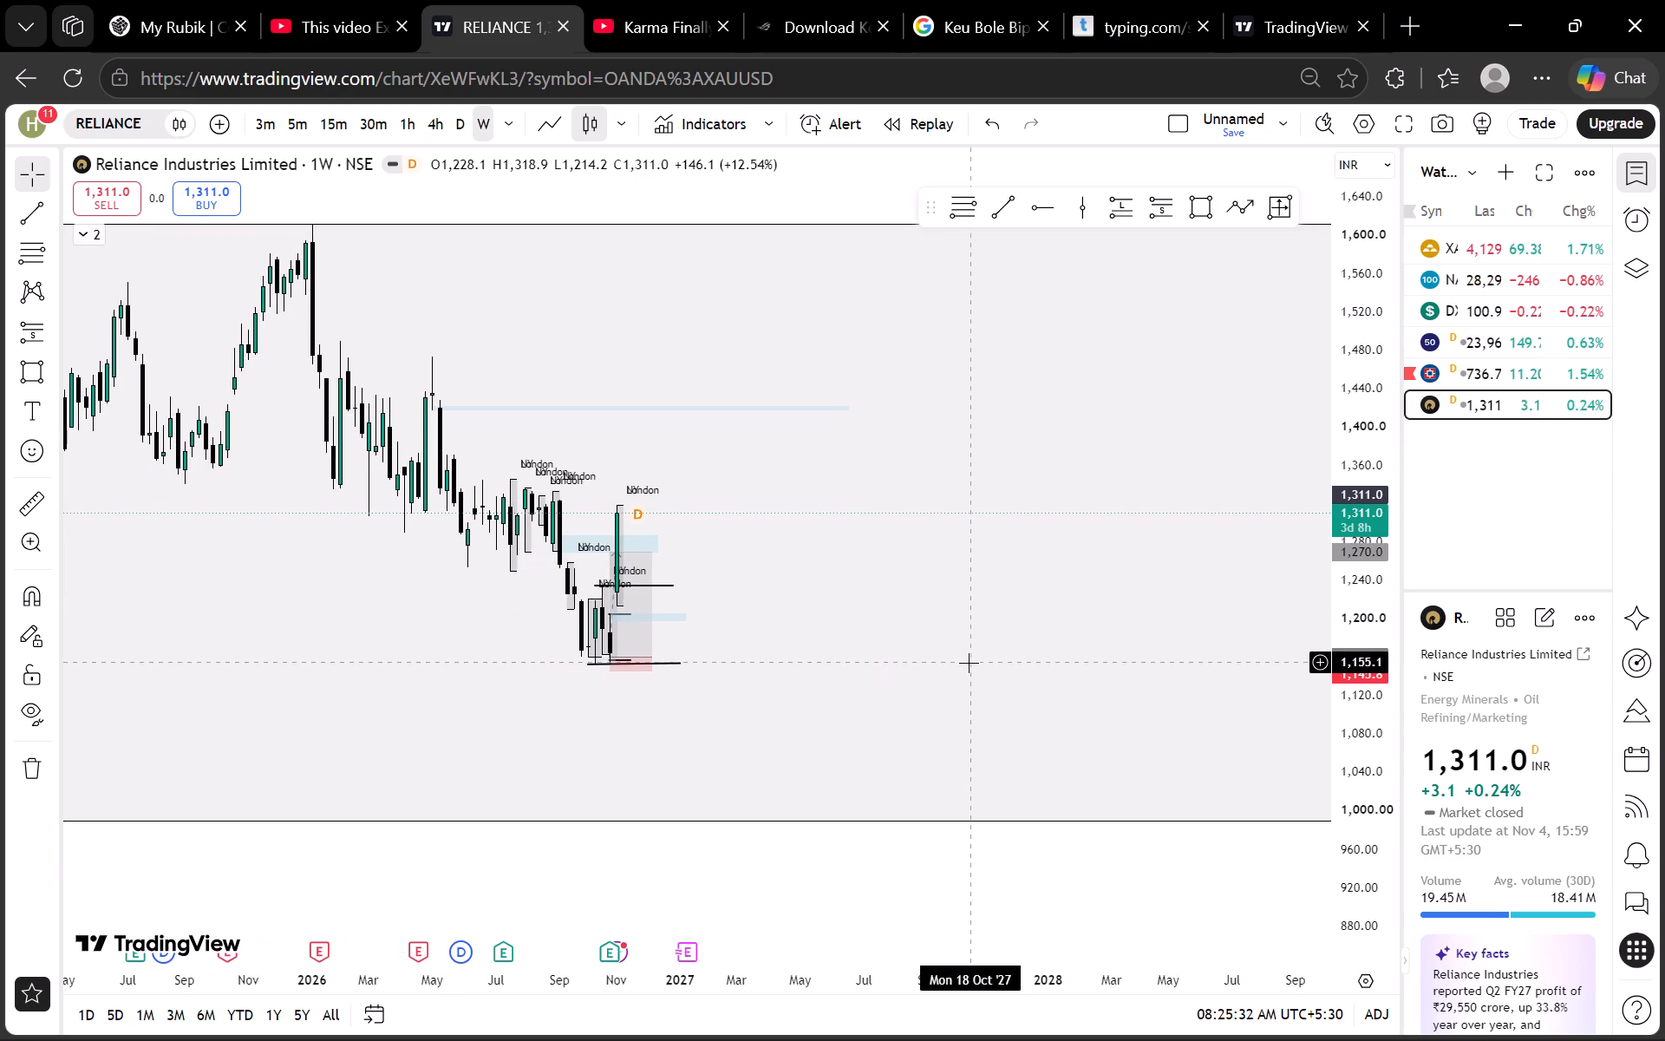
{"action": "scroll", "coordinate": [878, 392], "scroll_direction": "down", "scroll_amount": 2}
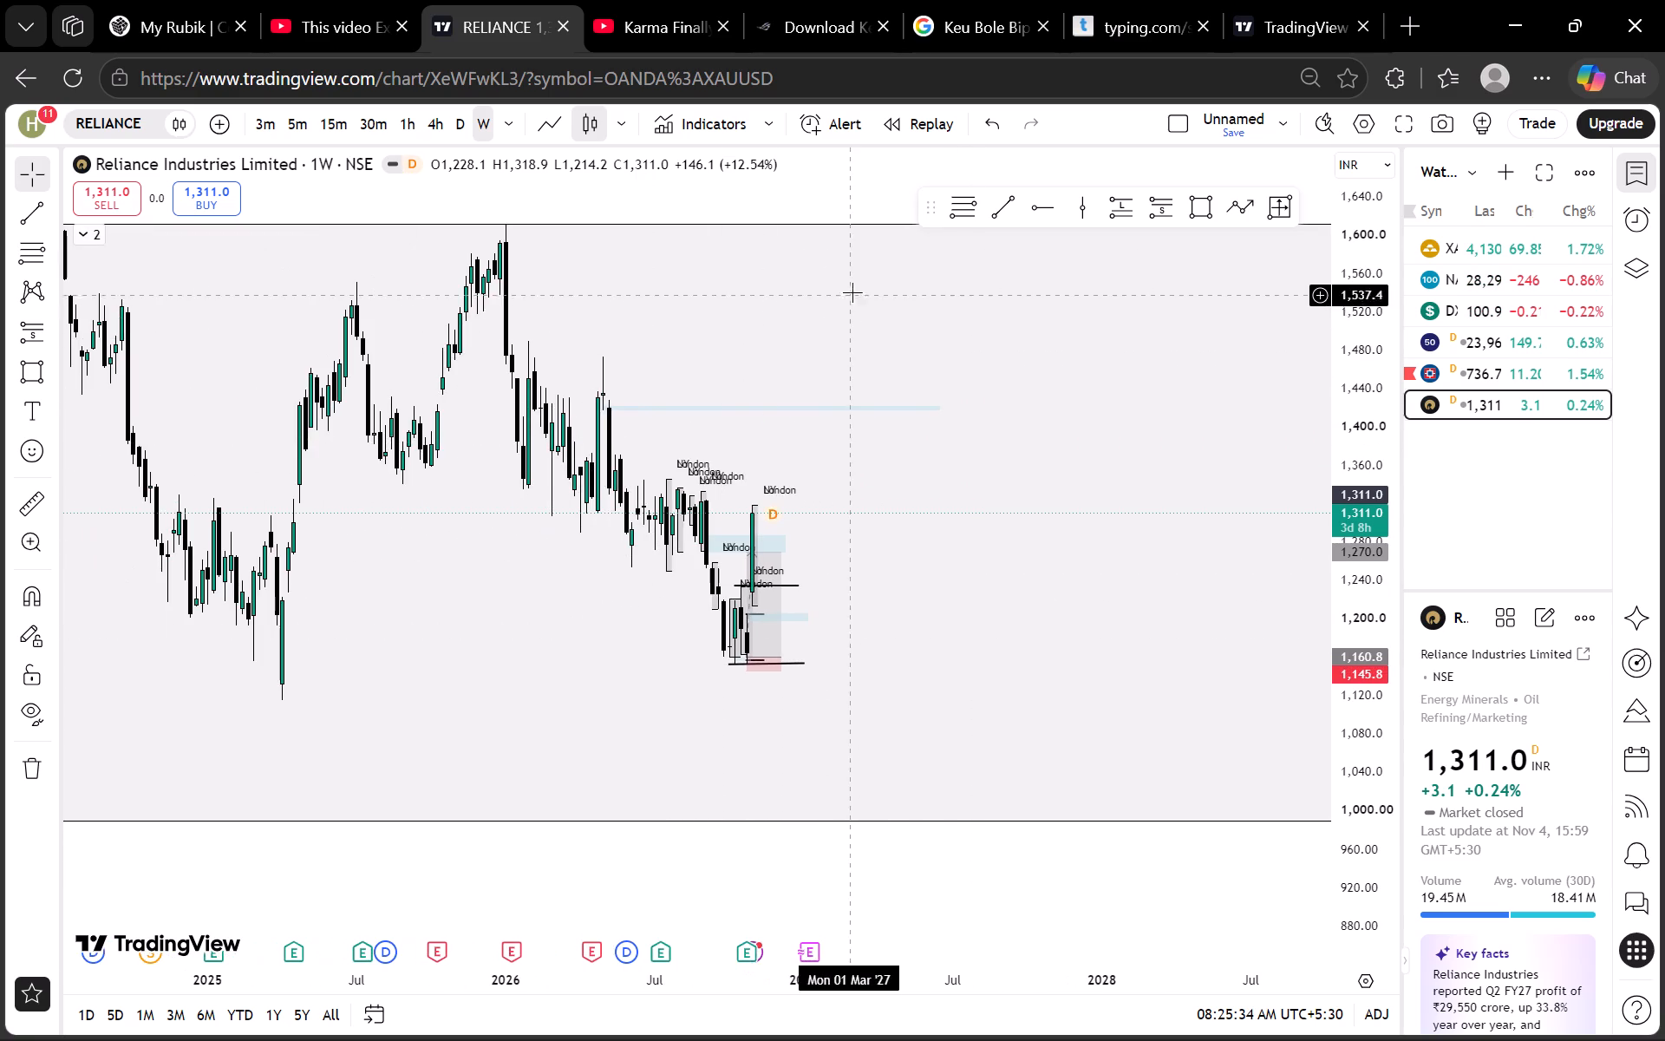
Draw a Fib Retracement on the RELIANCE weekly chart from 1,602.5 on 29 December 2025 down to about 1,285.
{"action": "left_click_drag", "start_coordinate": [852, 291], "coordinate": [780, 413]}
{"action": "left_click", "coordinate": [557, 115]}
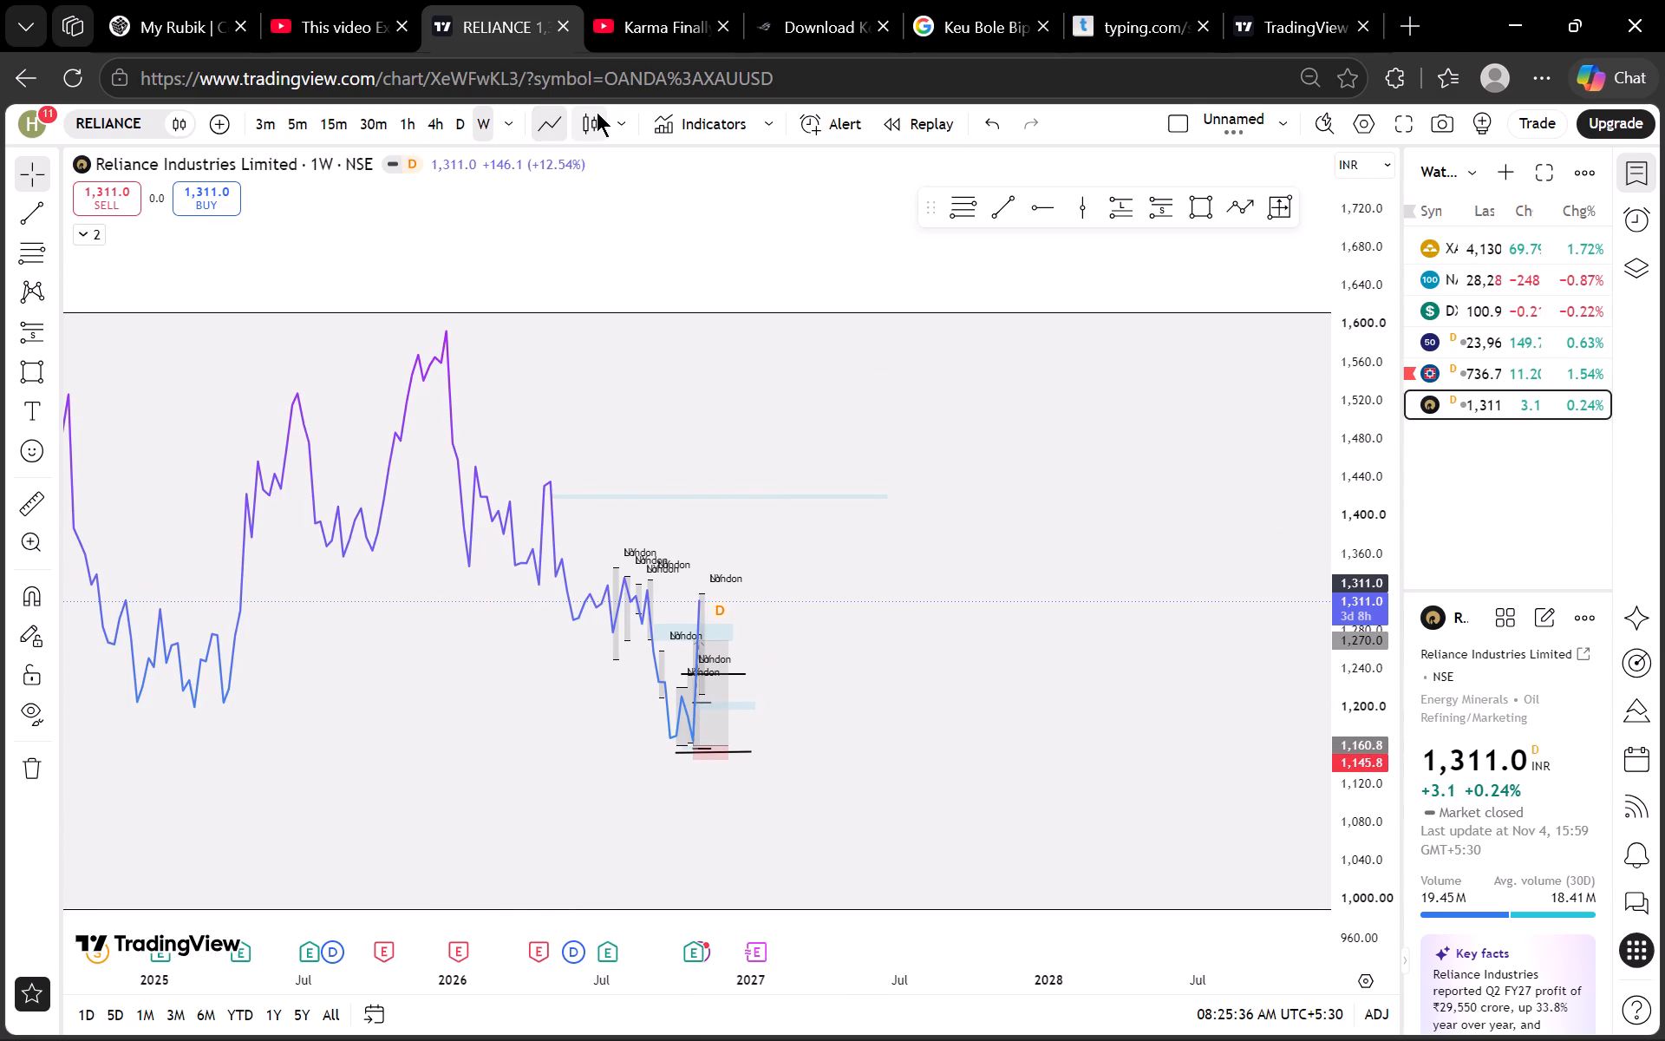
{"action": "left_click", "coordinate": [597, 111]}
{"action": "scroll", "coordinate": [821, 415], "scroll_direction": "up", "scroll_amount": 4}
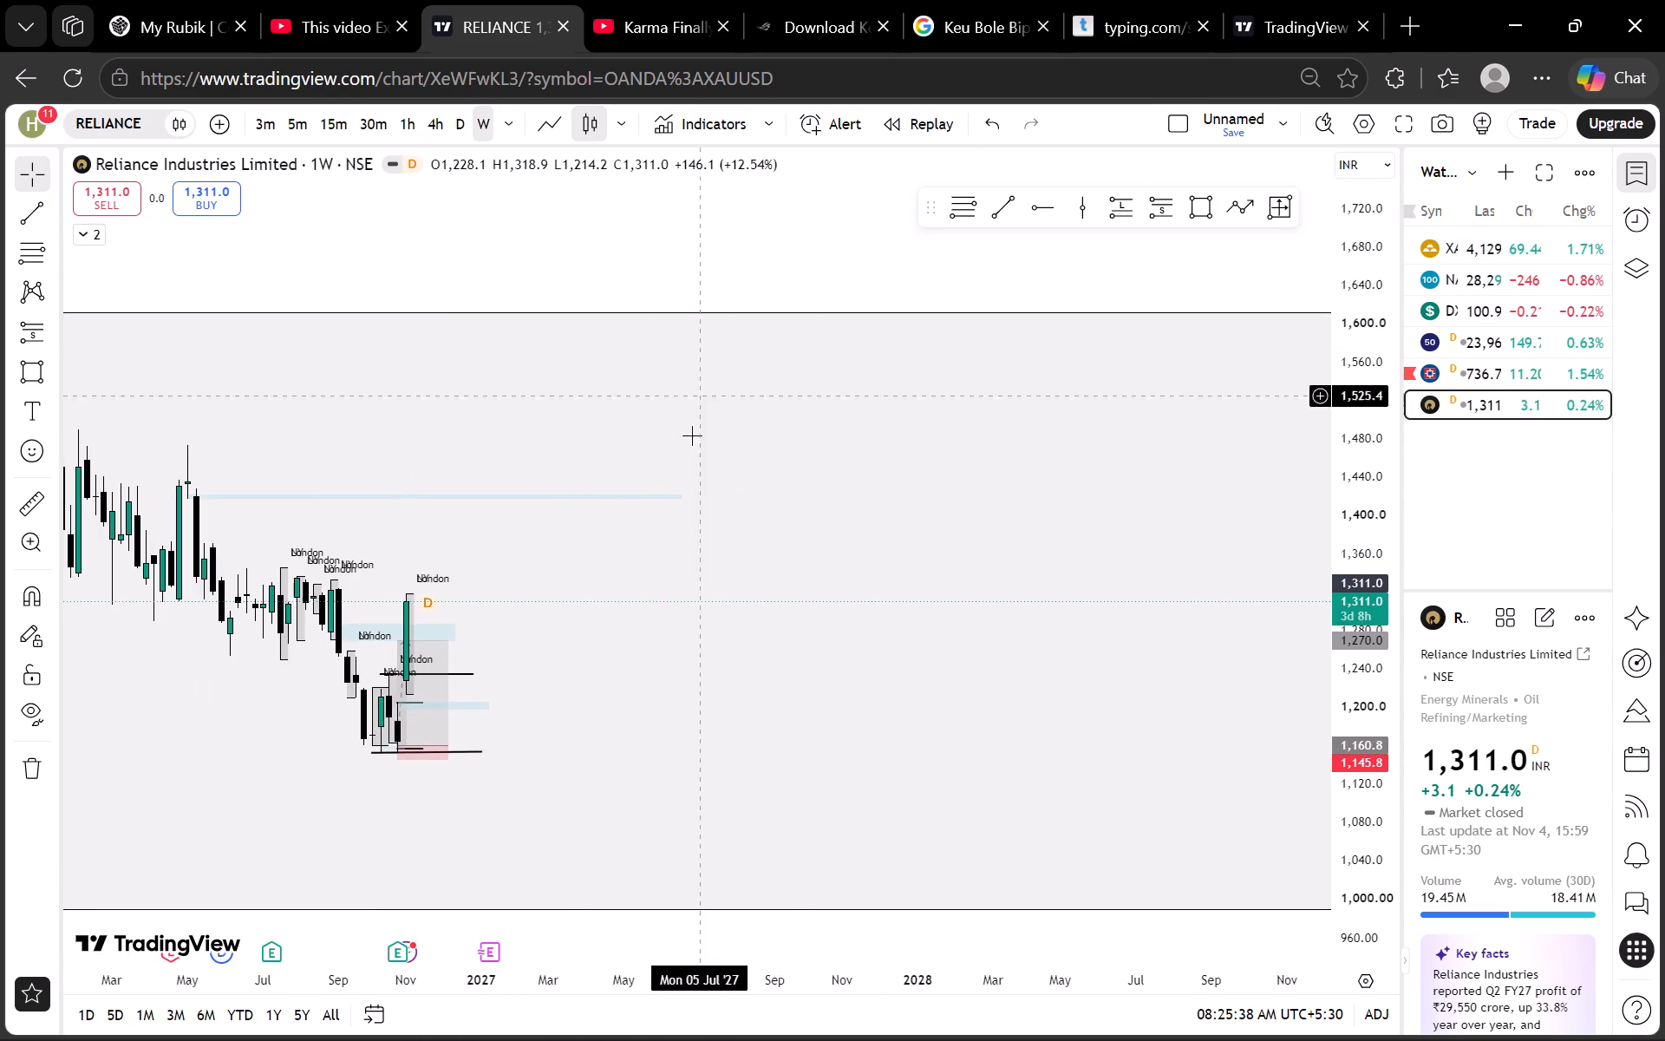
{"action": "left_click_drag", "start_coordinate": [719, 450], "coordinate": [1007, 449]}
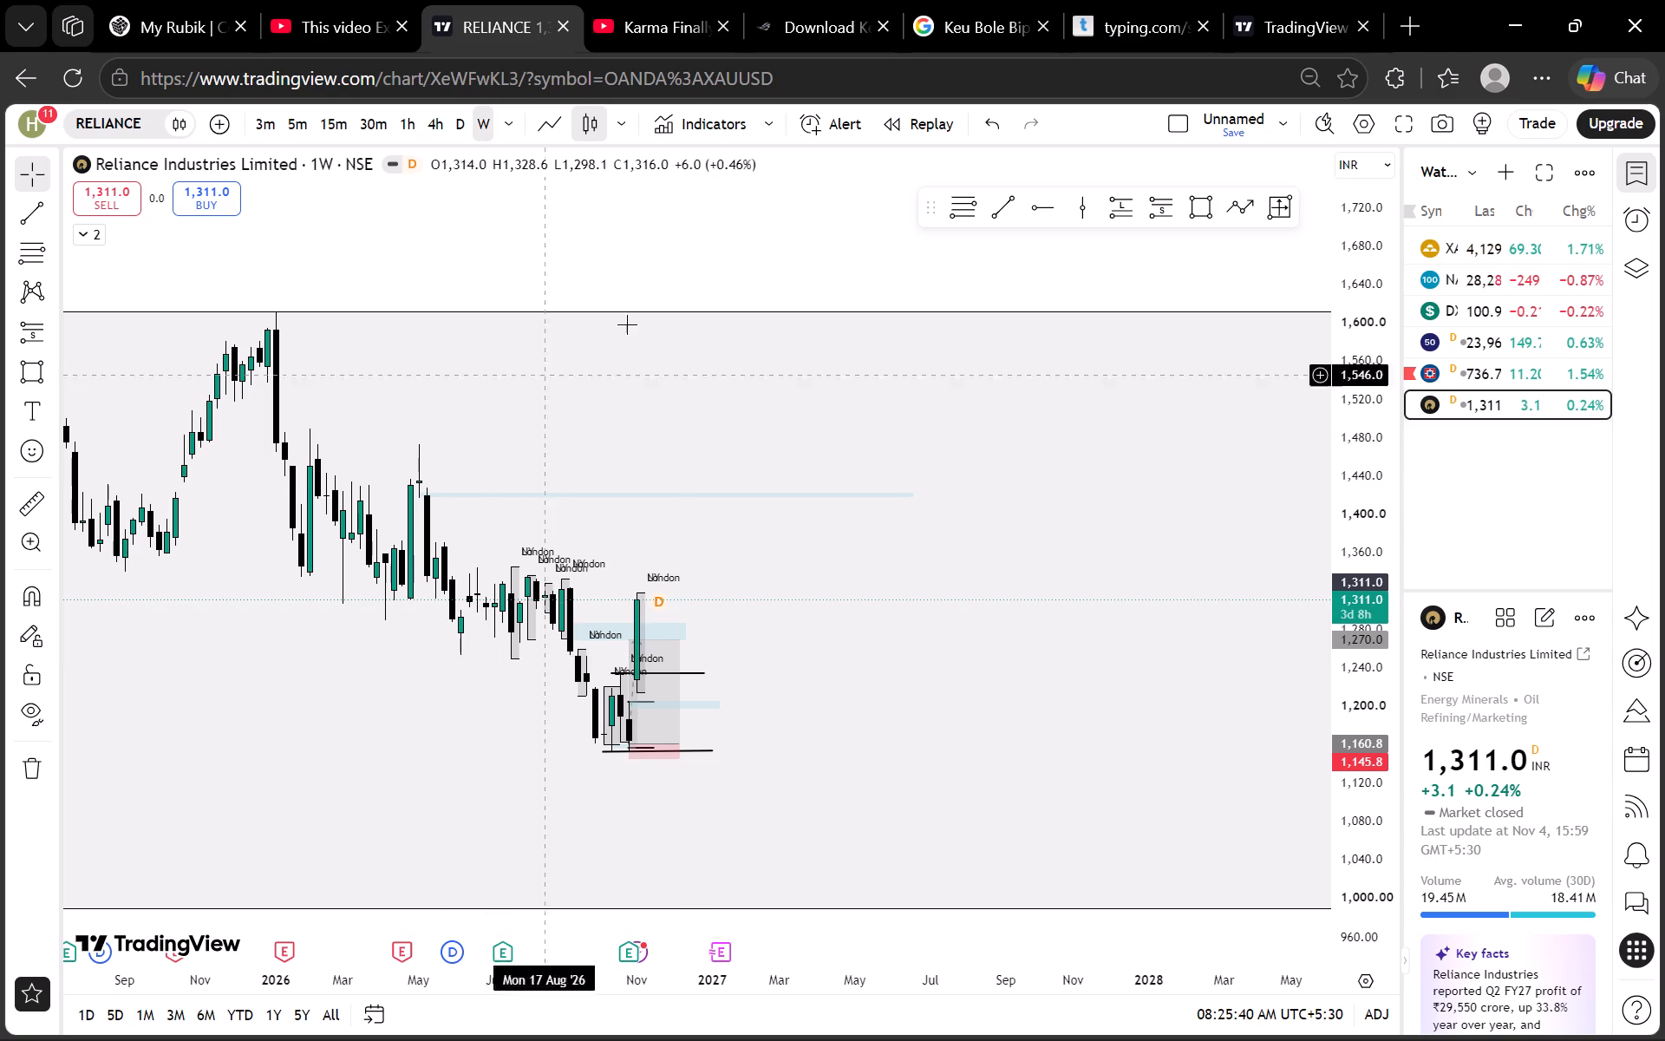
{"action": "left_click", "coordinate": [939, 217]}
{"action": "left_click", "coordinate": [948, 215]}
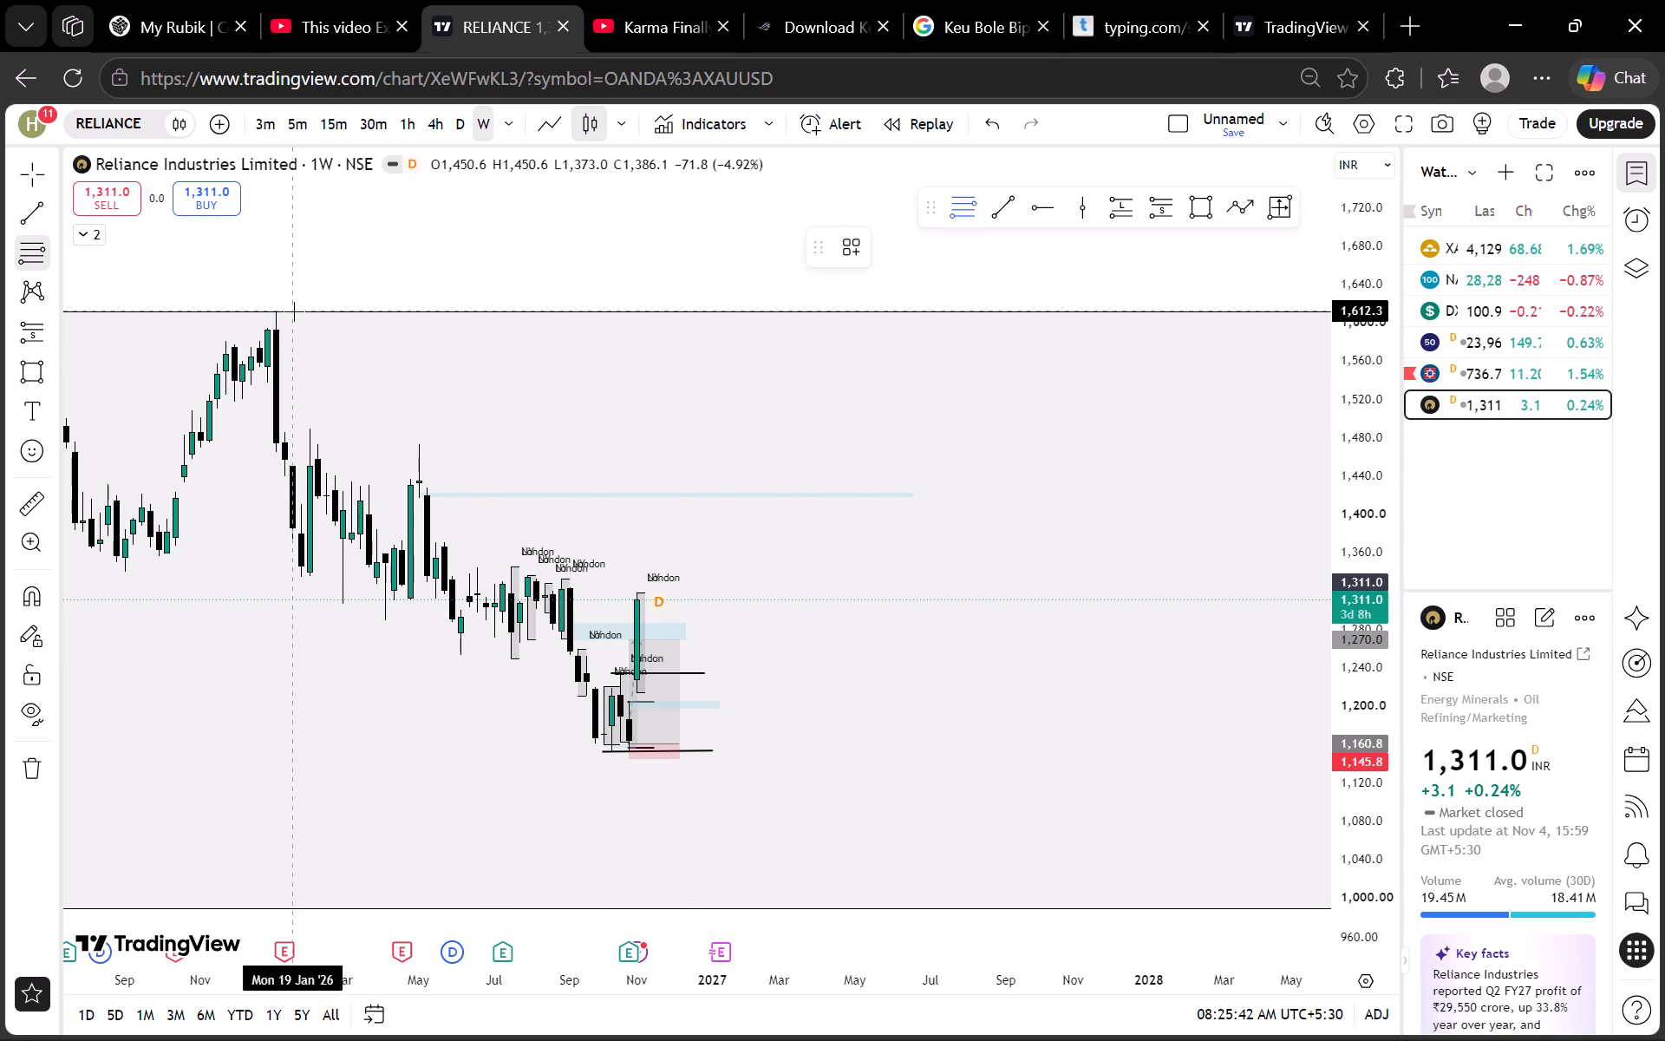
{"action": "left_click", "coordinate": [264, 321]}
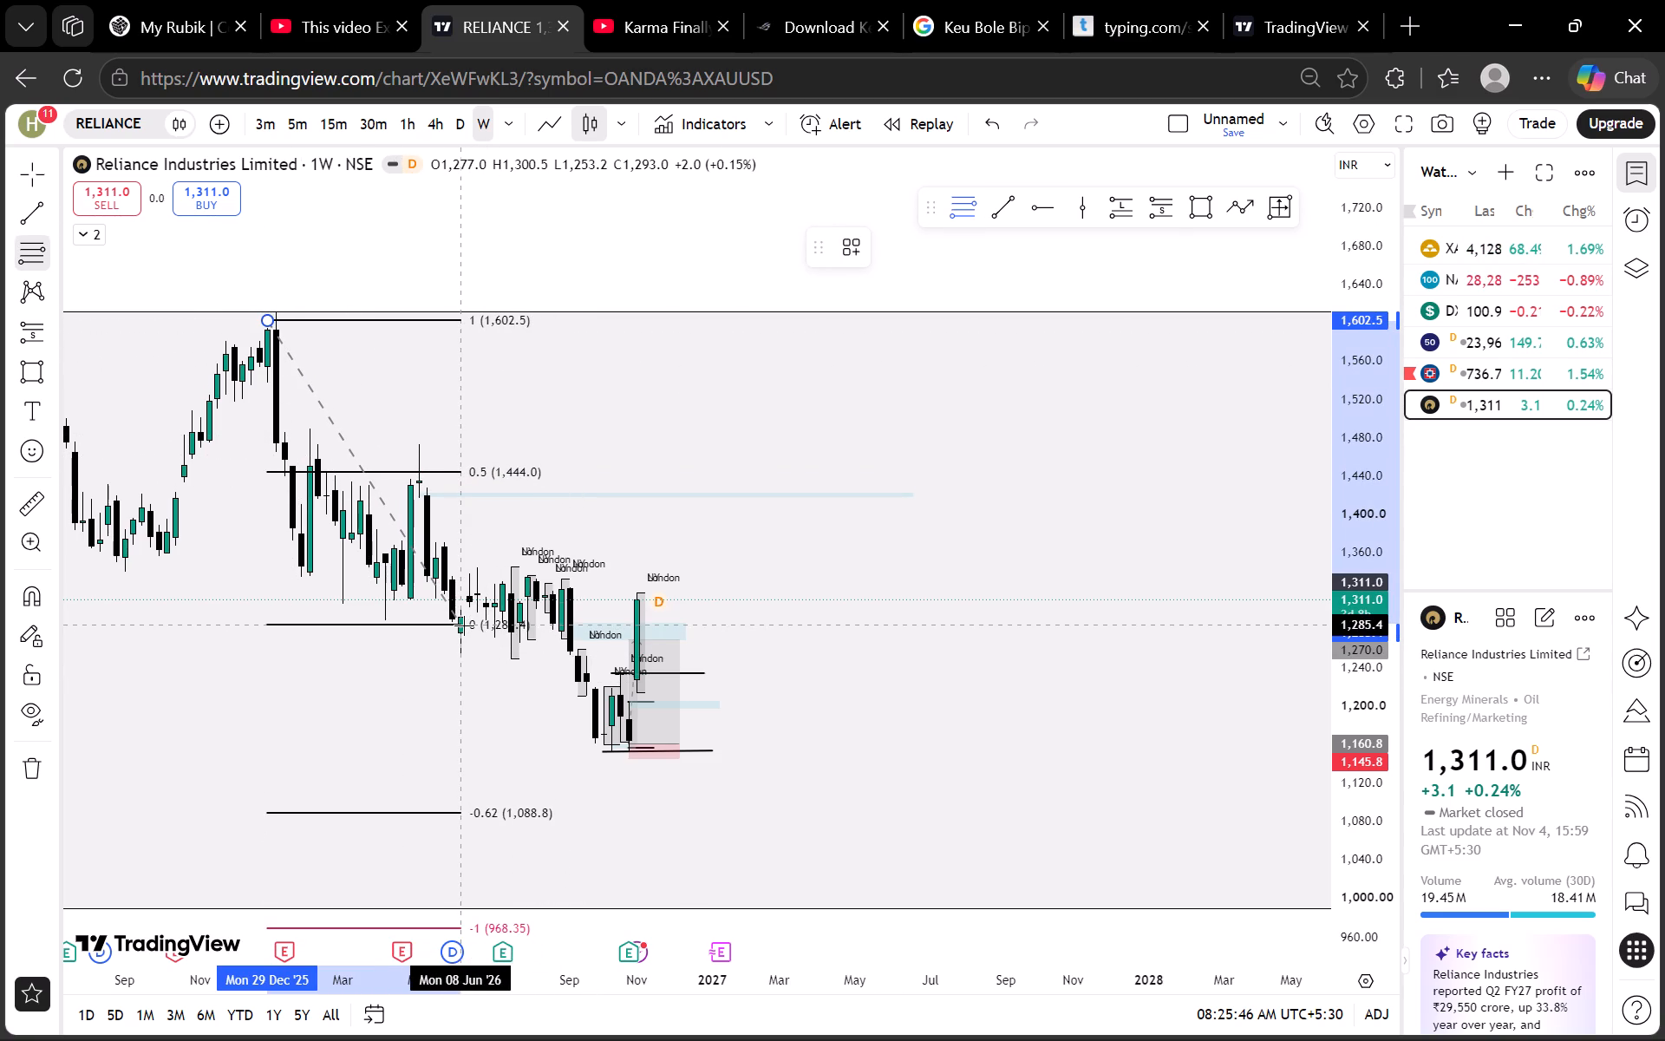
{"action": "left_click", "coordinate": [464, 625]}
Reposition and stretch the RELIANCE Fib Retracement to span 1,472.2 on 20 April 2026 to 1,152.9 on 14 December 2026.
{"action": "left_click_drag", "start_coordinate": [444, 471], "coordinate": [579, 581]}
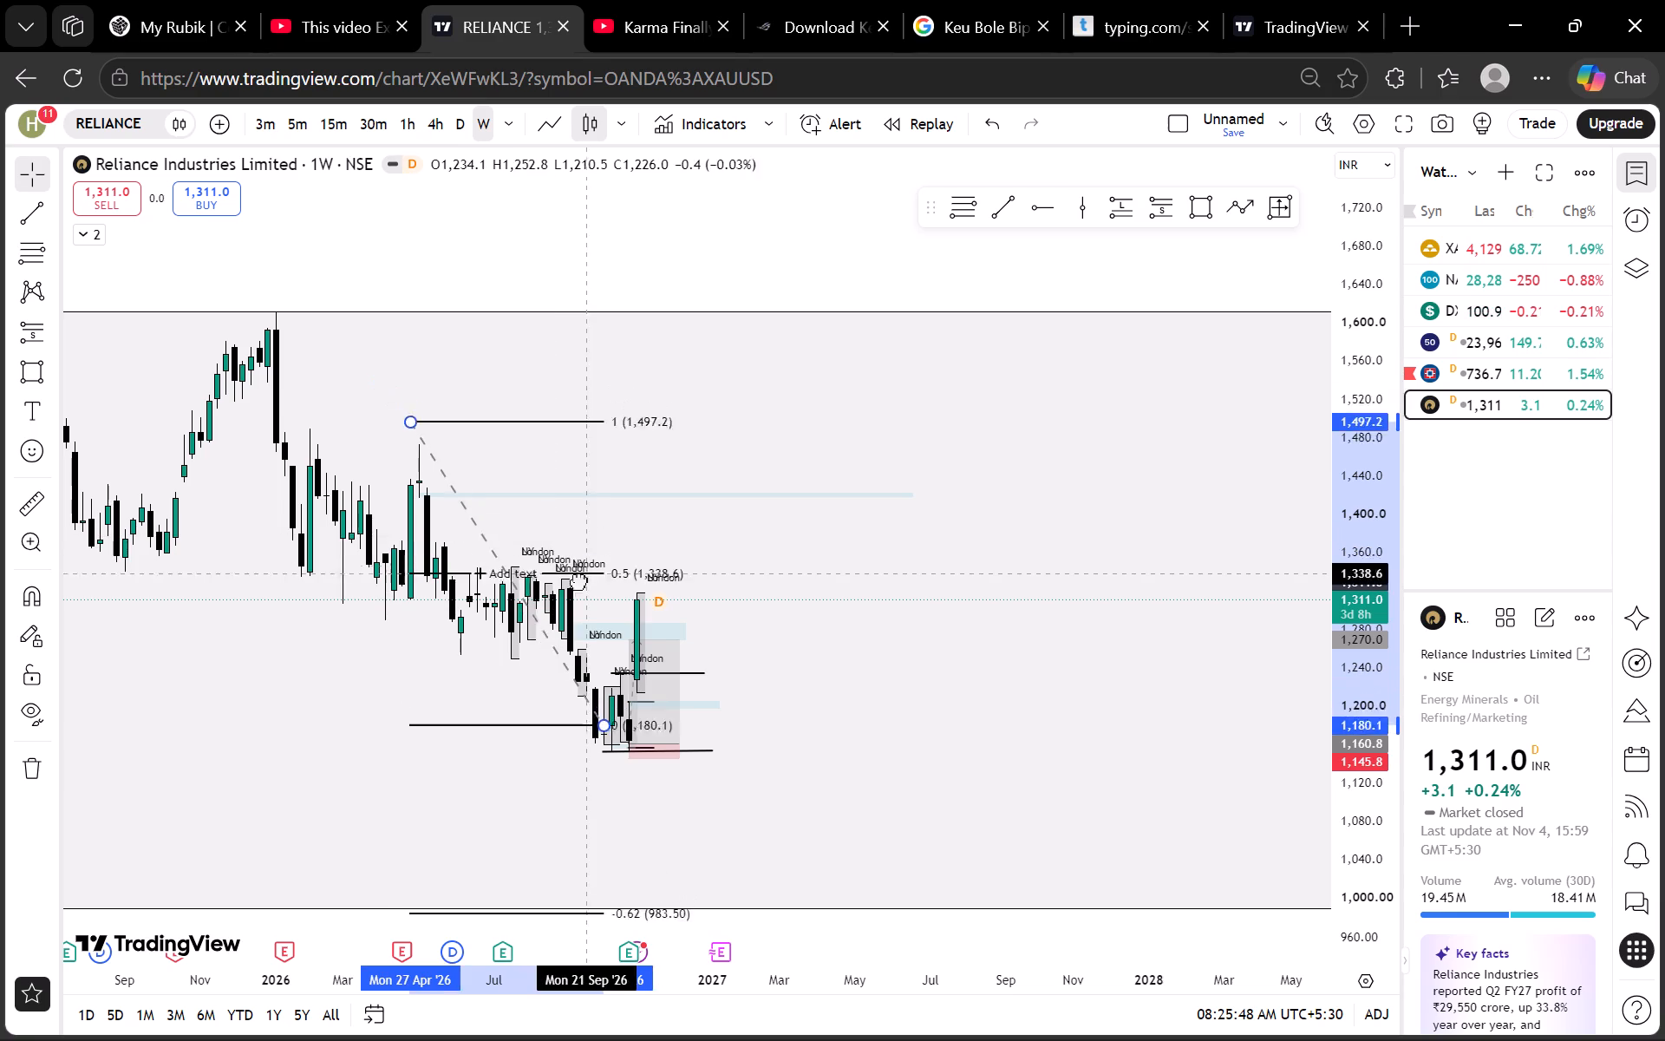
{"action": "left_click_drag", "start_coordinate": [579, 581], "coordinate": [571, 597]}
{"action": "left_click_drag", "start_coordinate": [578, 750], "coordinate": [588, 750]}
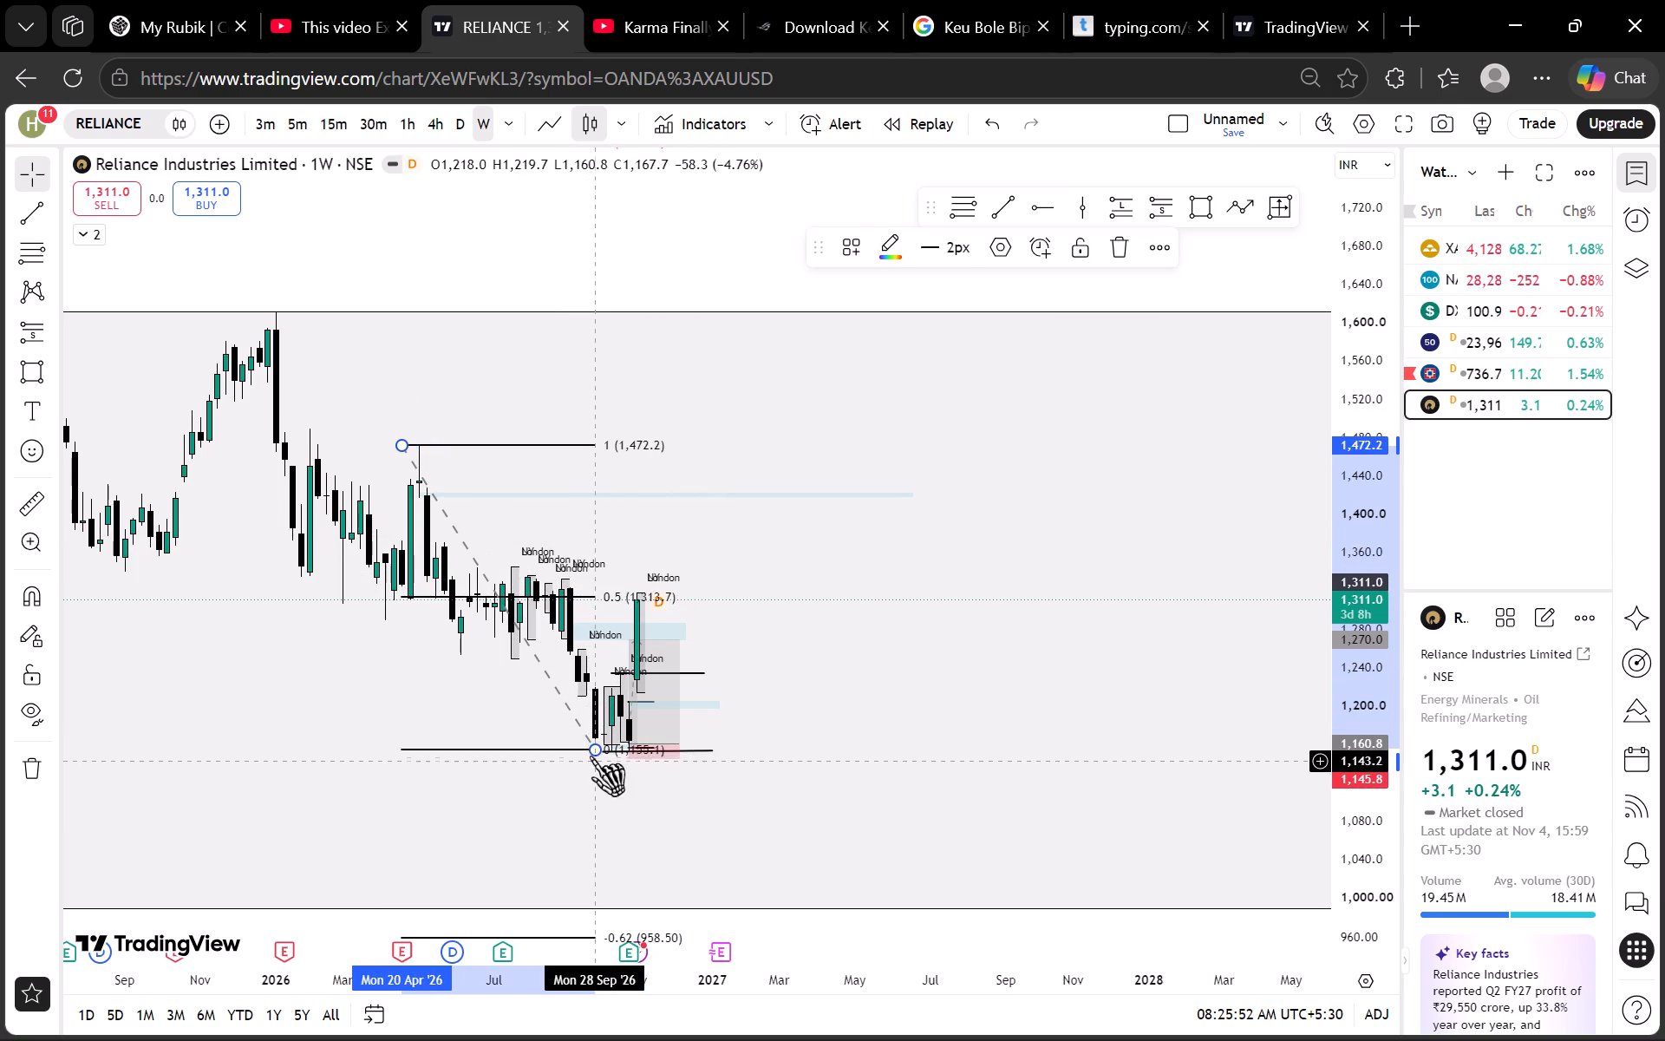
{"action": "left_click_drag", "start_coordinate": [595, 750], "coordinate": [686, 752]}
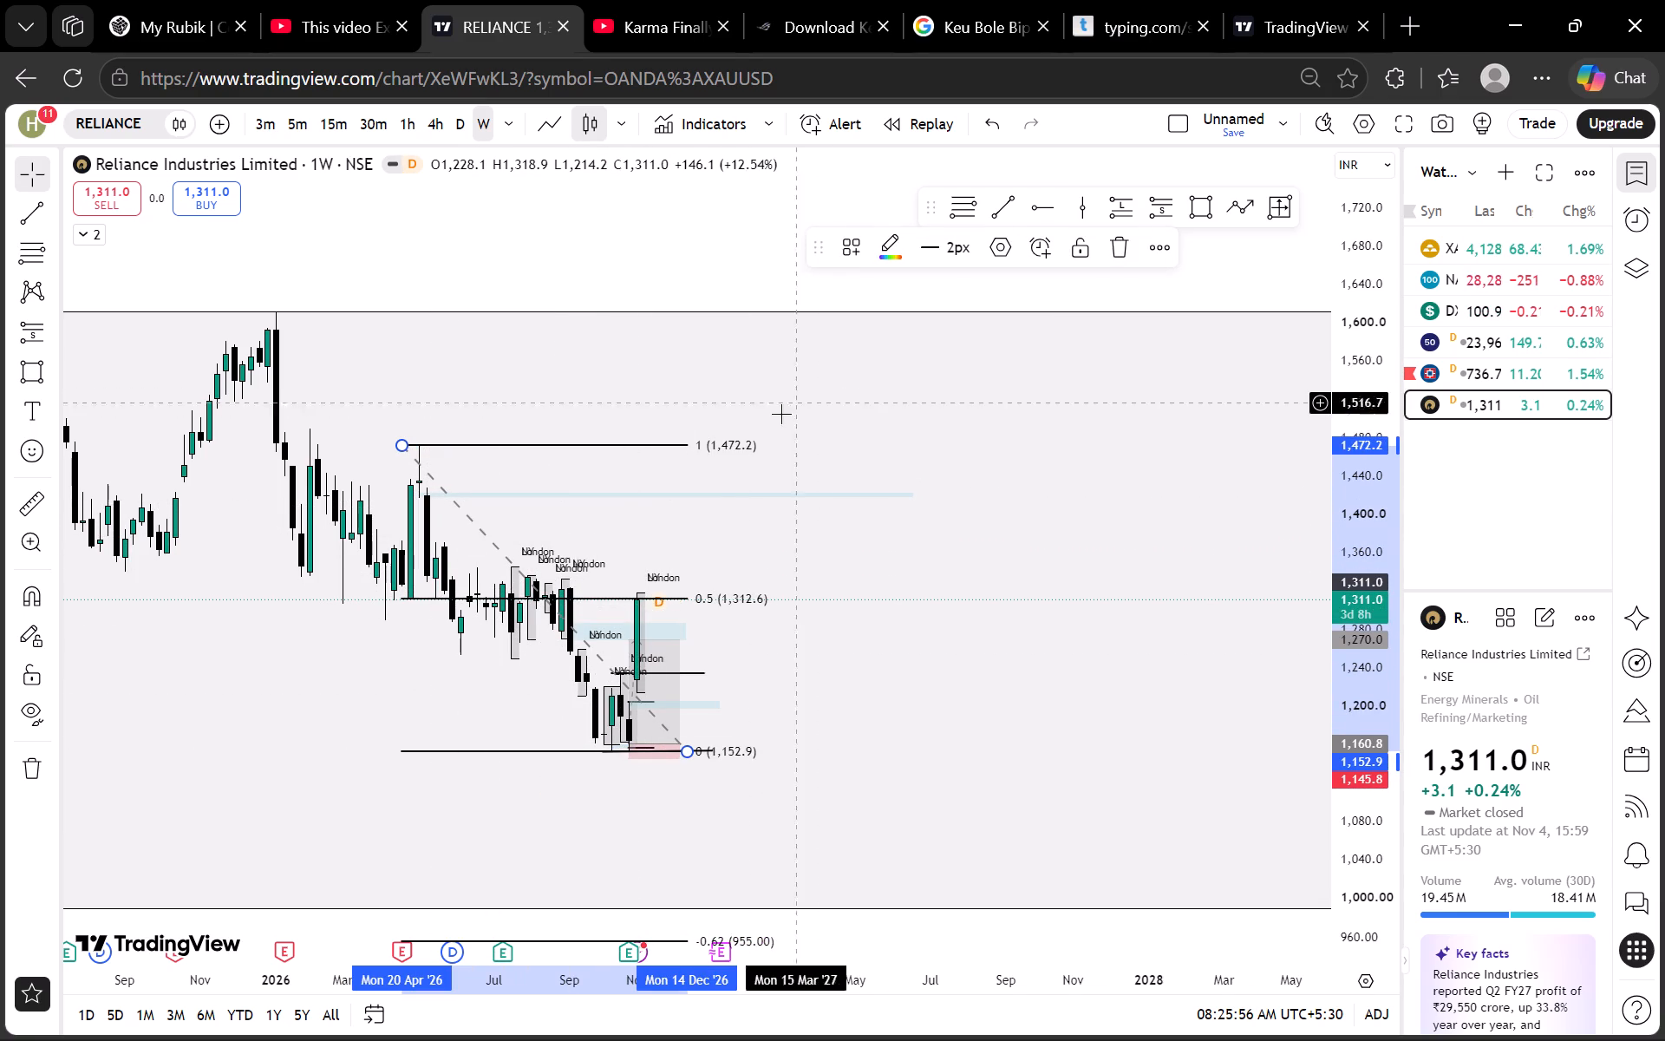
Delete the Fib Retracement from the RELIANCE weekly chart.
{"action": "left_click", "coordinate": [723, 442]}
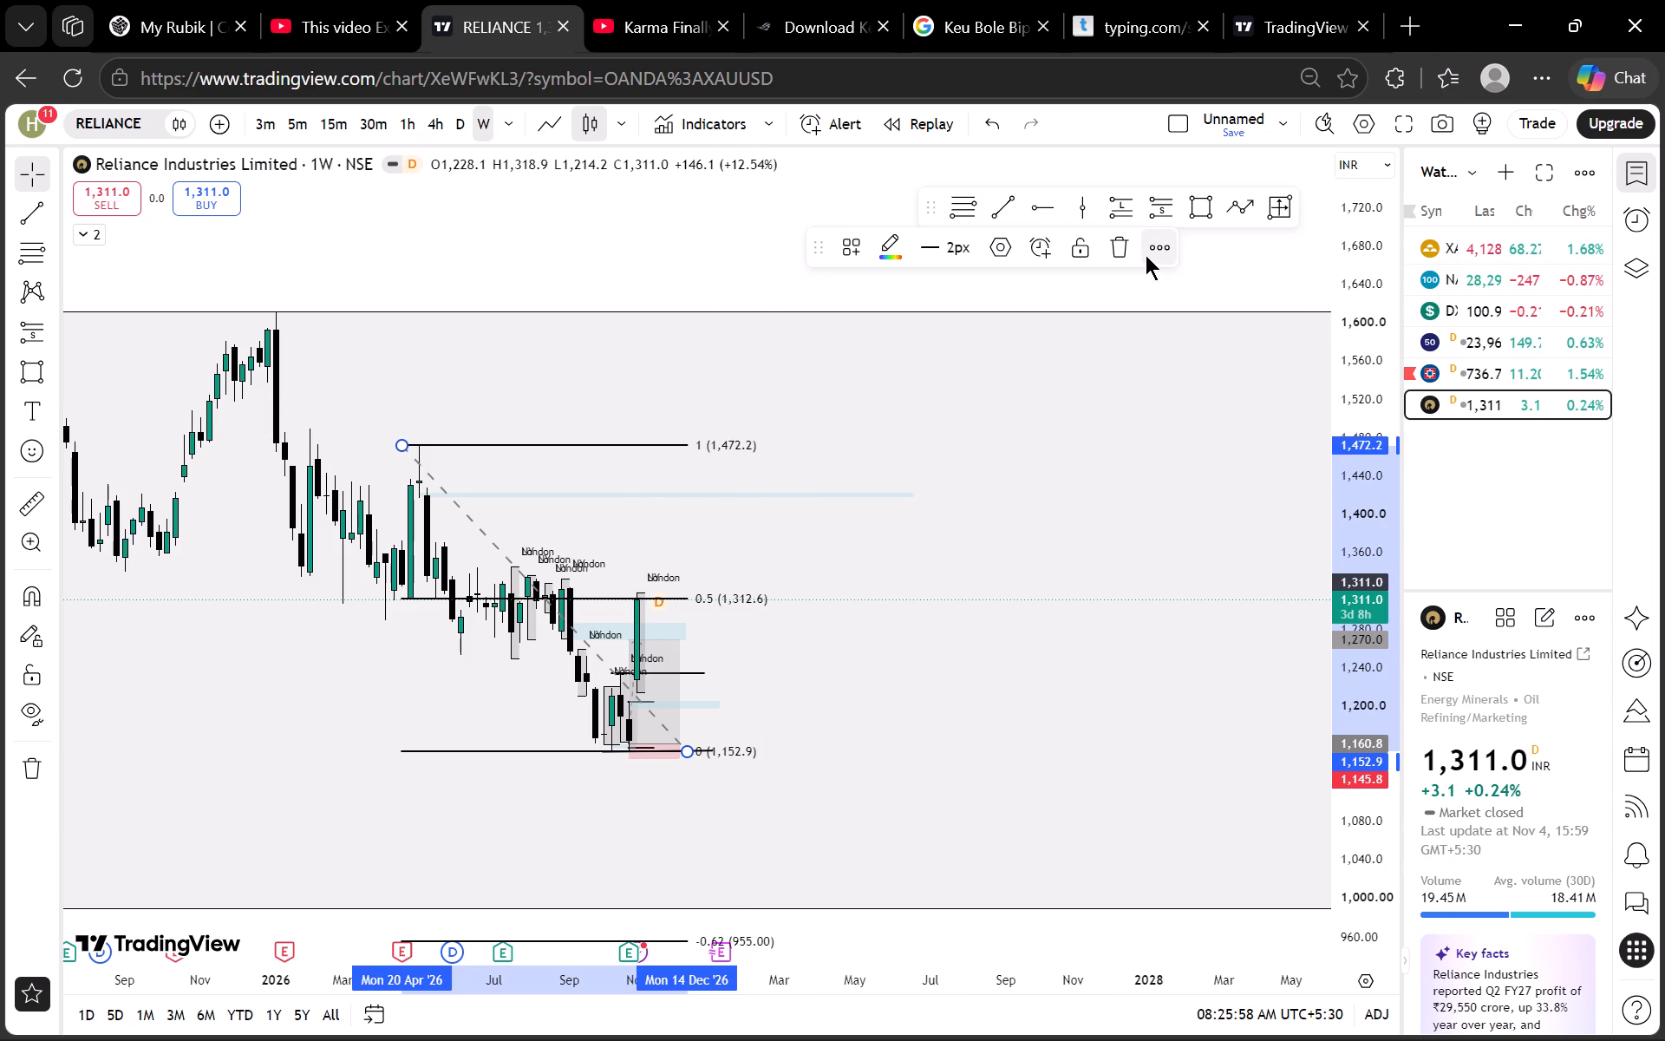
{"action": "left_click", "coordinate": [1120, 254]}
On RELIANCE's daily timeframe, widen the thin OB rectangle at the May 2026 drop to span 1,431.1 to 1,393.8.
{"action": "left_click", "coordinate": [464, 110]}
{"action": "scroll", "coordinate": [661, 416], "scroll_direction": "down", "scroll_amount": 4}
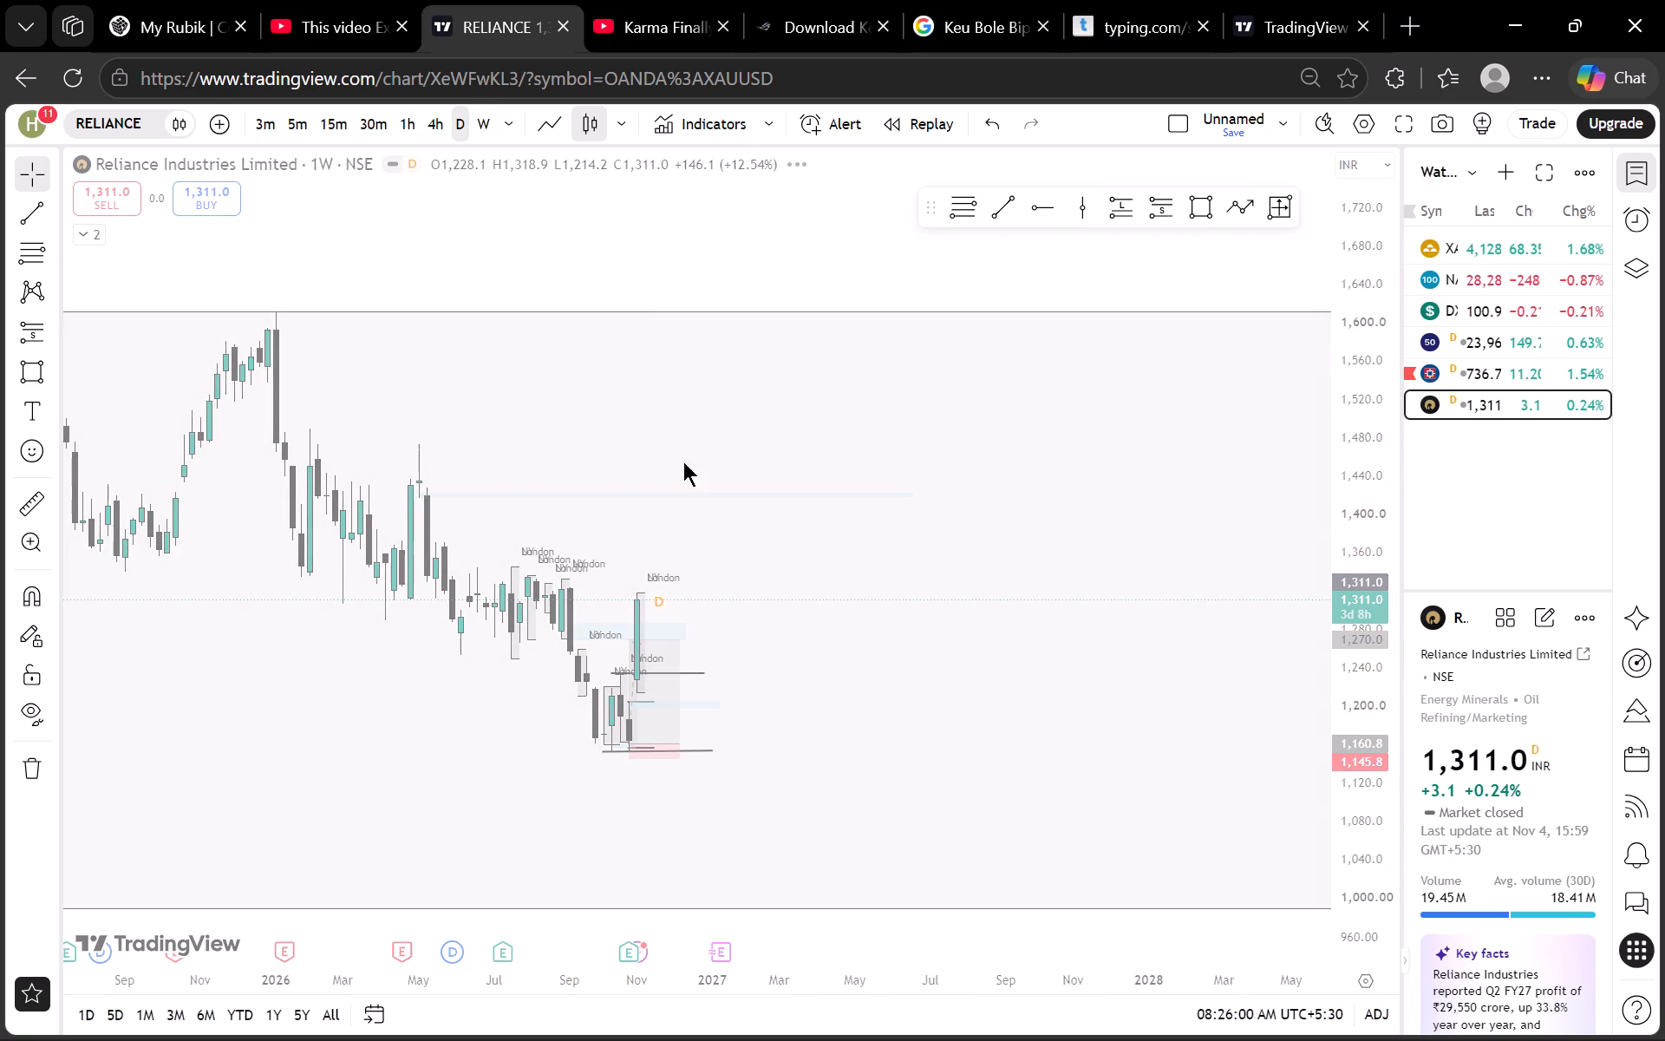
{"action": "scroll", "coordinate": [684, 463], "scroll_direction": "down", "scroll_amount": 9}
{"action": "scroll", "coordinate": [1399, 515], "scroll_direction": "up", "scroll_amount": 14}
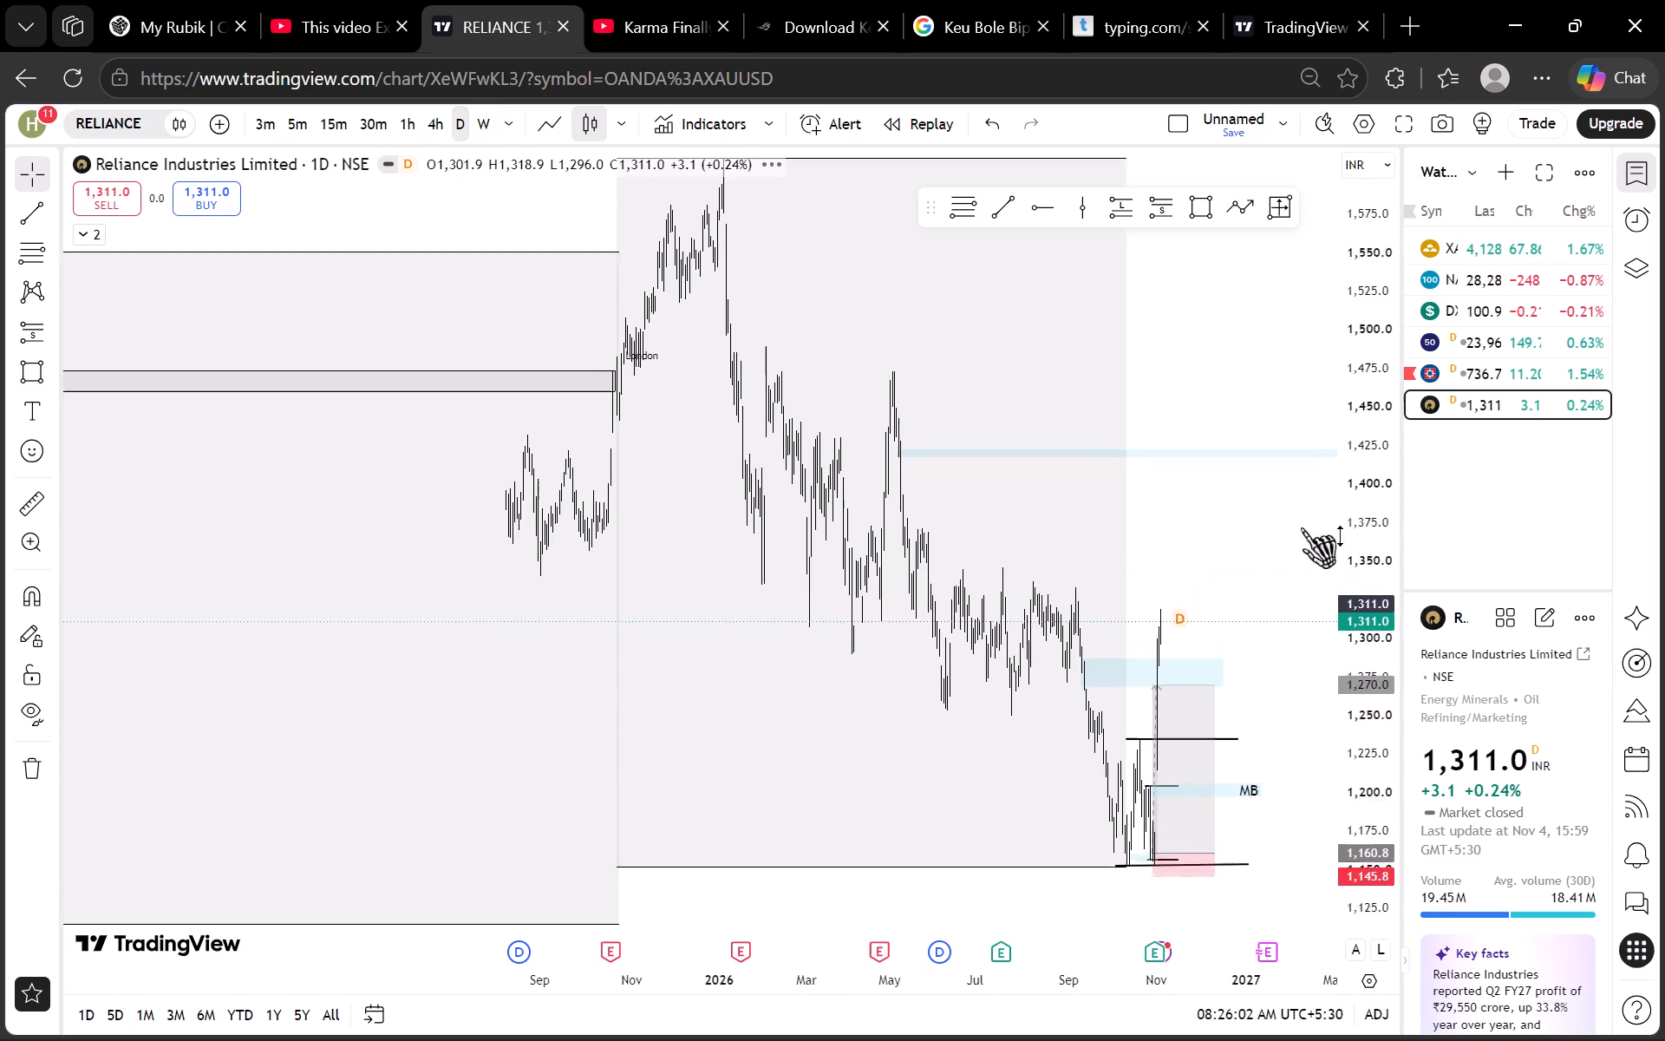
{"action": "scroll", "coordinate": [1301, 527], "scroll_direction": "up", "scroll_amount": 16}
{"action": "left_click_drag", "start_coordinate": [856, 527], "coordinate": [1034, 527]}
{"action": "scroll", "coordinate": [967, 523], "scroll_direction": "down", "scroll_amount": 2}
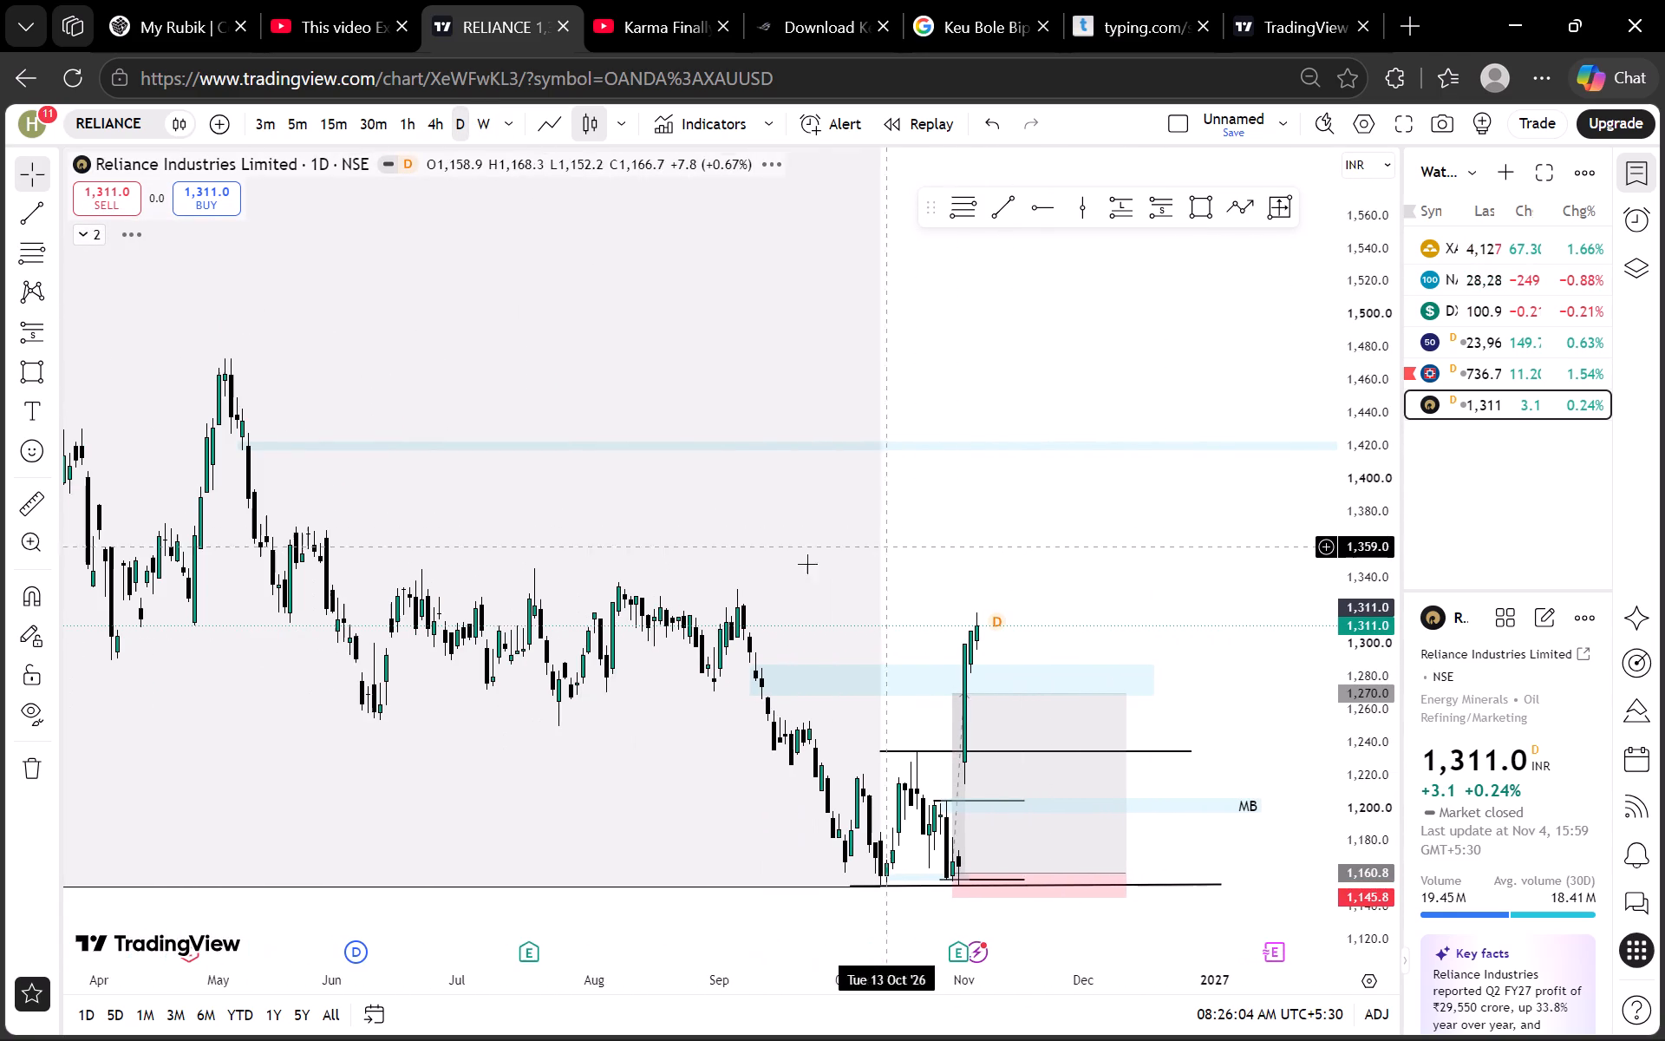
{"action": "left_click", "coordinate": [237, 448]}
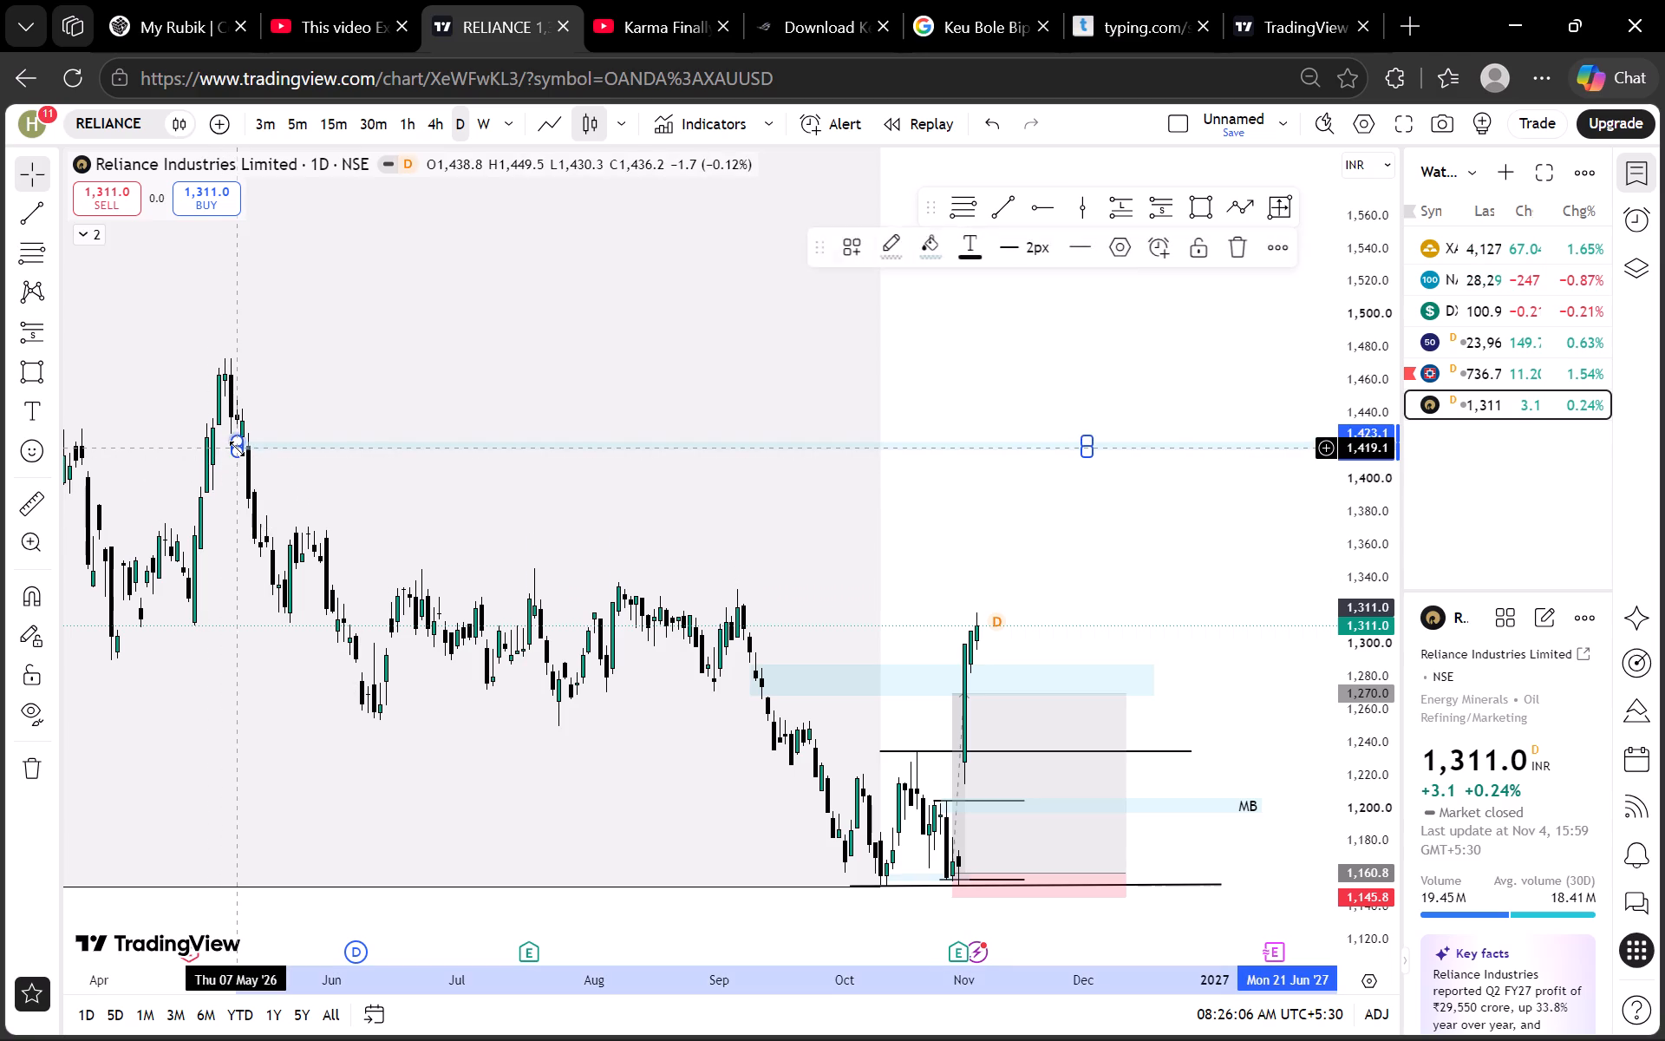
{"action": "left_click_drag", "start_coordinate": [237, 449], "coordinate": [236, 489]}
{"action": "left_click", "coordinate": [532, 372]}
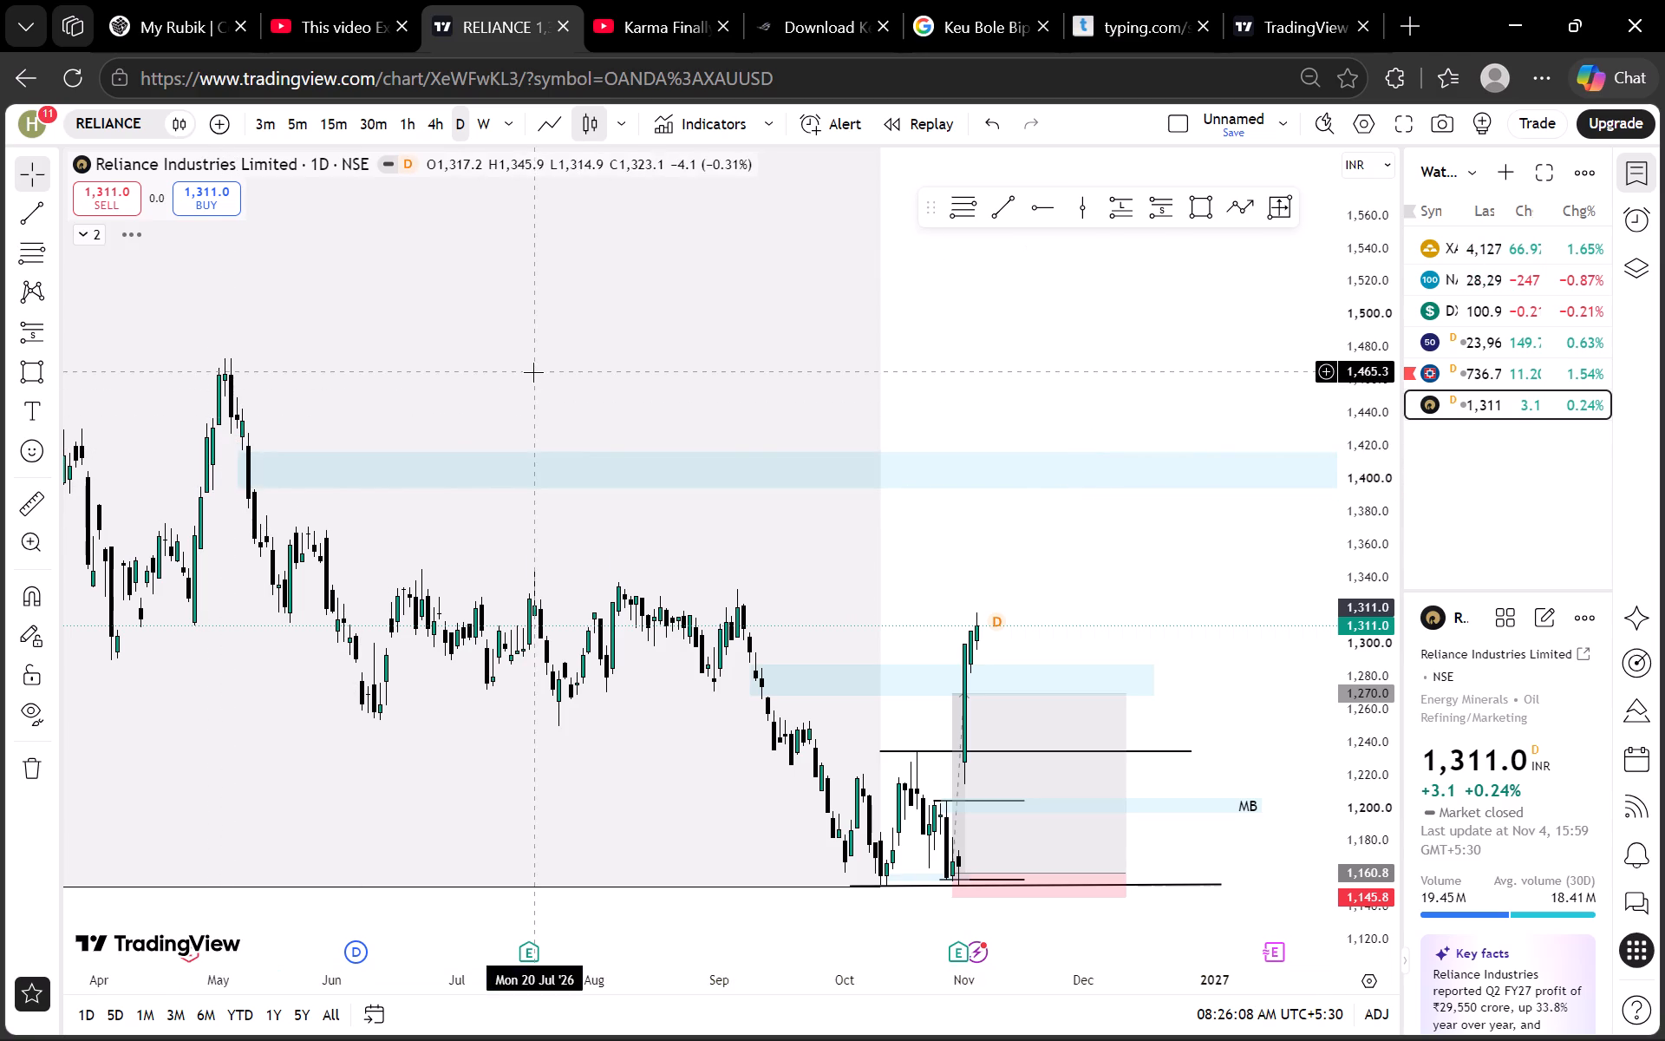
{"action": "left_click_drag", "start_coordinate": [241, 448], "coordinate": [239, 429]}
{"action": "scroll", "coordinate": [411, 384], "scroll_direction": "down", "scroll_amount": 2}
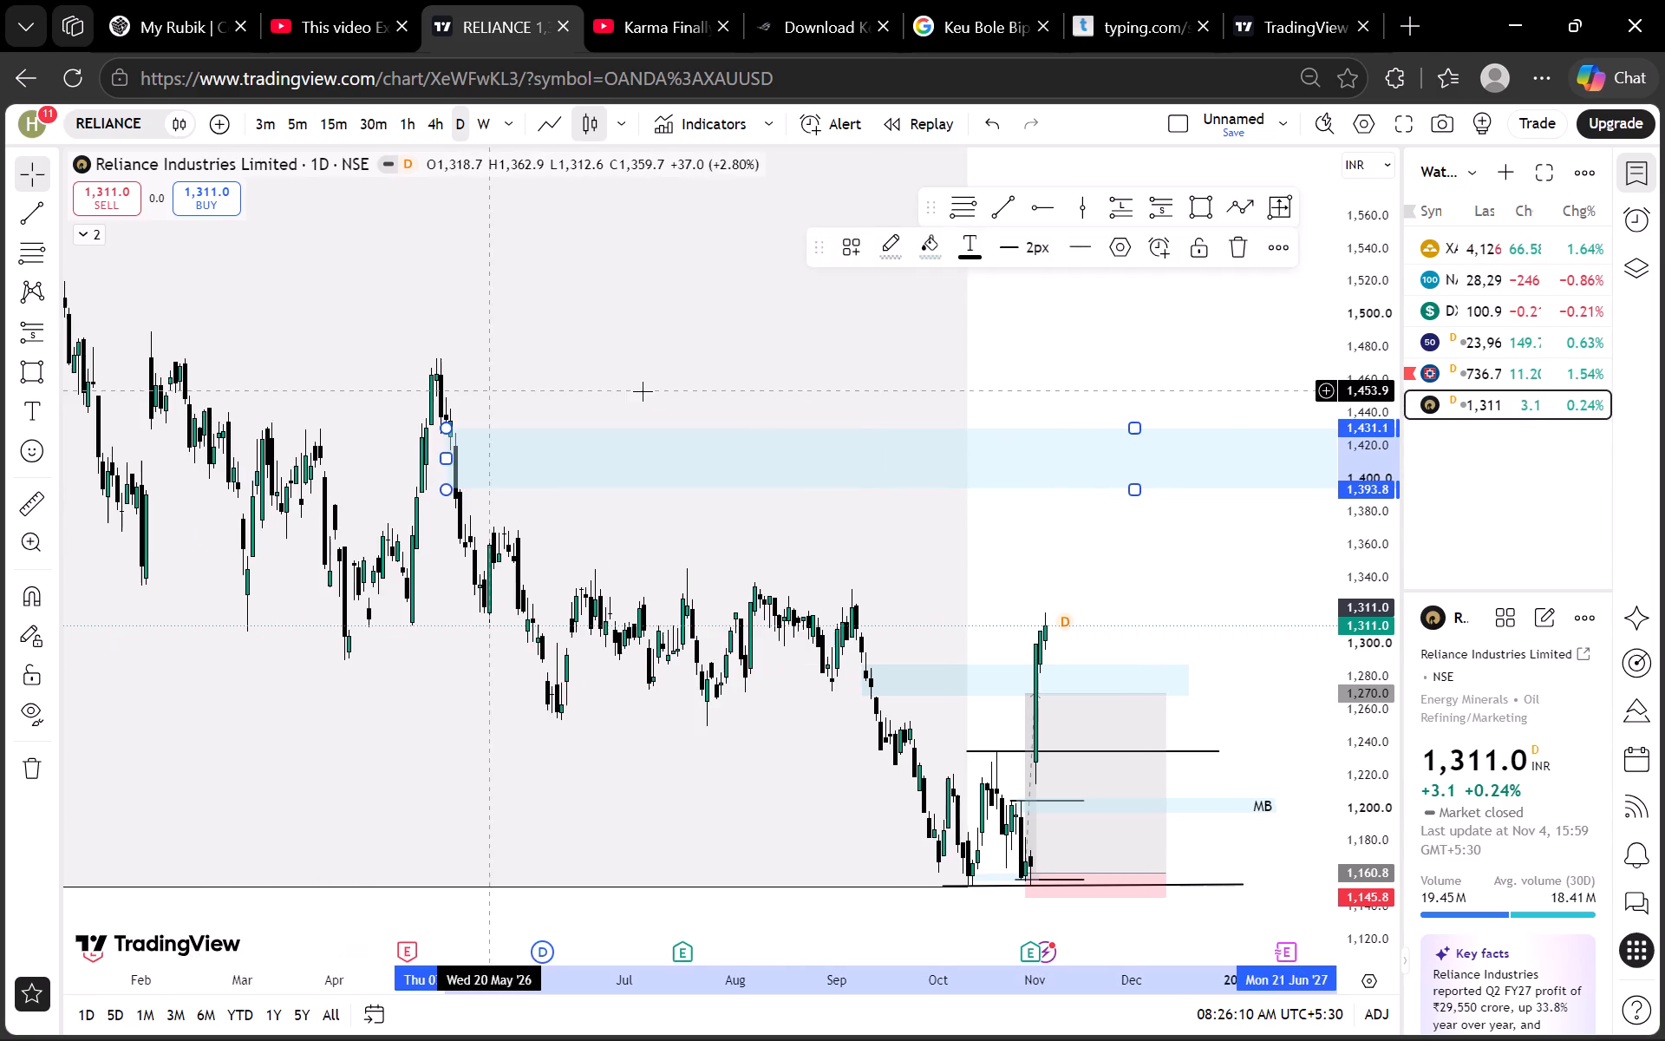
Shorten the RELIANCE OB rectangle so its future end falls at about the start of December 2026.
{"action": "left_click_drag", "start_coordinate": [1150, 371], "coordinate": [624, 390]}
{"action": "scroll", "coordinate": [1020, 416], "scroll_direction": "down", "scroll_amount": 2}
{"action": "left_click_drag", "start_coordinate": [1063, 400], "coordinate": [698, 423]}
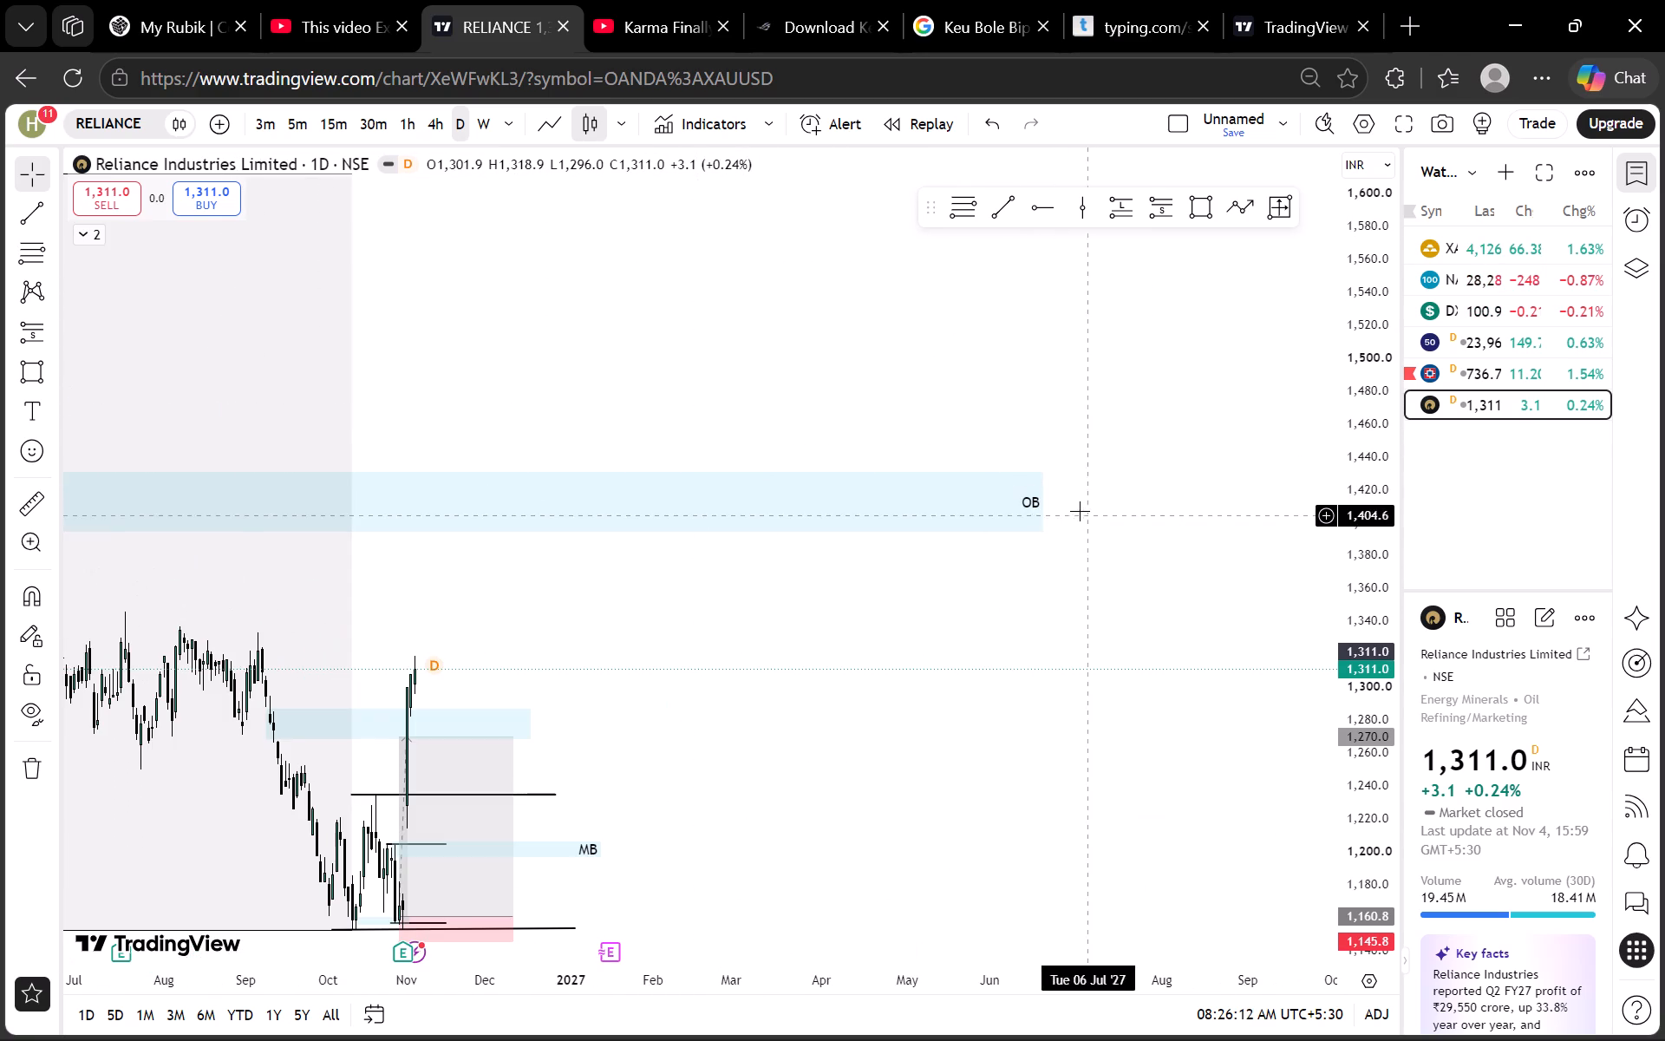
{"action": "left_click_drag", "start_coordinate": [1039, 506], "coordinate": [676, 511]}
{"action": "left_click", "coordinate": [721, 554]}
{"action": "left_click_drag", "start_coordinate": [737, 566], "coordinate": [988, 519]}
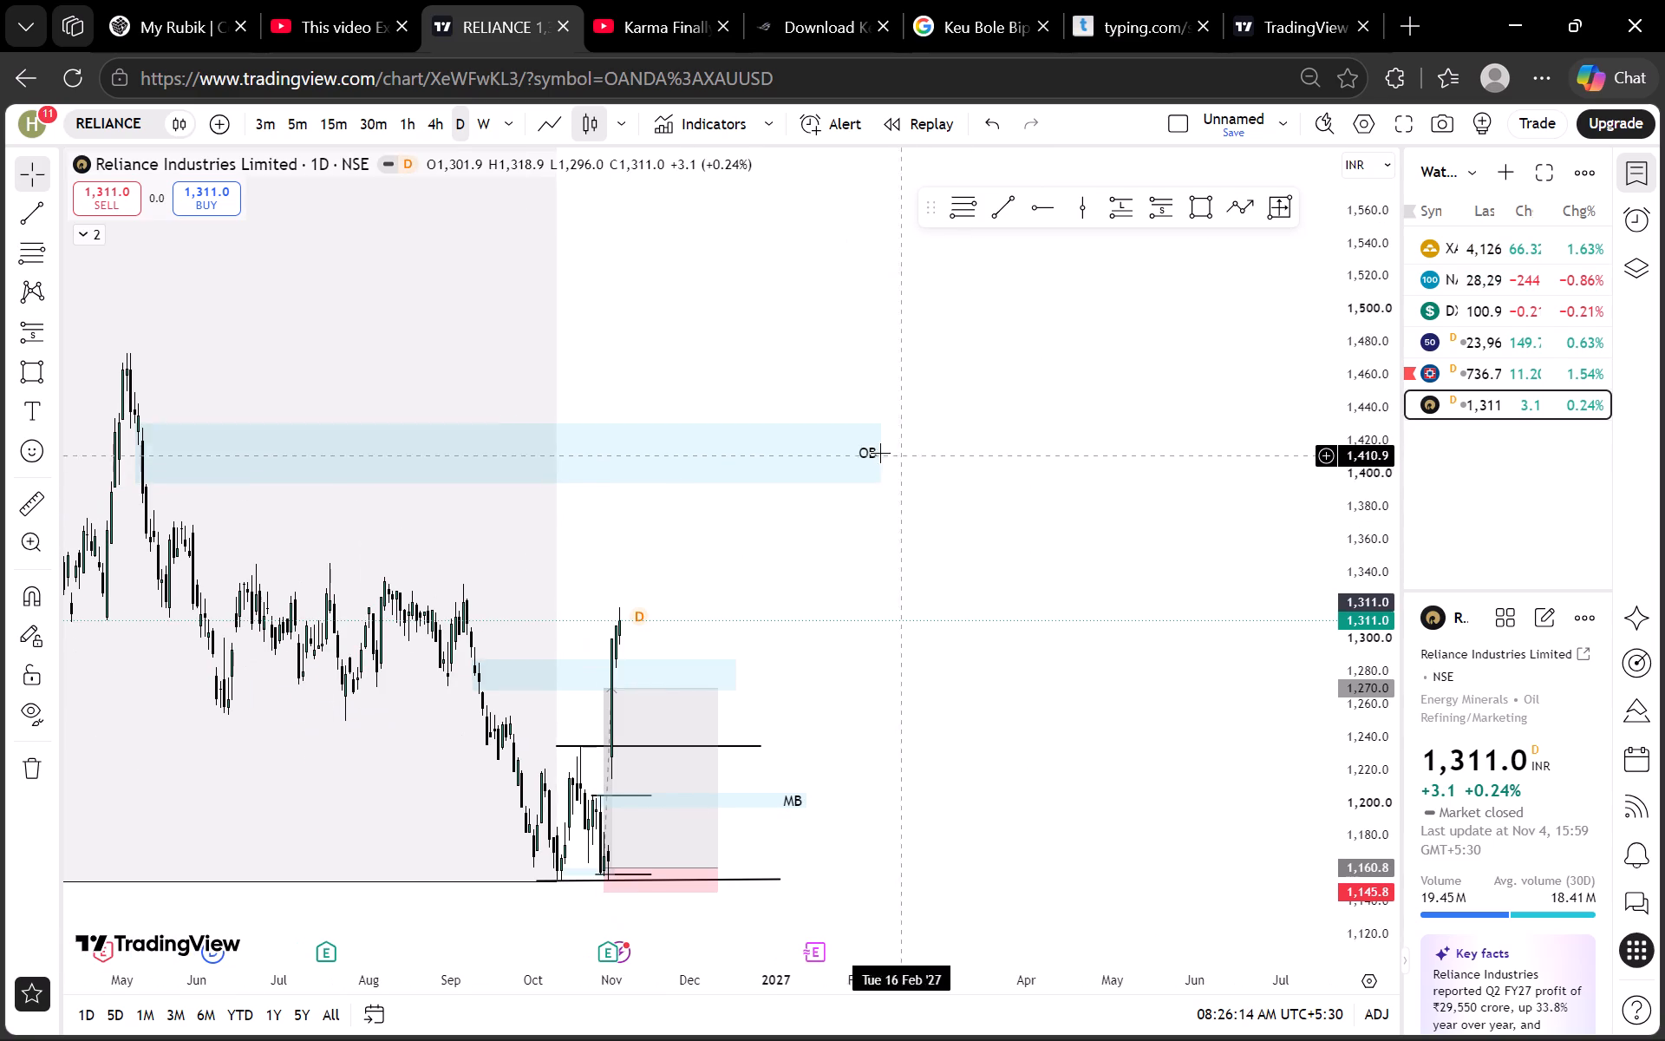
{"action": "left_click_drag", "start_coordinate": [878, 451], "coordinate": [689, 467]}
{"action": "left_click", "coordinate": [744, 507]}
{"action": "left_click_drag", "start_coordinate": [761, 541], "coordinate": [1081, 475]}
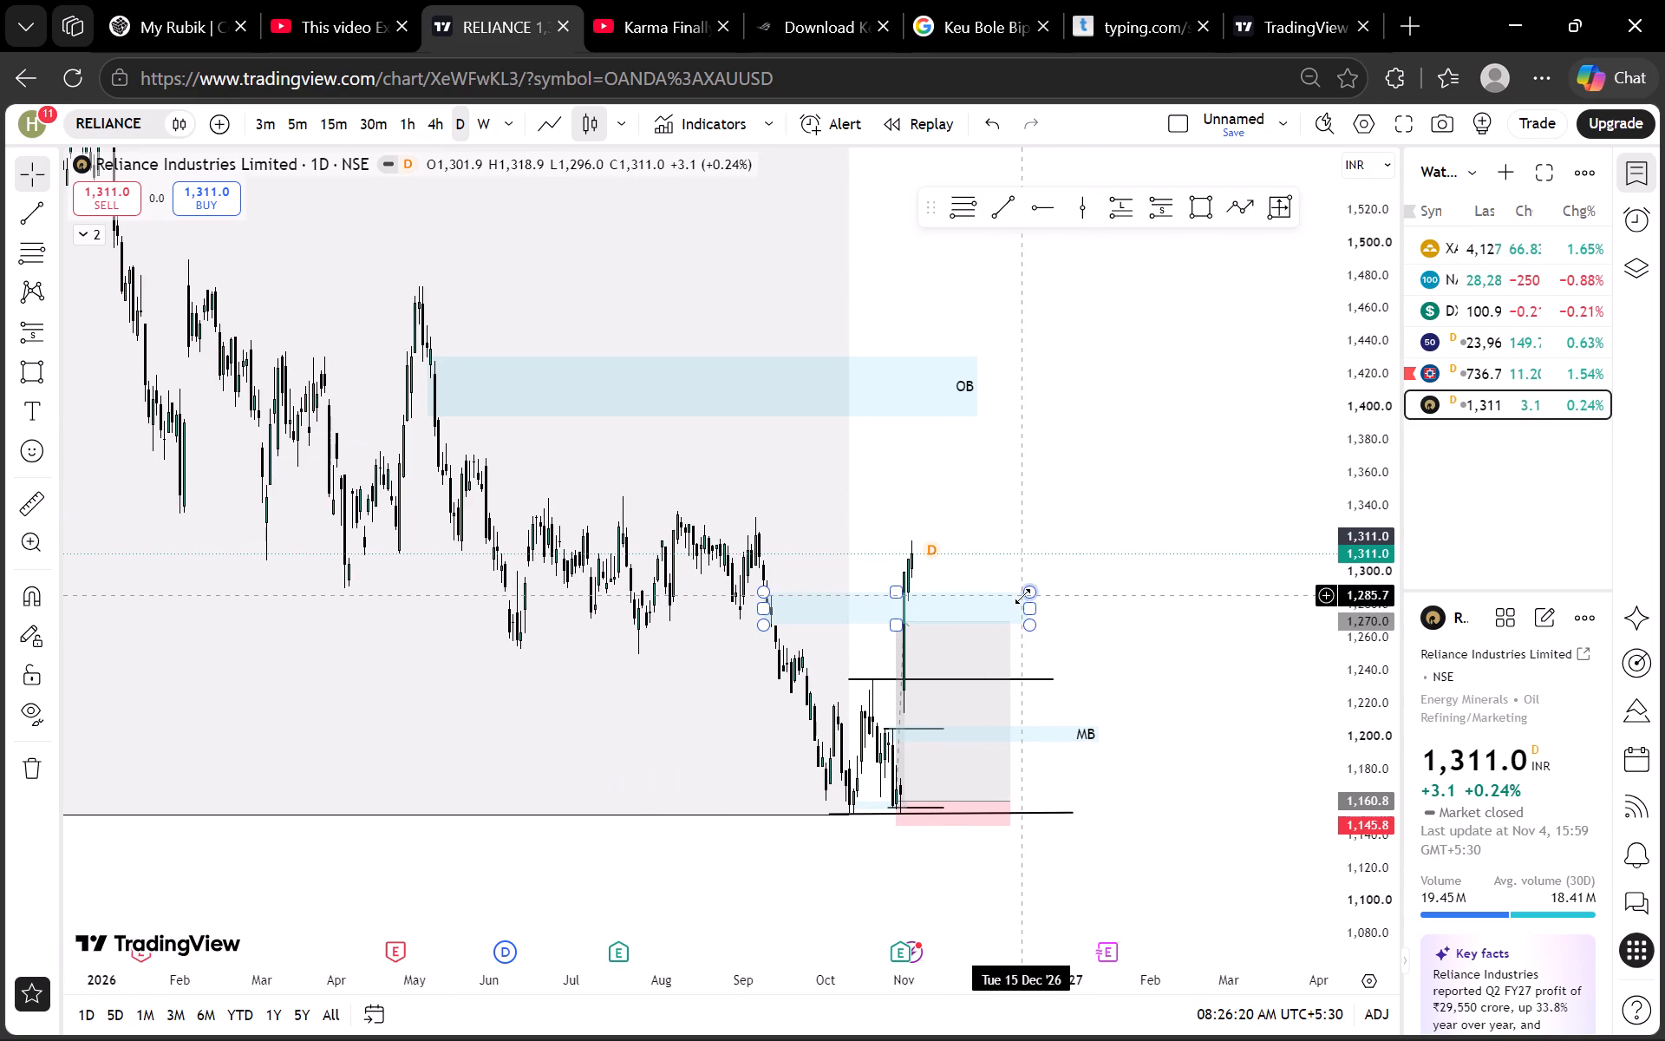
Delete the blue rectangle just above the long position's 1,270.0 target on the RELIANCE daily chart.
{"action": "left_click", "coordinate": [1022, 596]}
{"action": "left_click", "coordinate": [1230, 238]}
{"action": "scroll", "coordinate": [1372, 306], "scroll_direction": "down", "scroll_amount": 10}
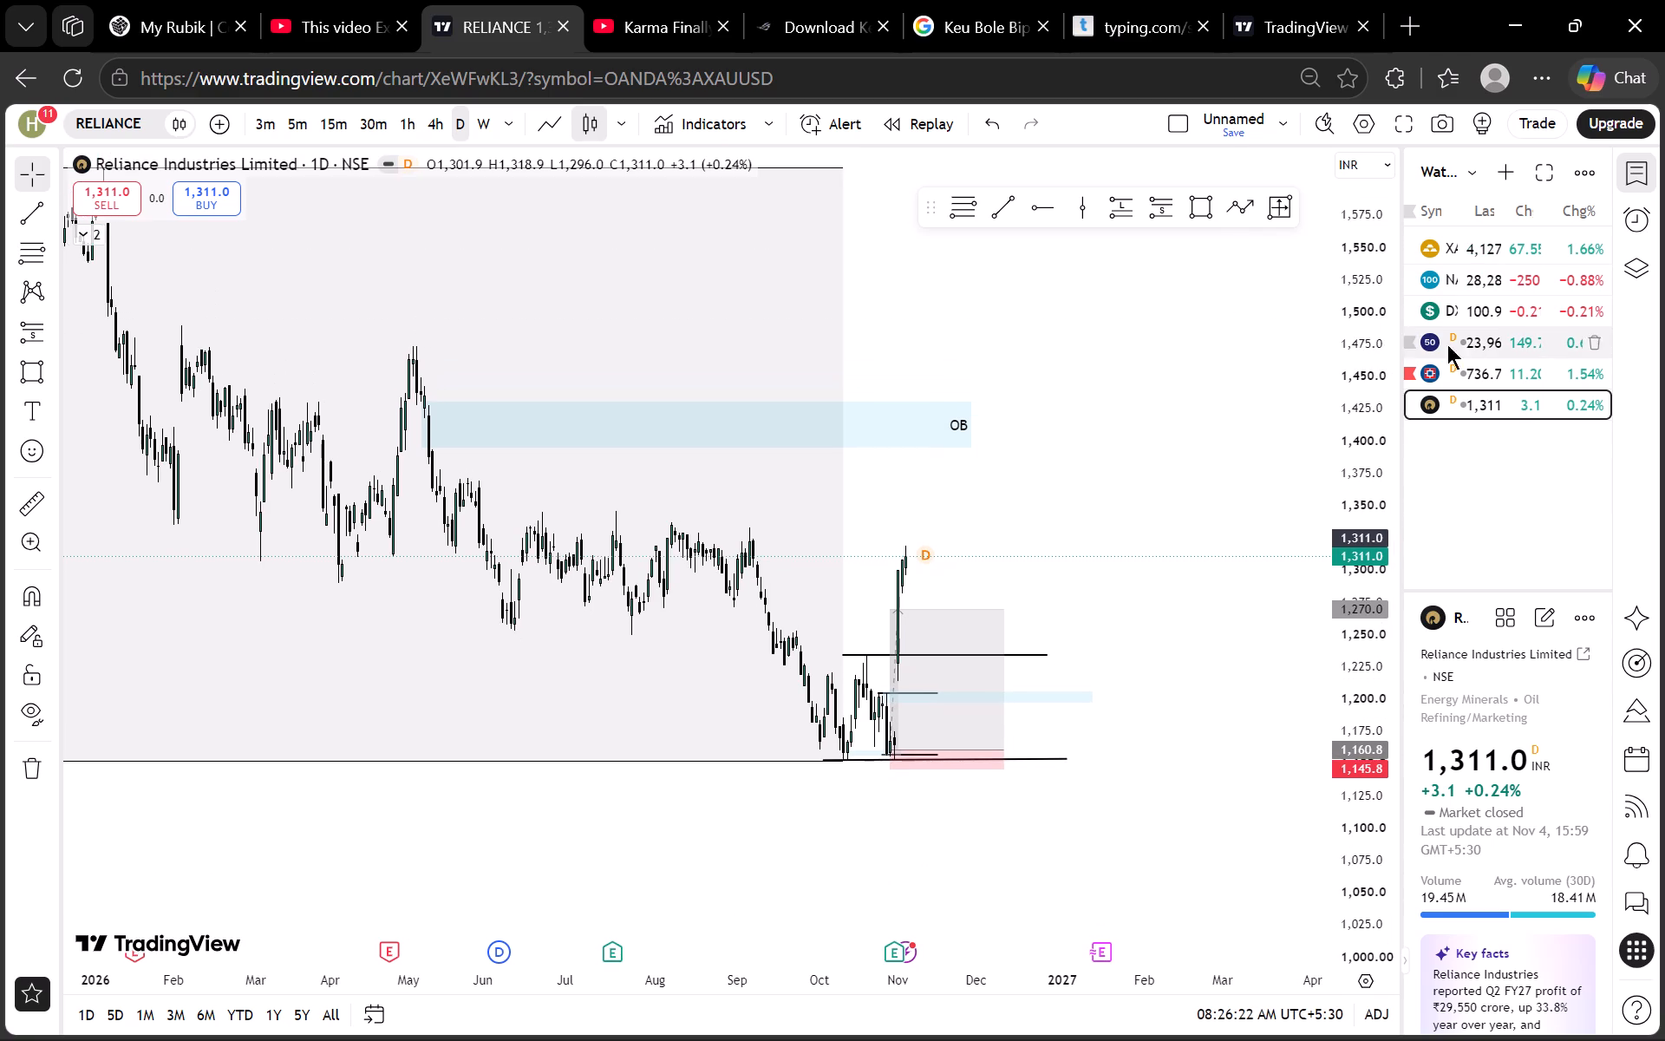
Switch to HDFCBANK's daily chart and examine its gap zone and marked levels.
{"action": "left_click", "coordinate": [1493, 366]}
{"action": "scroll", "coordinate": [1383, 466], "scroll_direction": "down", "scroll_amount": 3}
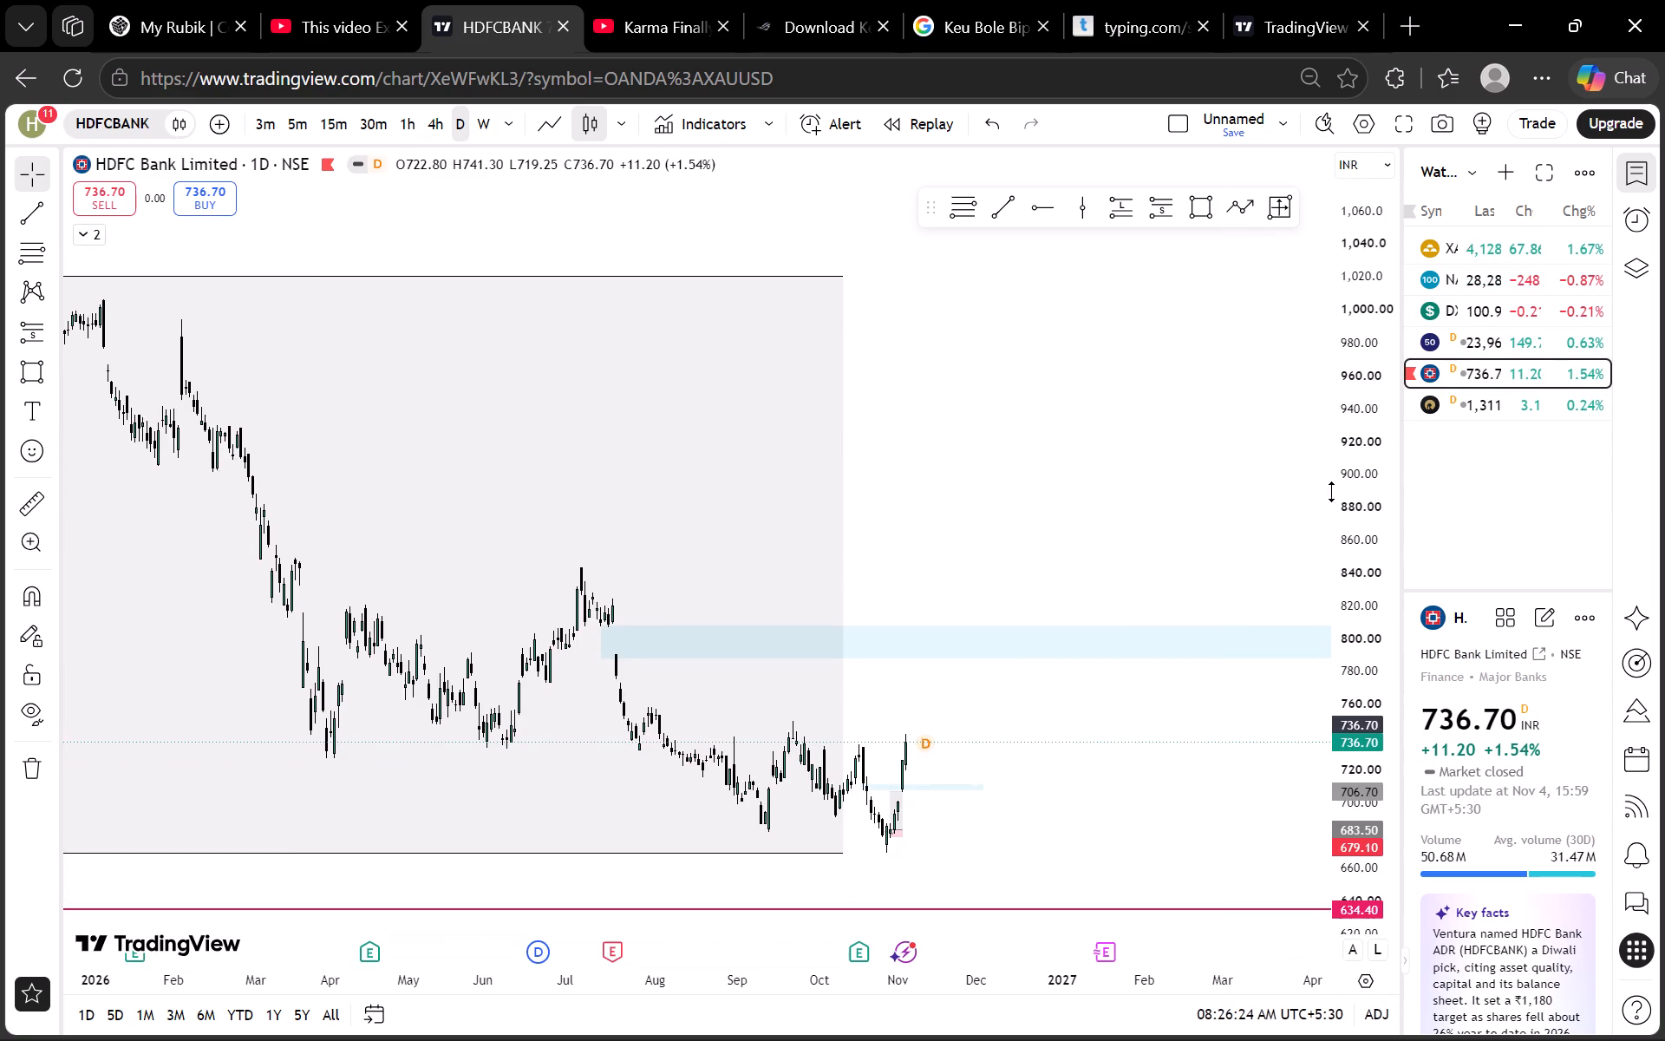
{"action": "scroll", "coordinate": [1332, 492], "scroll_direction": "down", "scroll_amount": 5}
{"action": "left_click_drag", "start_coordinate": [1164, 470], "coordinate": [1035, 392]}
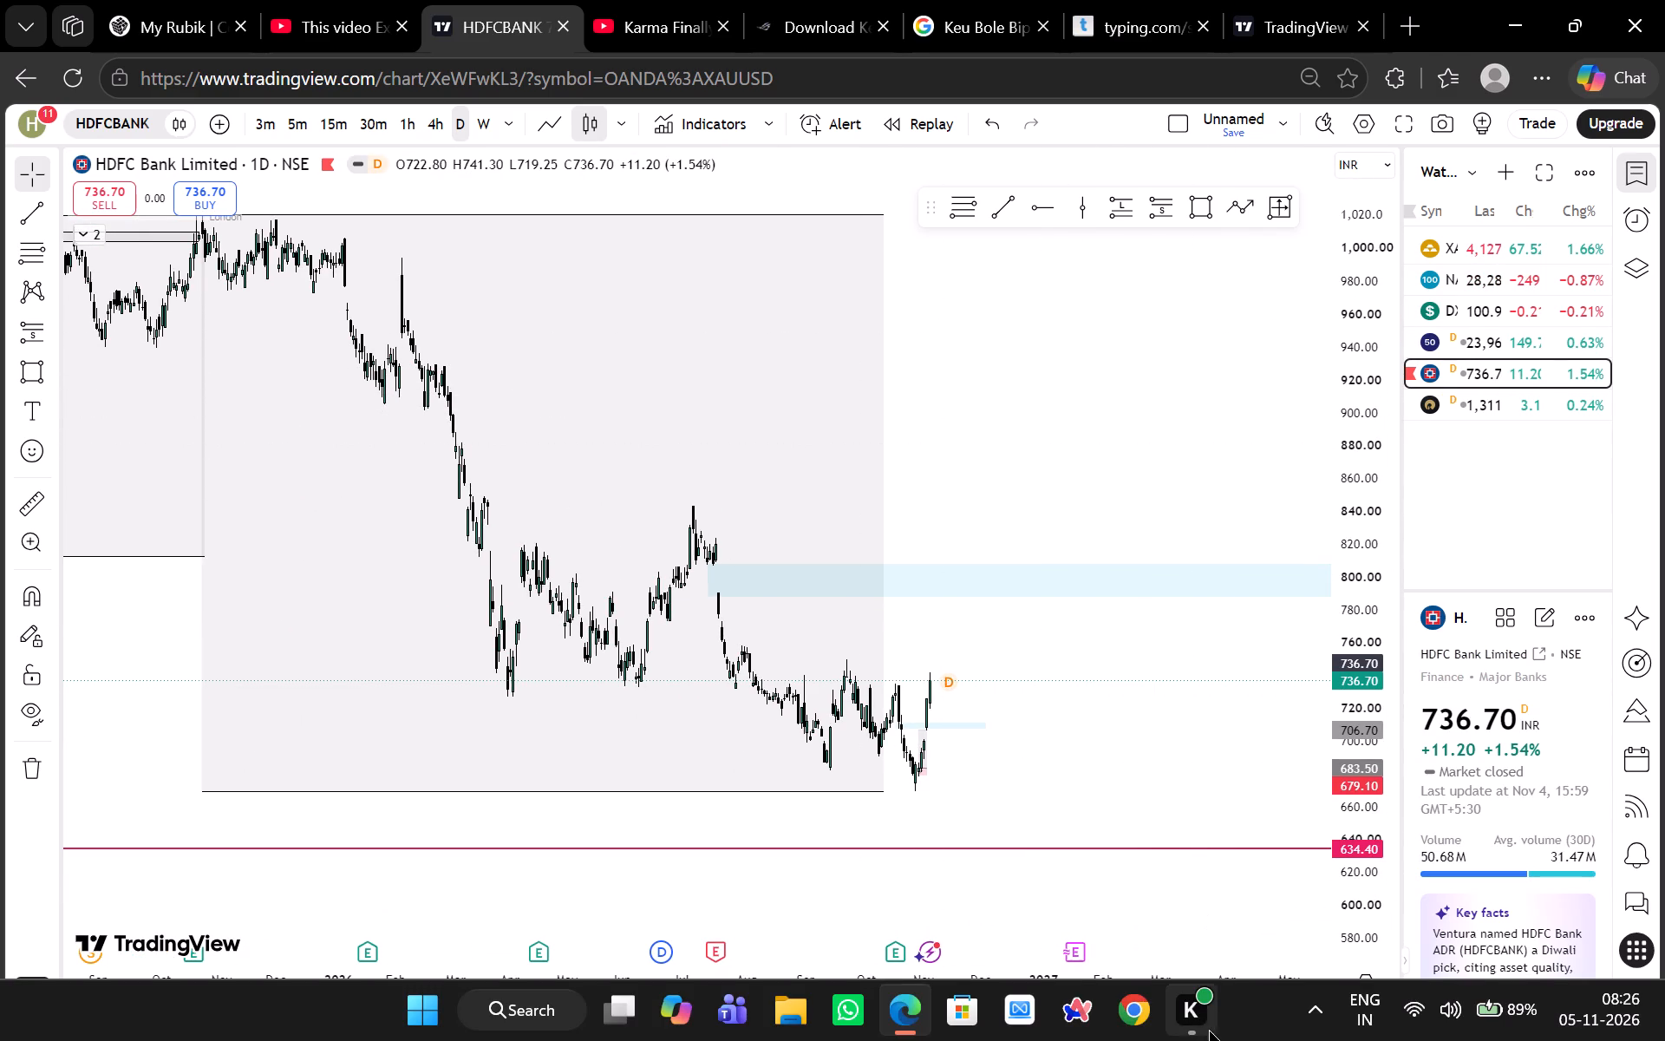
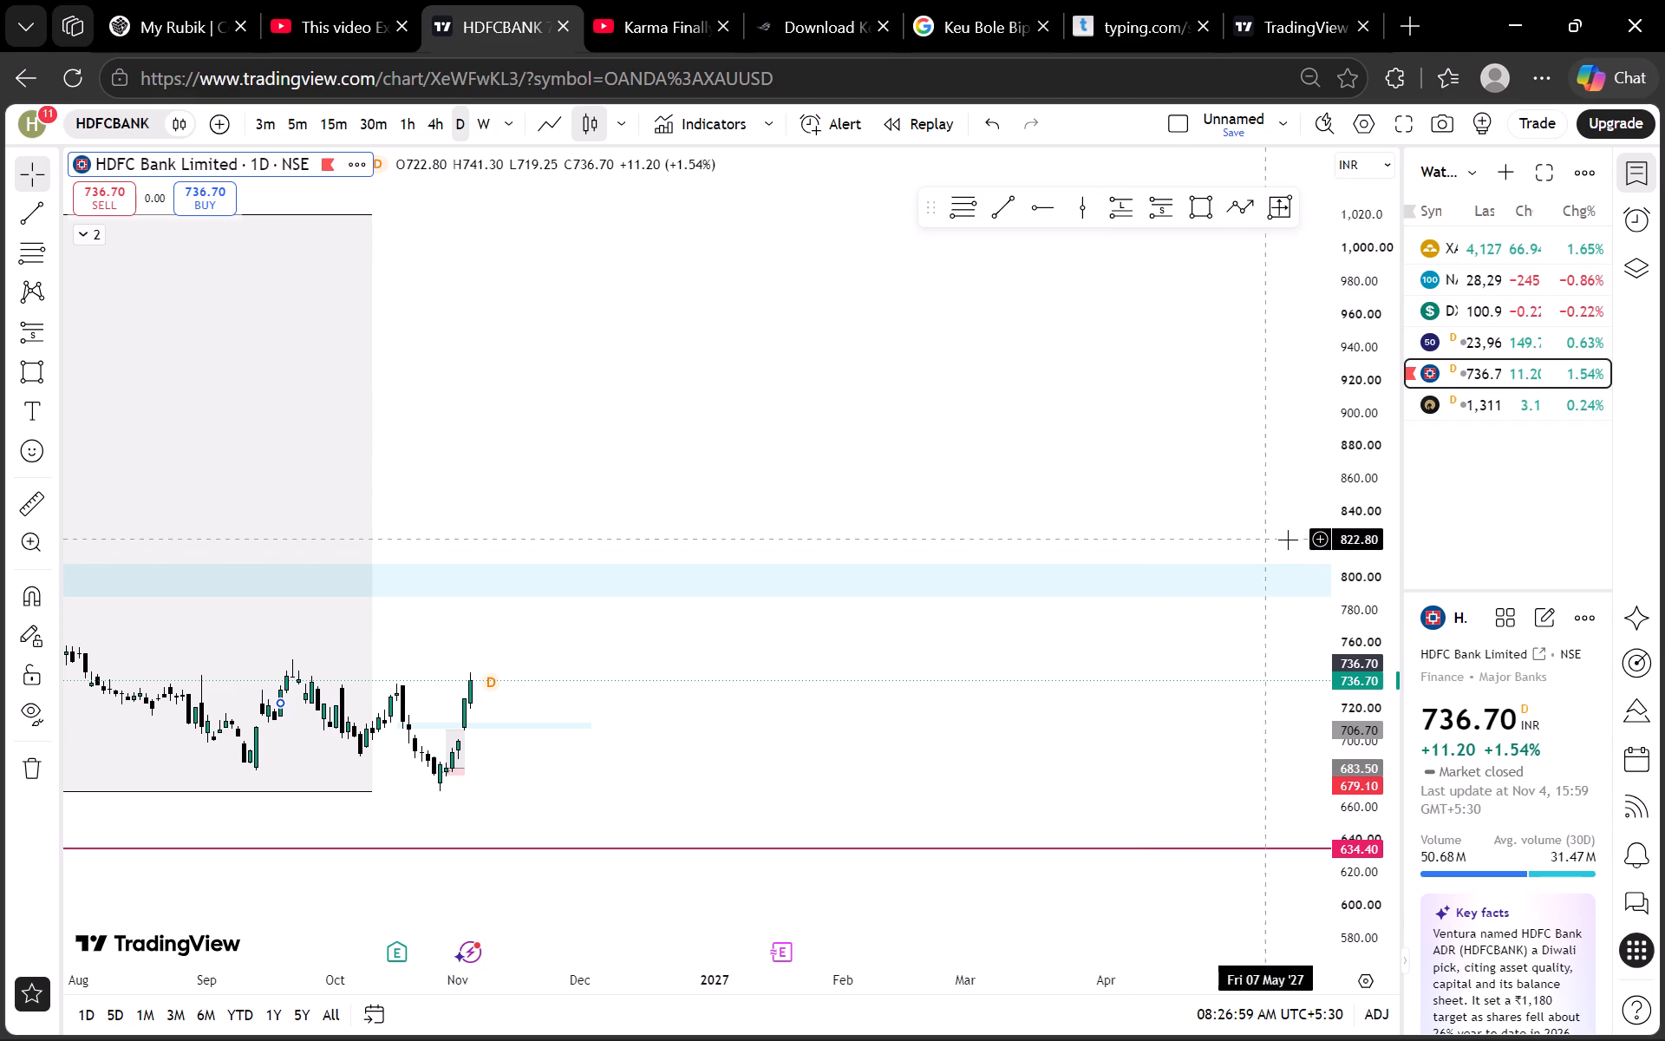
Switch to XAUUSD's daily chart and examine its order flow line, previous highs and lows, and FVG (Week + Month) zone.
{"action": "scroll", "coordinate": [1367, 517], "scroll_direction": "up", "scroll_amount": 5}
{"action": "left_click", "coordinate": [1482, 244]}
{"action": "scroll", "coordinate": [1374, 501], "scroll_direction": "down", "scroll_amount": 2}
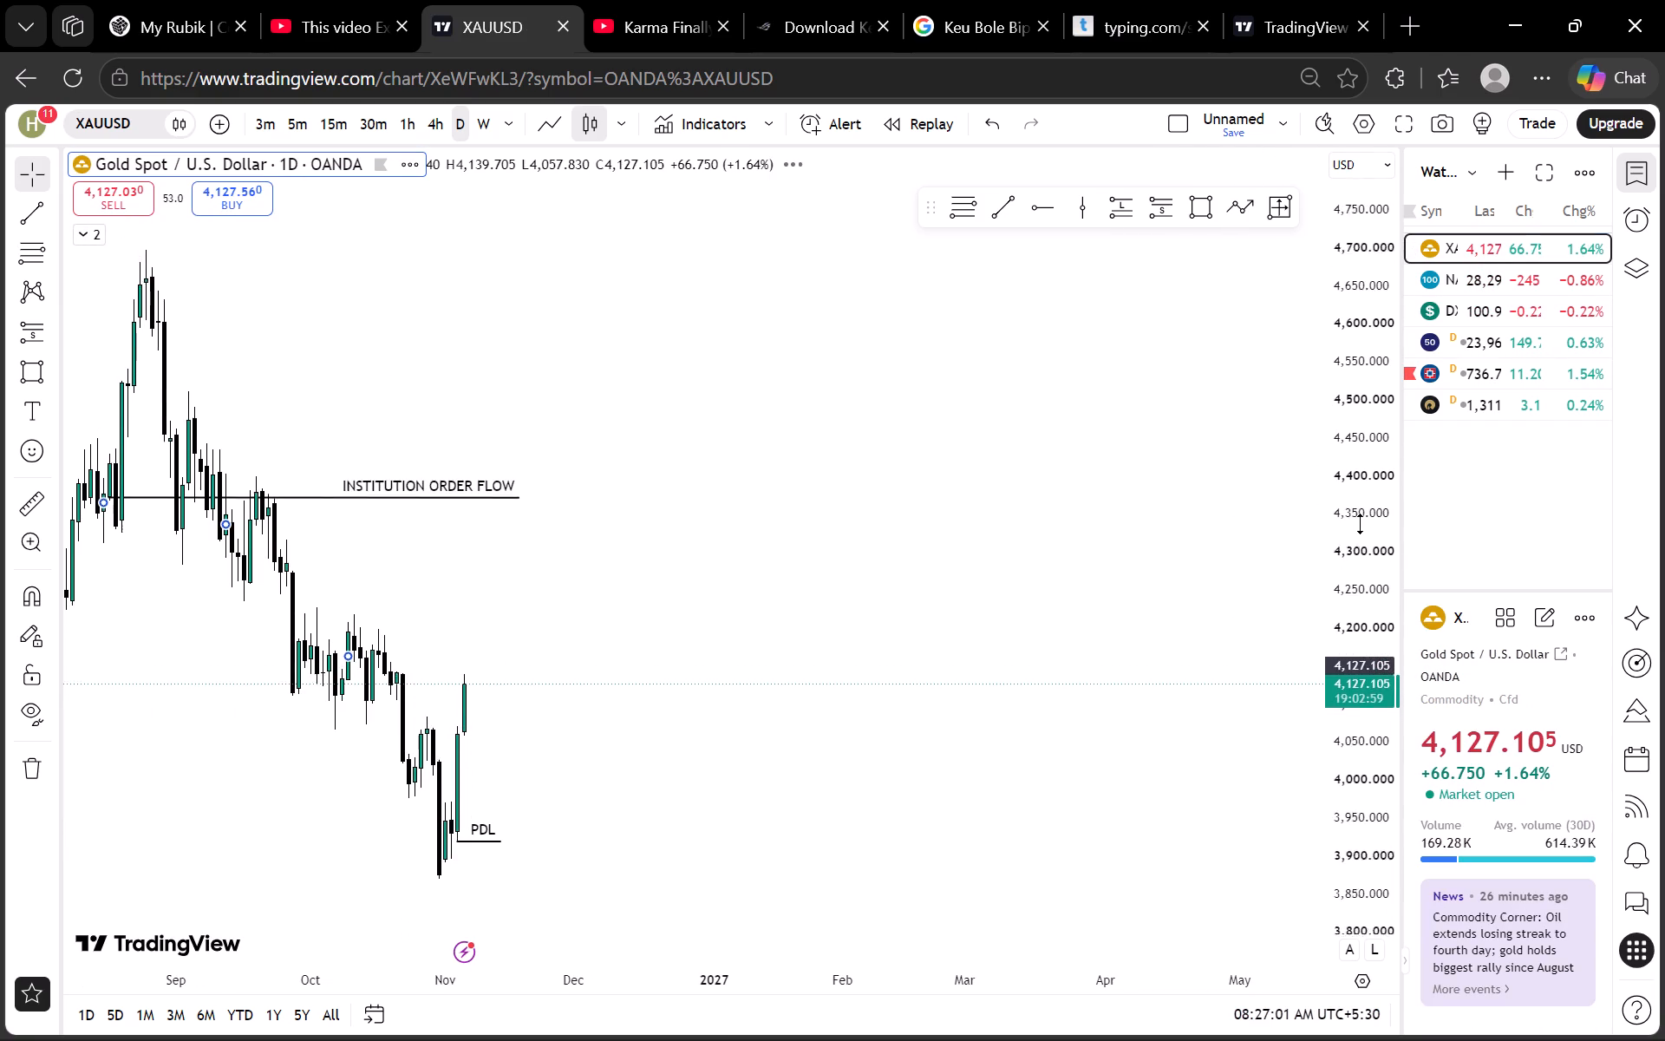
{"action": "scroll", "coordinate": [1361, 524], "scroll_direction": "down", "scroll_amount": 6}
{"action": "left_click_drag", "start_coordinate": [906, 589], "coordinate": [1163, 385]}
{"action": "scroll", "coordinate": [1355, 476], "scroll_direction": "up", "scroll_amount": 9}
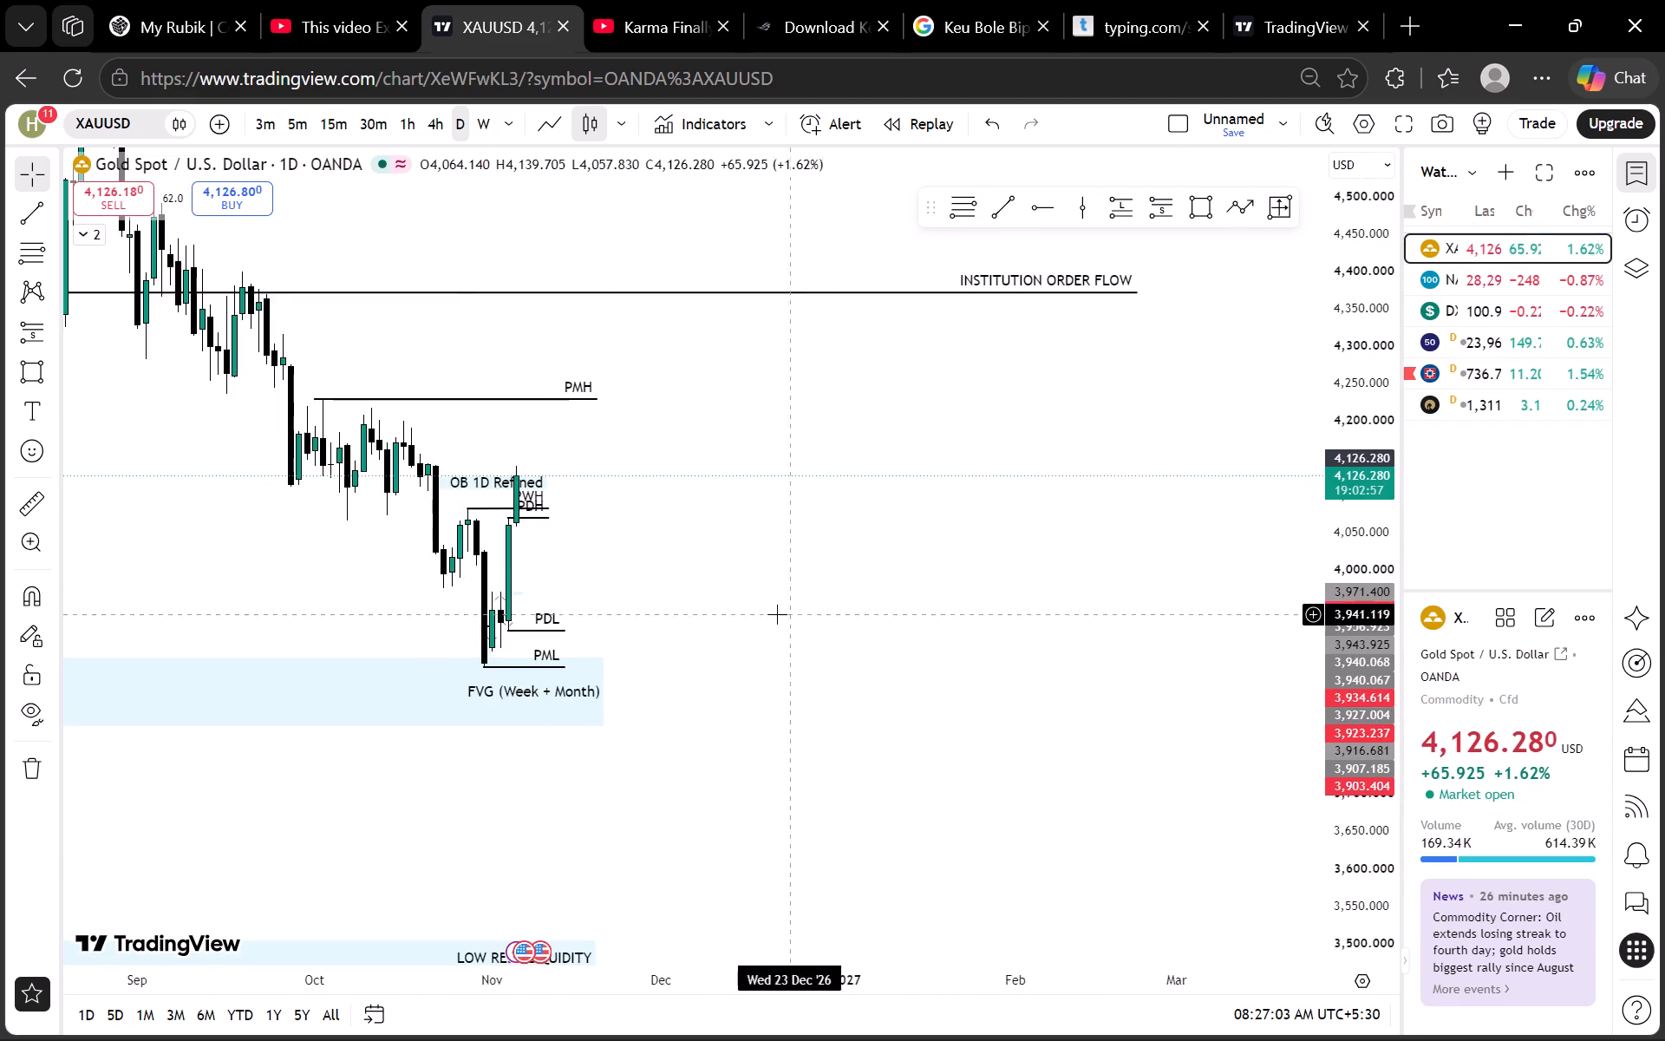
{"action": "left_click_drag", "start_coordinate": [764, 612], "coordinate": [914, 547]}
Switch XAUUSD to the 1-hour timeframe and examine the rally through the horizontal levels into the blue order-block zone and its session boxes.
{"action": "left_click", "coordinate": [397, 119]}
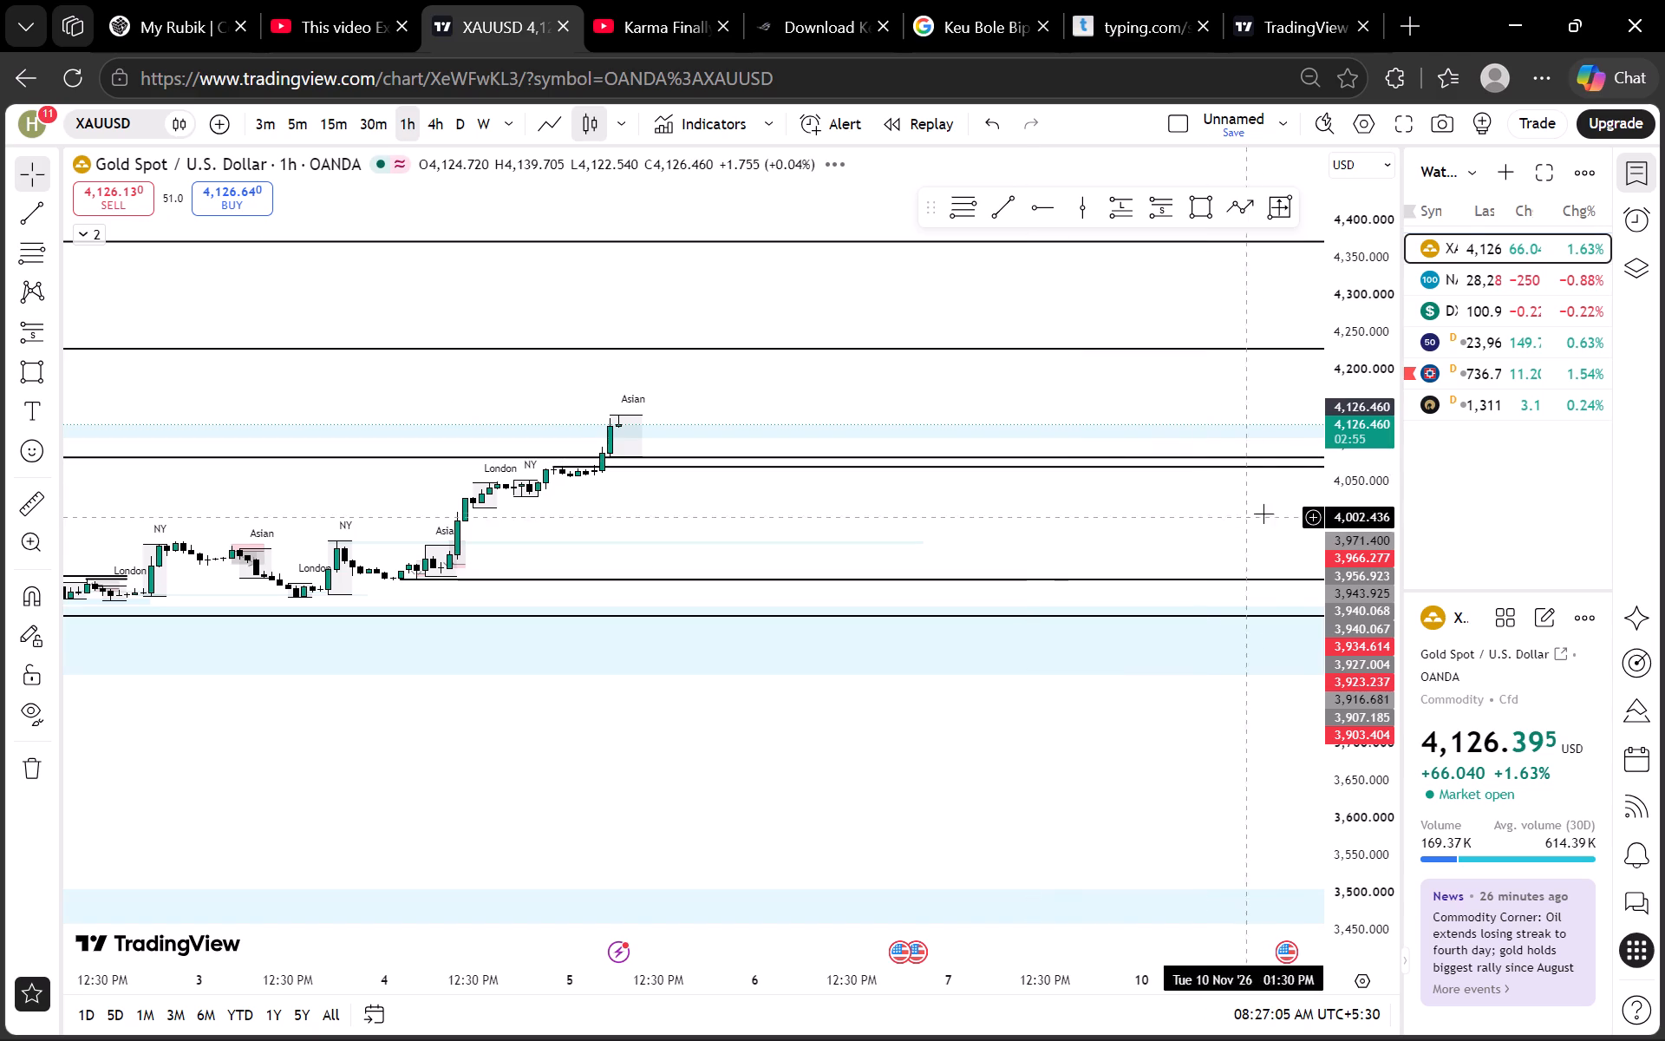
{"action": "scroll", "coordinate": [1358, 485], "scroll_direction": "up", "scroll_amount": 20}
{"action": "scroll", "coordinate": [1358, 485], "scroll_direction": "up", "scroll_amount": 1}
{"action": "scroll", "coordinate": [1136, 483], "scroll_direction": "down", "scroll_amount": 6}
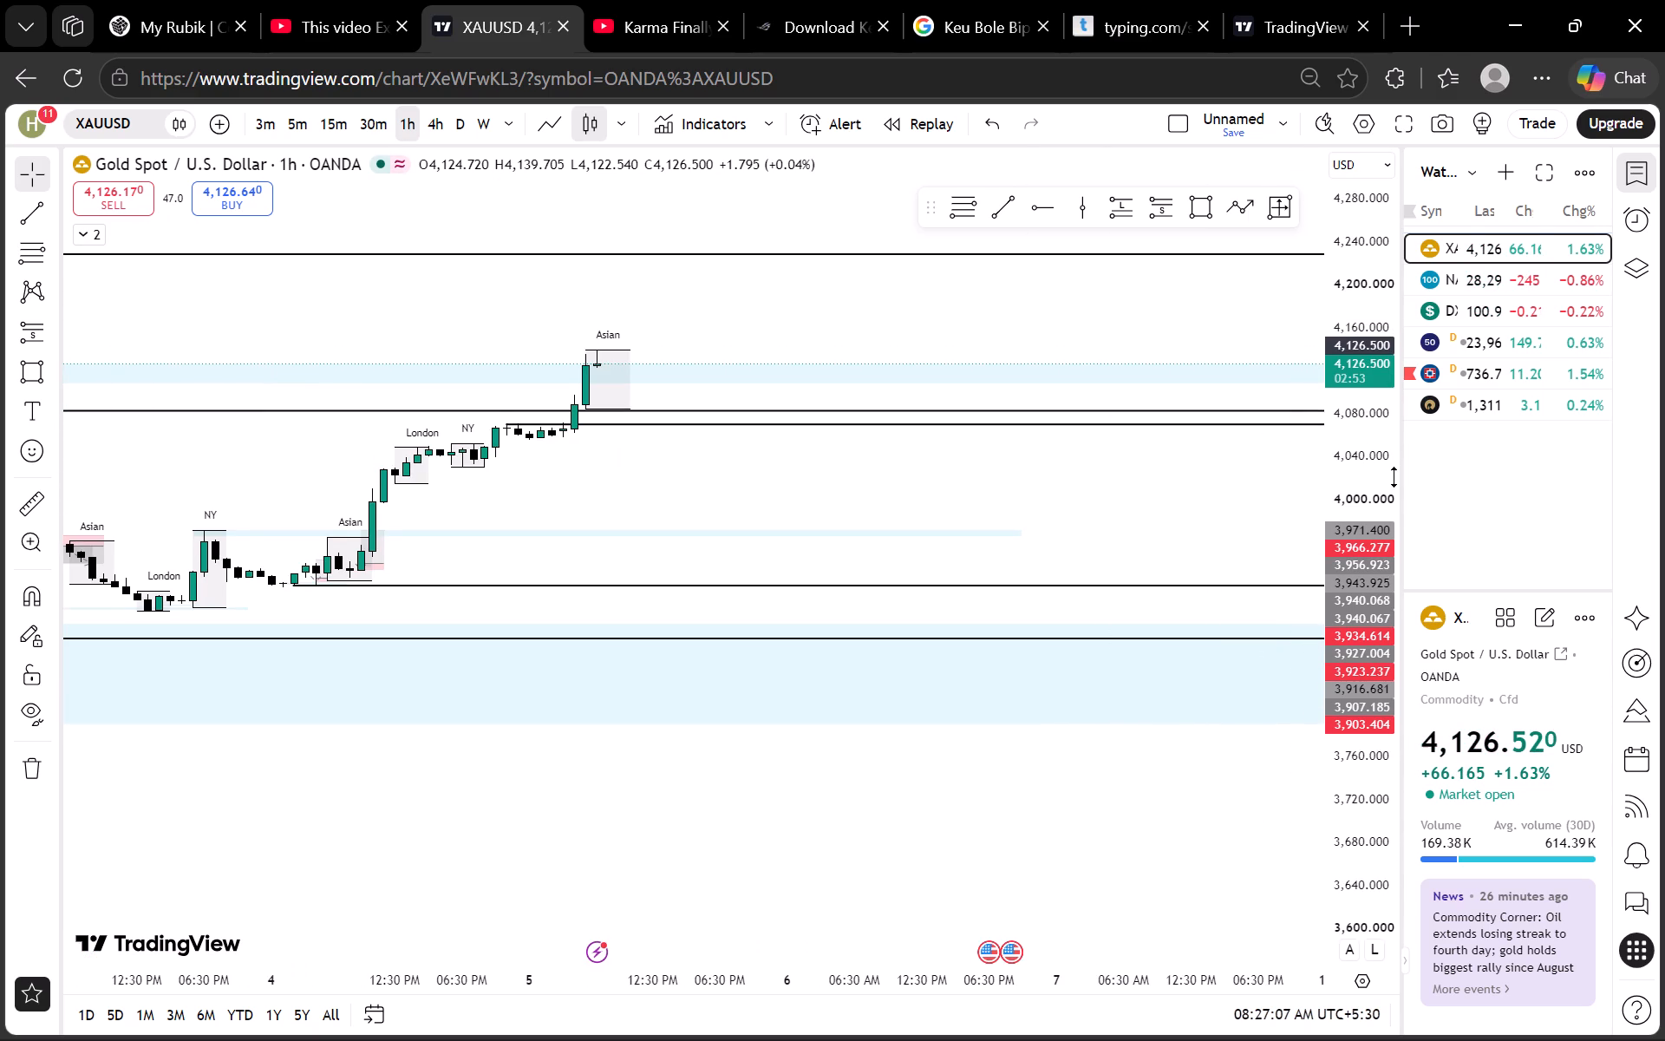
{"action": "scroll", "coordinate": [1394, 477], "scroll_direction": "up", "scroll_amount": 16}
{"action": "scroll", "coordinate": [1057, 469], "scroll_direction": "down", "scroll_amount": 4}
{"action": "left_click_drag", "start_coordinate": [1063, 394], "coordinate": [973, 590]}
{"action": "scroll", "coordinate": [1347, 507], "scroll_direction": "up", "scroll_amount": 5}
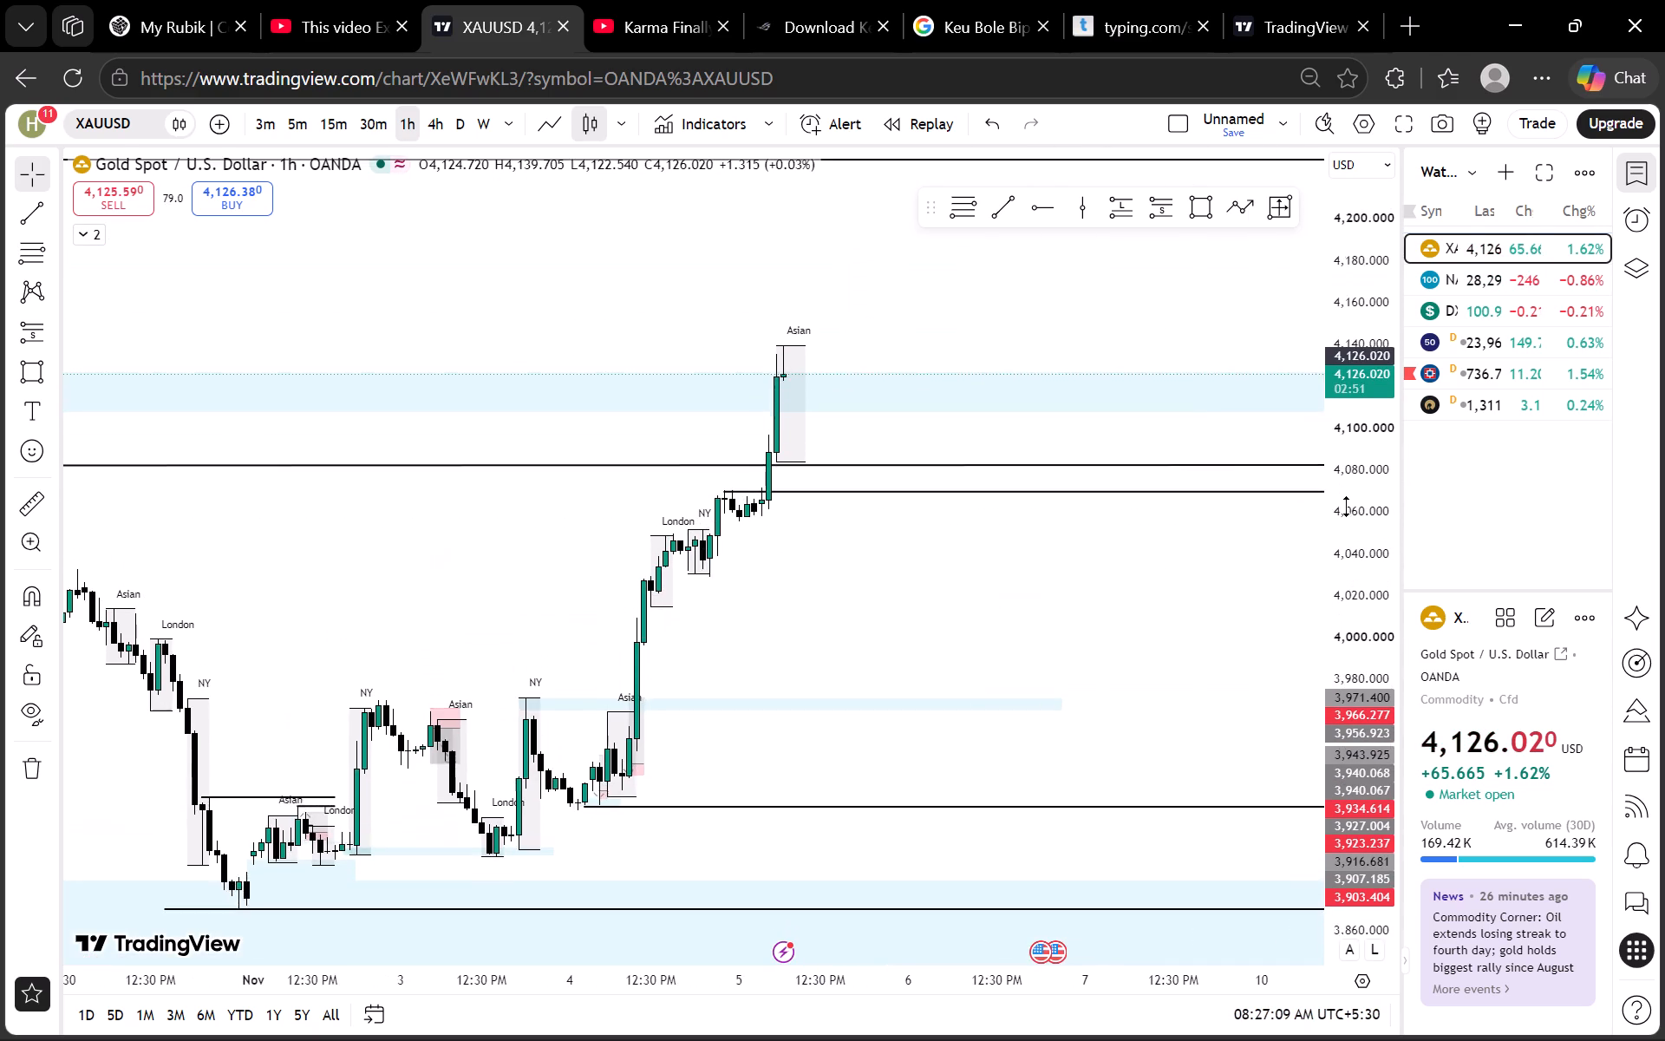
{"action": "scroll", "coordinate": [1347, 507], "scroll_direction": "up", "scroll_amount": 6}
{"action": "scroll", "coordinate": [992, 617], "scroll_direction": "down", "scroll_amount": 1}
{"action": "left_click_drag", "start_coordinate": [1002, 545], "coordinate": [956, 742]}
{"action": "scroll", "coordinate": [1355, 589], "scroll_direction": "up", "scroll_amount": 10}
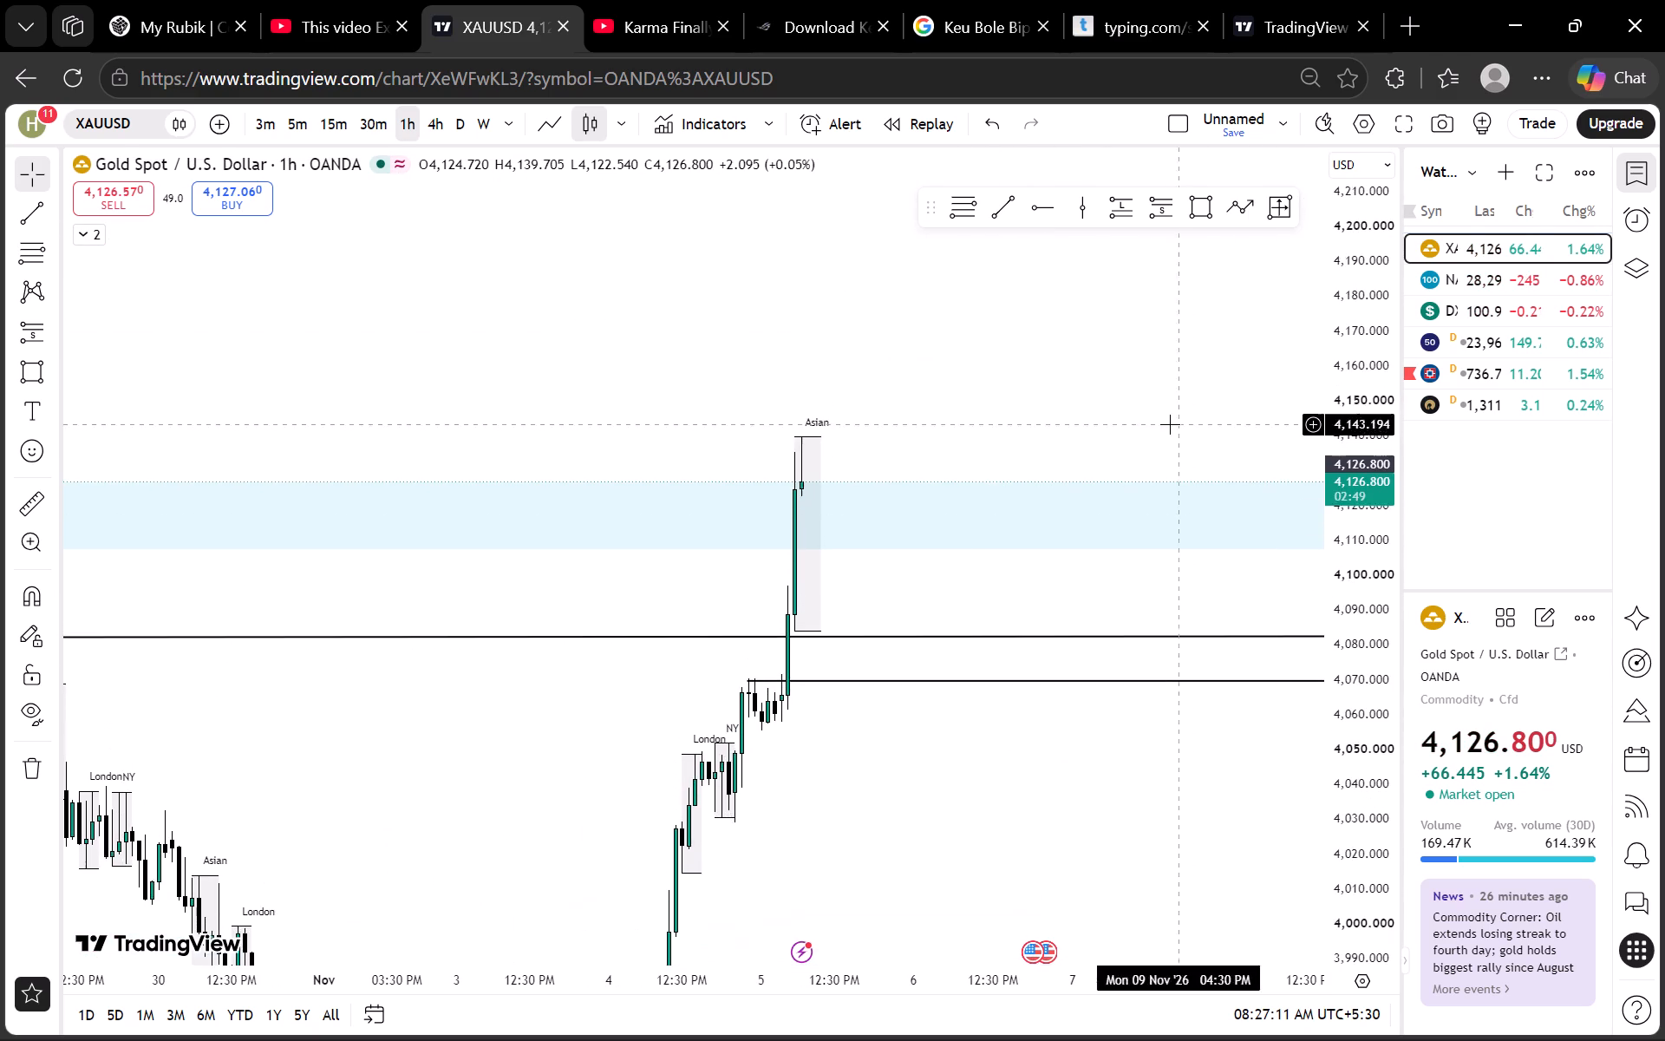
{"action": "scroll", "coordinate": [1168, 424], "scroll_direction": "up", "scroll_amount": 2}
{"action": "left_click_drag", "start_coordinate": [850, 390], "coordinate": [826, 471]}
{"action": "scroll", "coordinate": [669, 429], "scroll_direction": "up", "scroll_amount": 2}
{"action": "left_click_drag", "start_coordinate": [606, 412], "coordinate": [836, 416]}
{"action": "scroll", "coordinate": [817, 416], "scroll_direction": "up", "scroll_amount": 3}
{"action": "left_click_drag", "start_coordinate": [692, 424], "coordinate": [761, 423]}
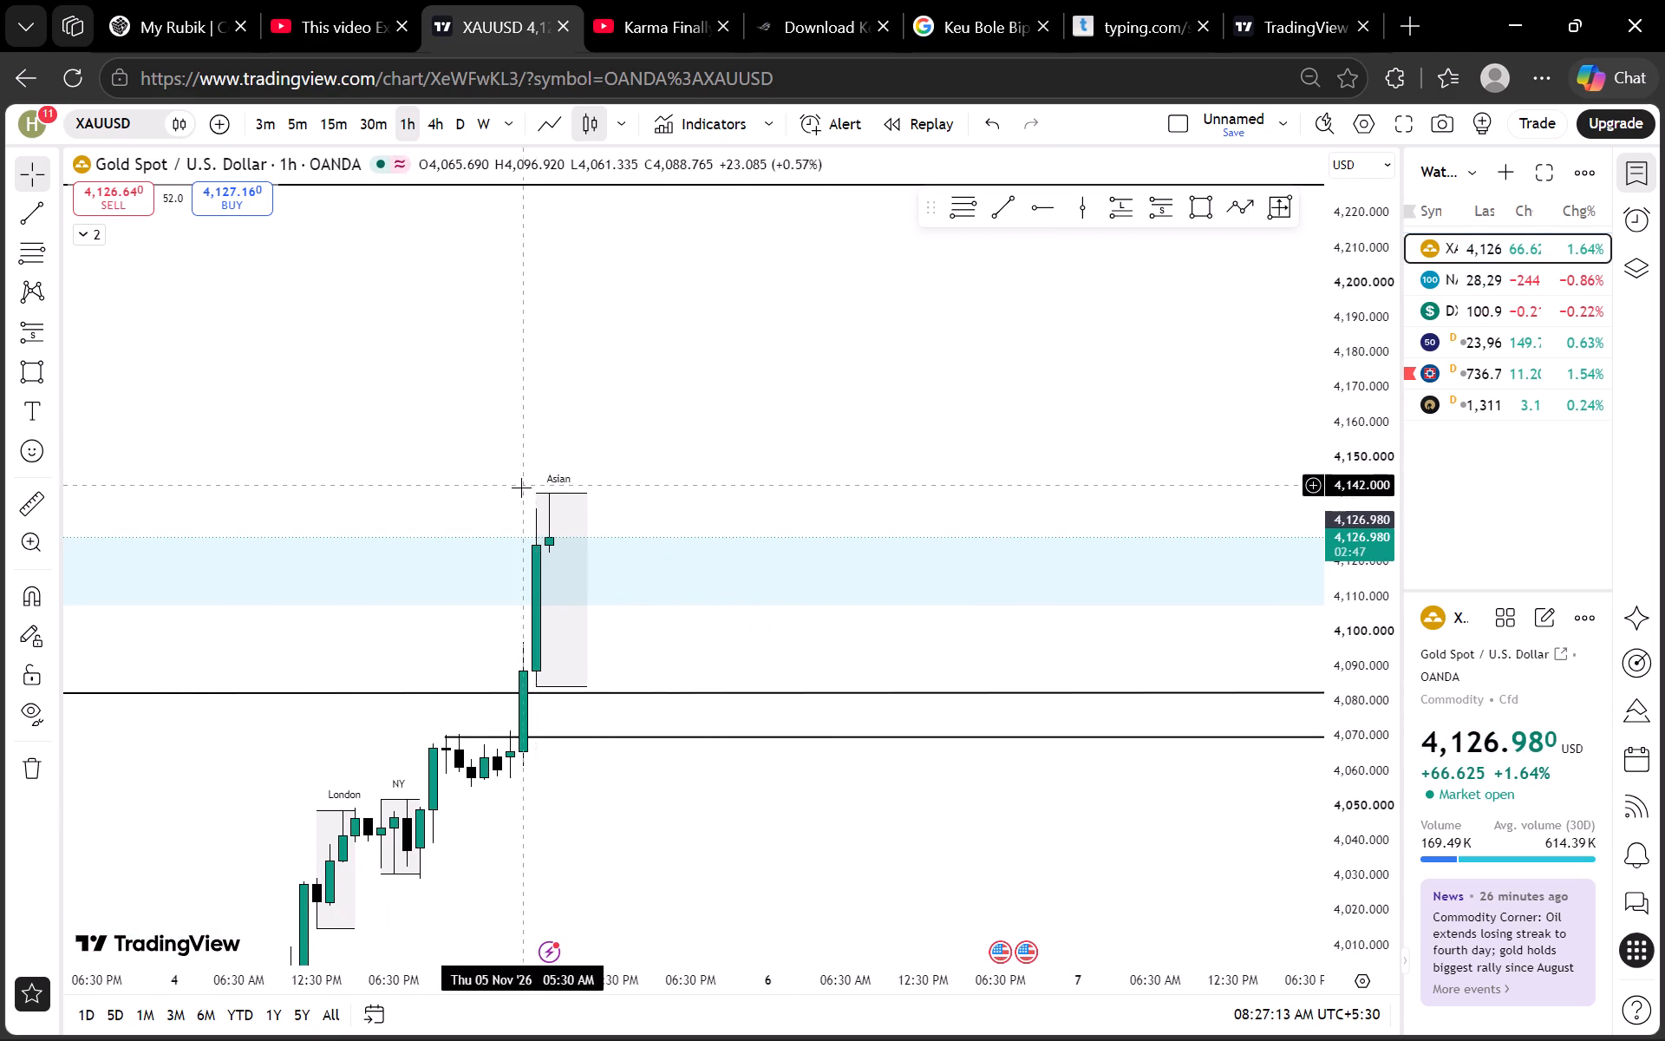
{"action": "left_click_drag", "start_coordinate": [603, 387], "coordinate": [735, 328]}
{"action": "scroll", "coordinate": [1364, 514], "scroll_direction": "up", "scroll_amount": 7}
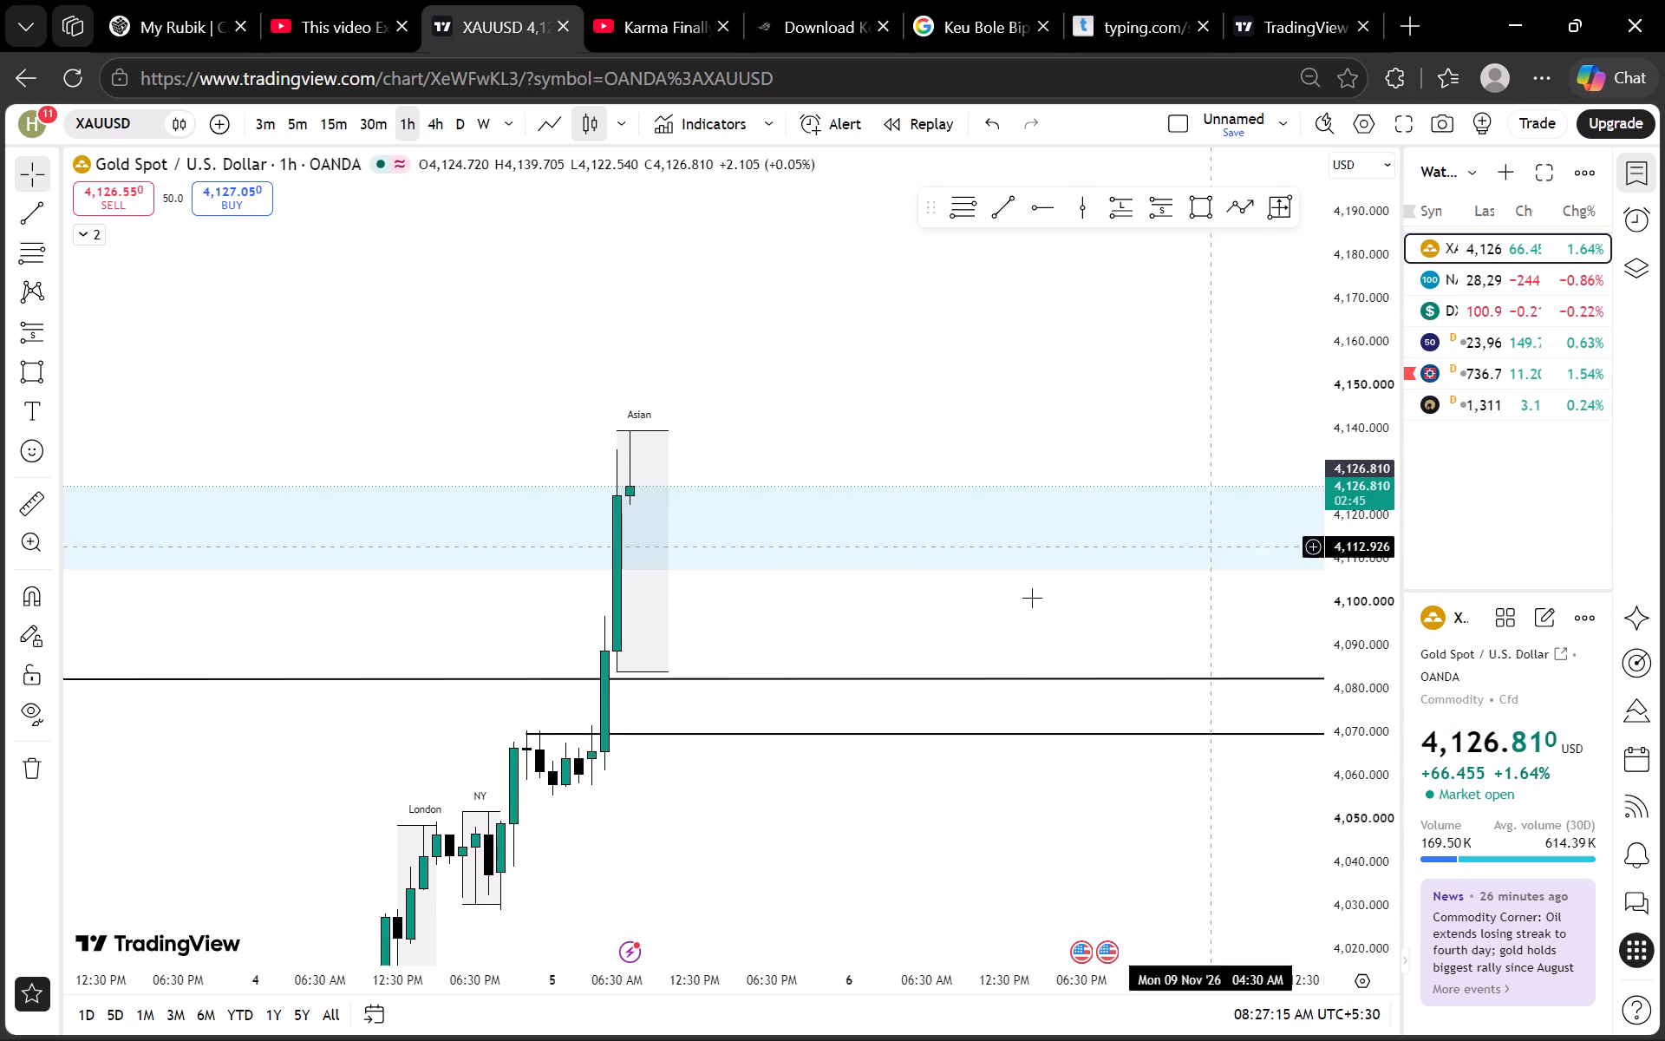
{"action": "scroll", "coordinate": [689, 616], "scroll_direction": "down", "scroll_amount": 3}
{"action": "left_click_drag", "start_coordinate": [926, 805], "coordinate": [723, 739]}
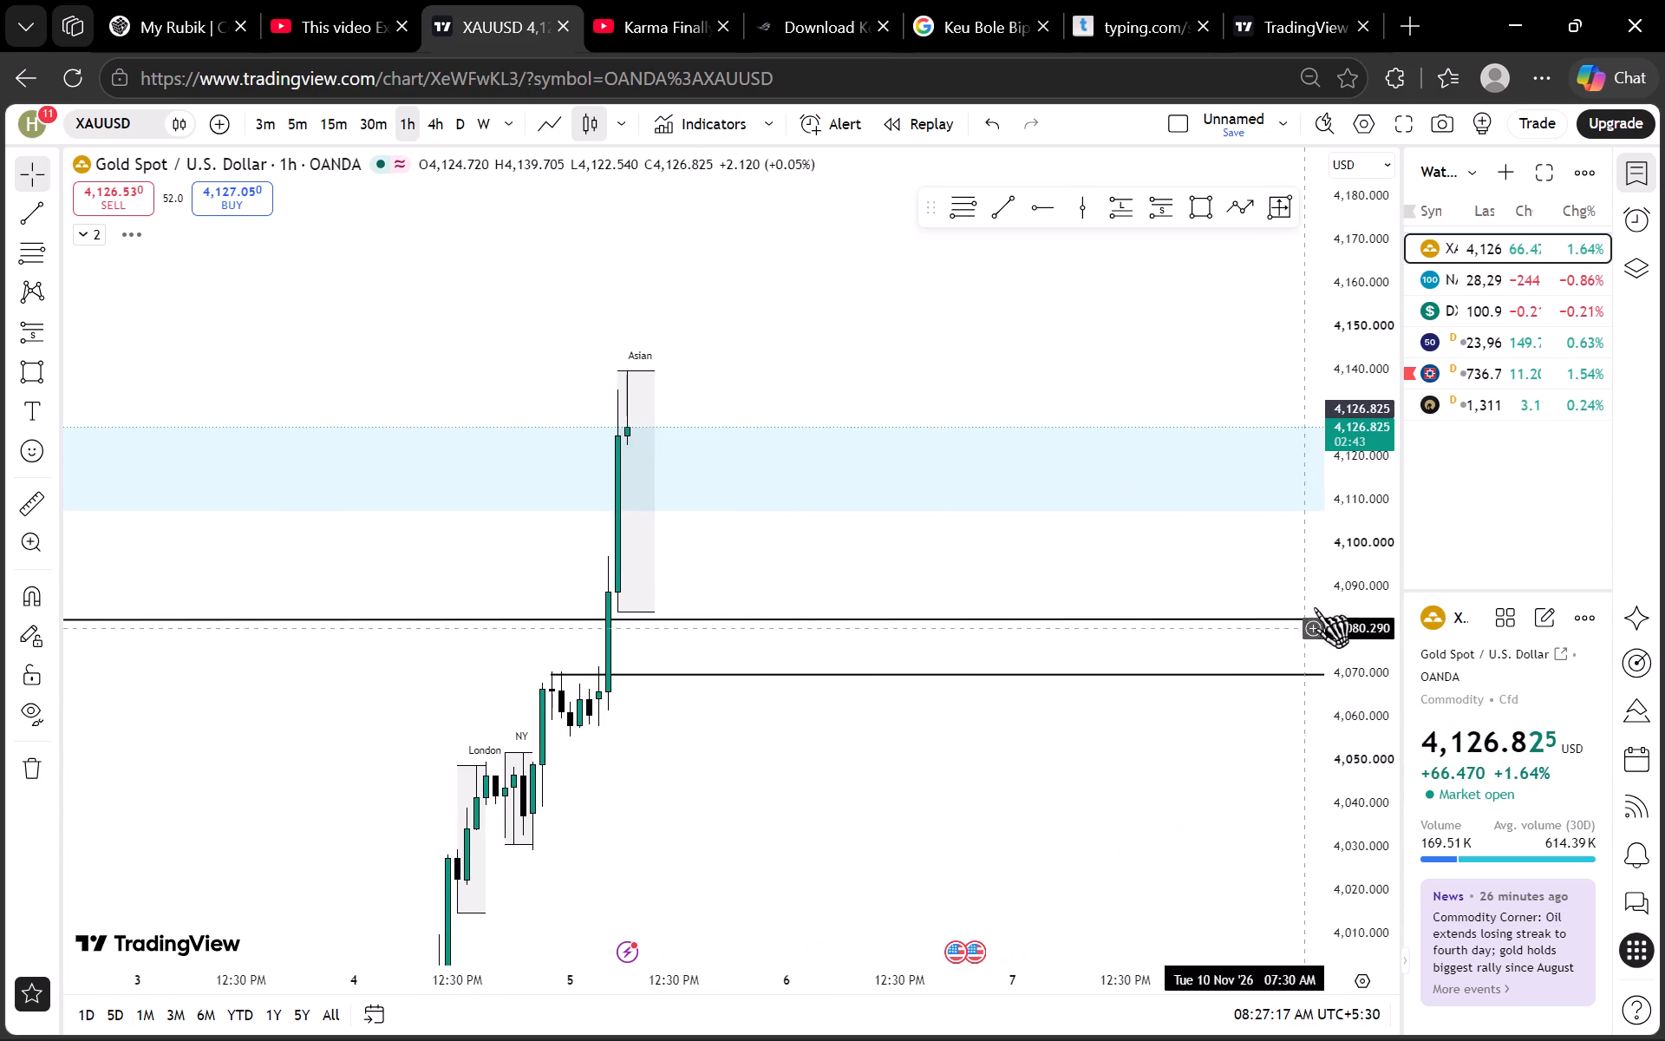
{"action": "scroll", "coordinate": [1325, 590], "scroll_direction": "down", "scroll_amount": 9}
Switch XAUUSD to the 5-minute timeframe and examine the Asian session's price action around the blue order-block zone.
{"action": "left_click", "coordinate": [312, 127]}
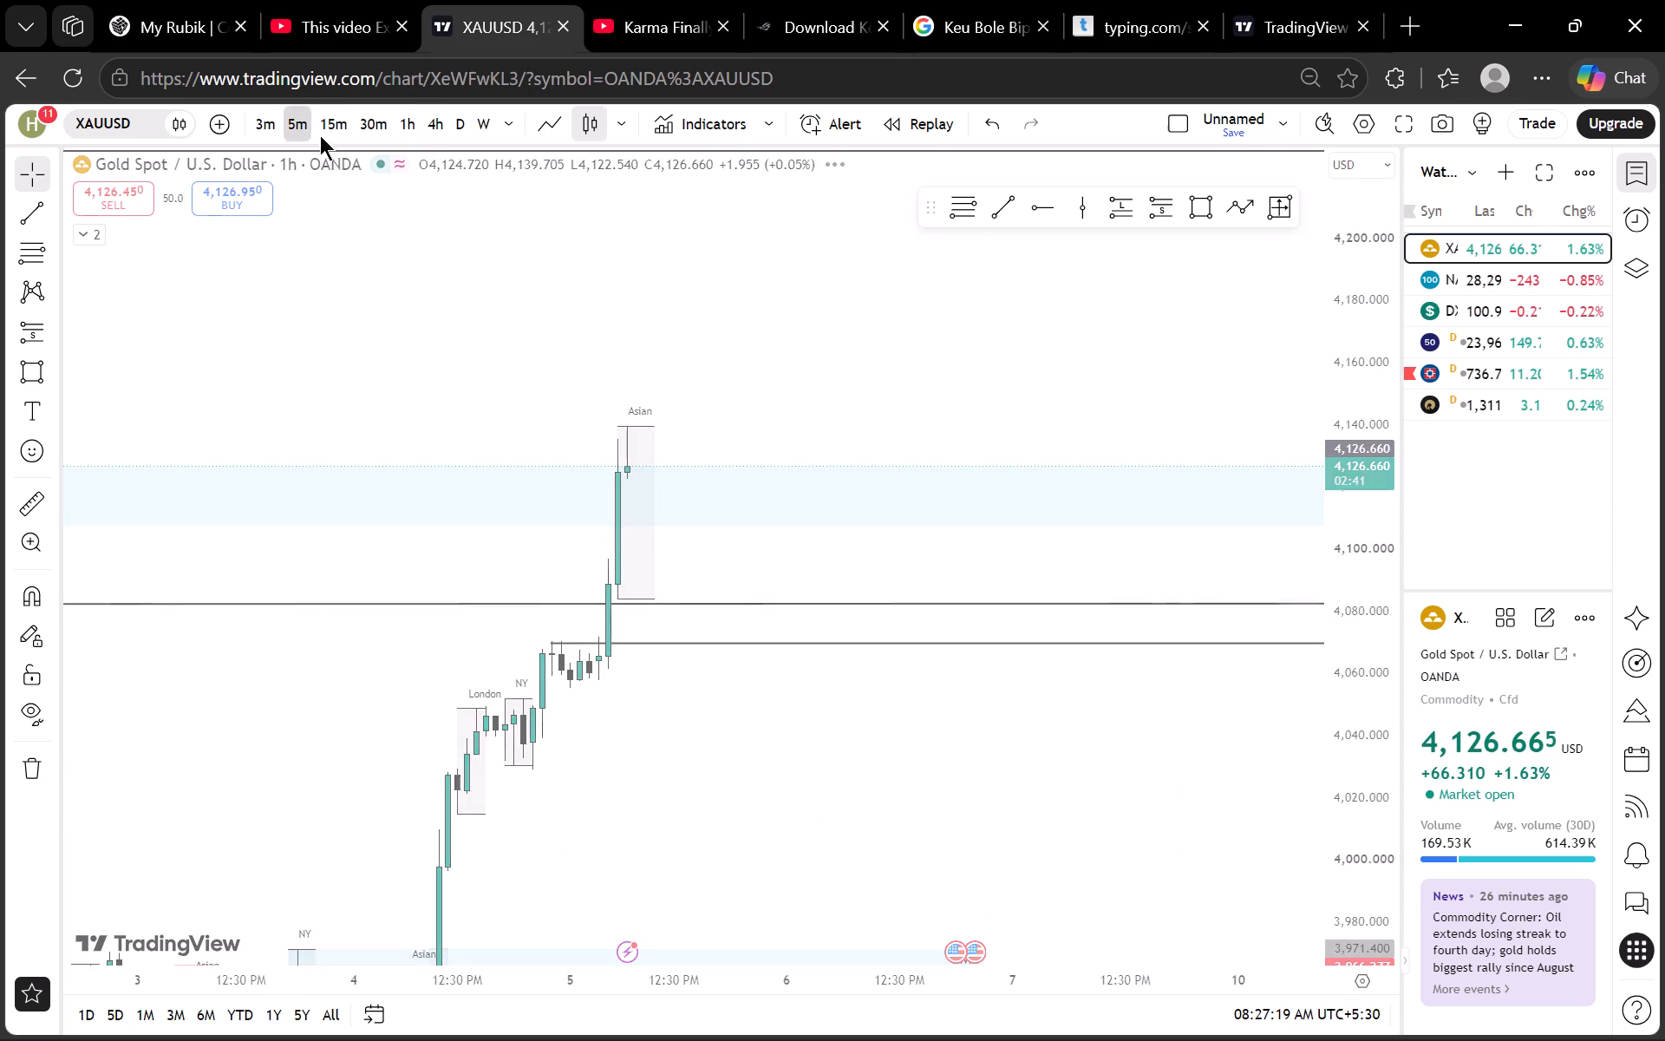
{"action": "scroll", "coordinate": [726, 429], "scroll_direction": "down", "scroll_amount": 3}
{"action": "scroll", "coordinate": [1305, 501], "scroll_direction": "up", "scroll_amount": 11}
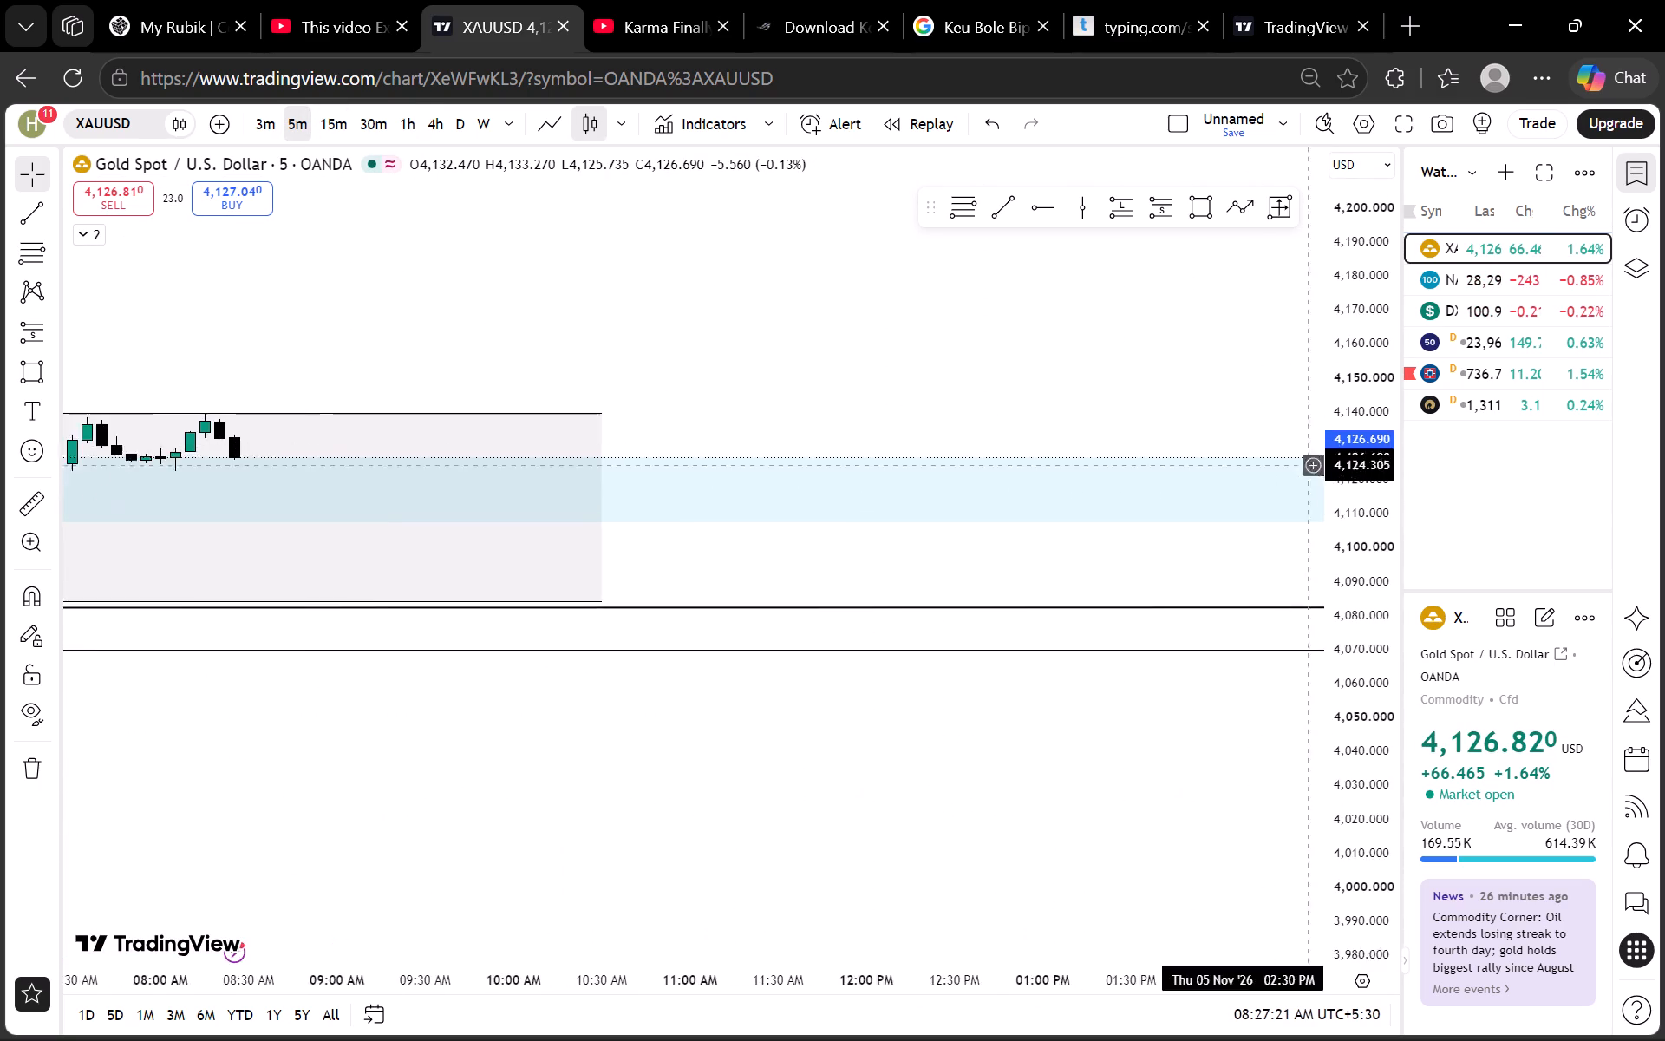
{"action": "scroll", "coordinate": [1282, 447], "scroll_direction": "down", "scroll_amount": 8}
{"action": "scroll", "coordinate": [1371, 505], "scroll_direction": "up", "scroll_amount": 12}
{"action": "scroll", "coordinate": [962, 372], "scroll_direction": "down", "scroll_amount": 2}
{"action": "left_click_drag", "start_coordinate": [838, 289], "coordinate": [642, 439]}
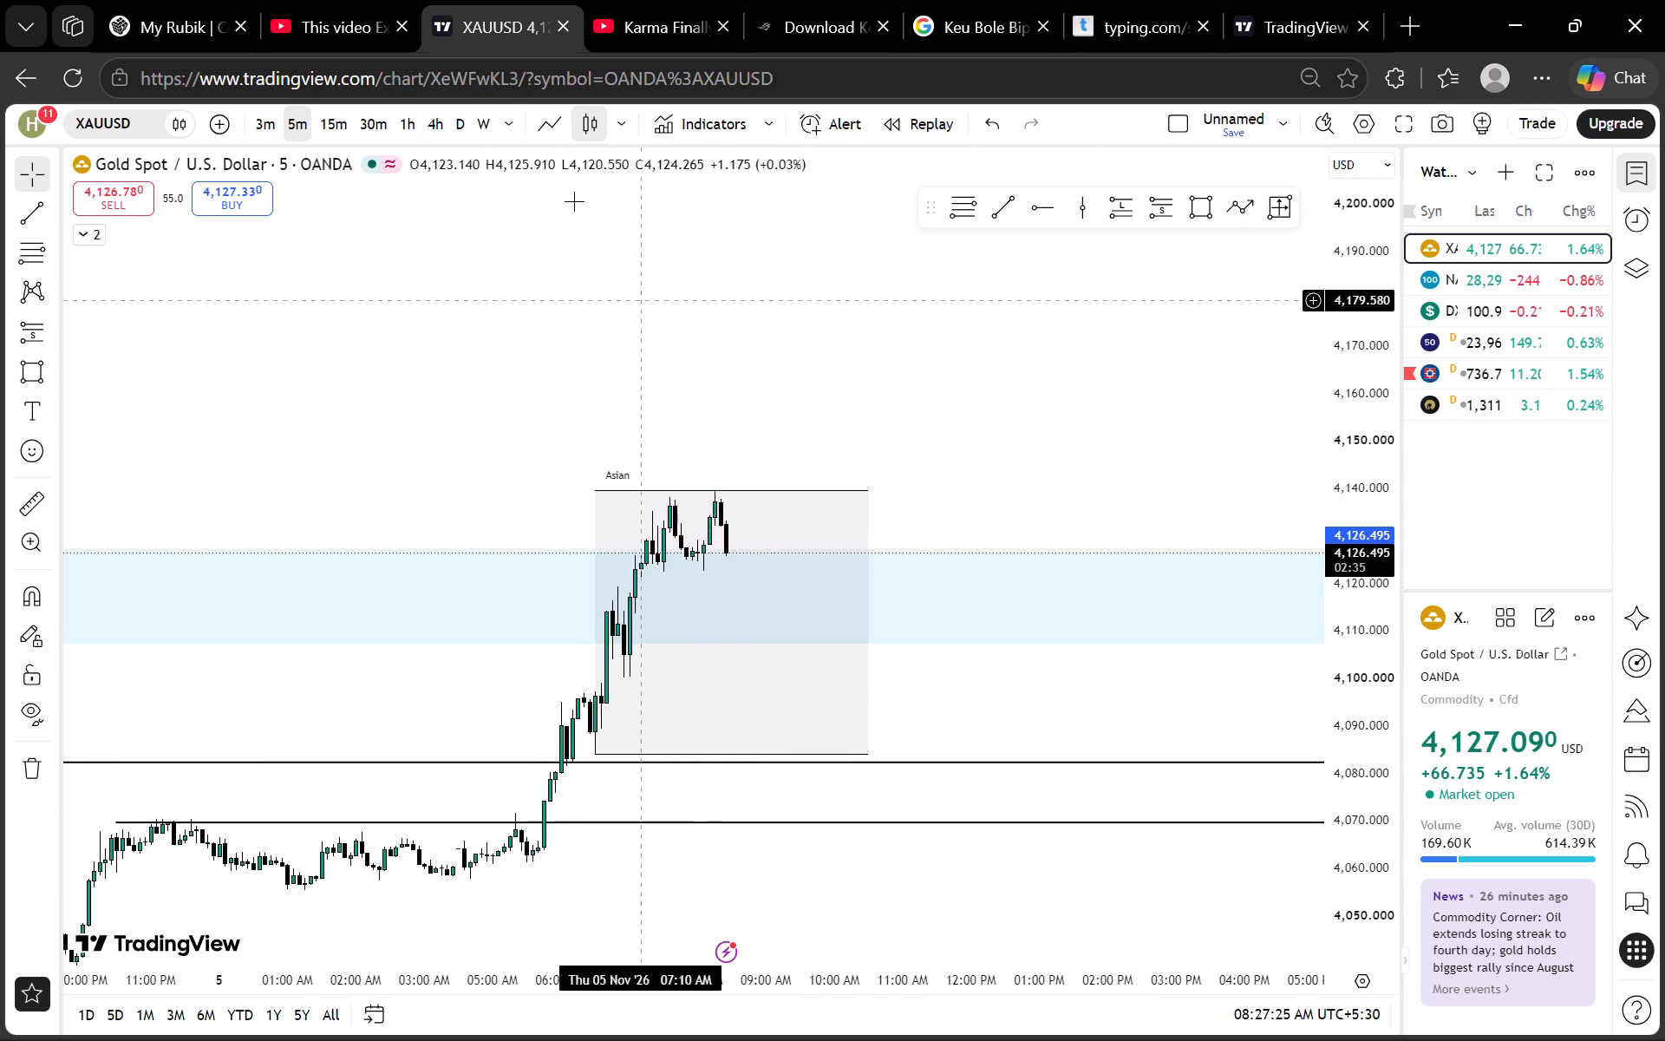
Switch XAUUSD to the 1-minute timeframe and examine the Asian session's candles around the blue zone.
{"action": "left_click", "coordinate": [517, 126]}
{"action": "left_click", "coordinate": [559, 612]}
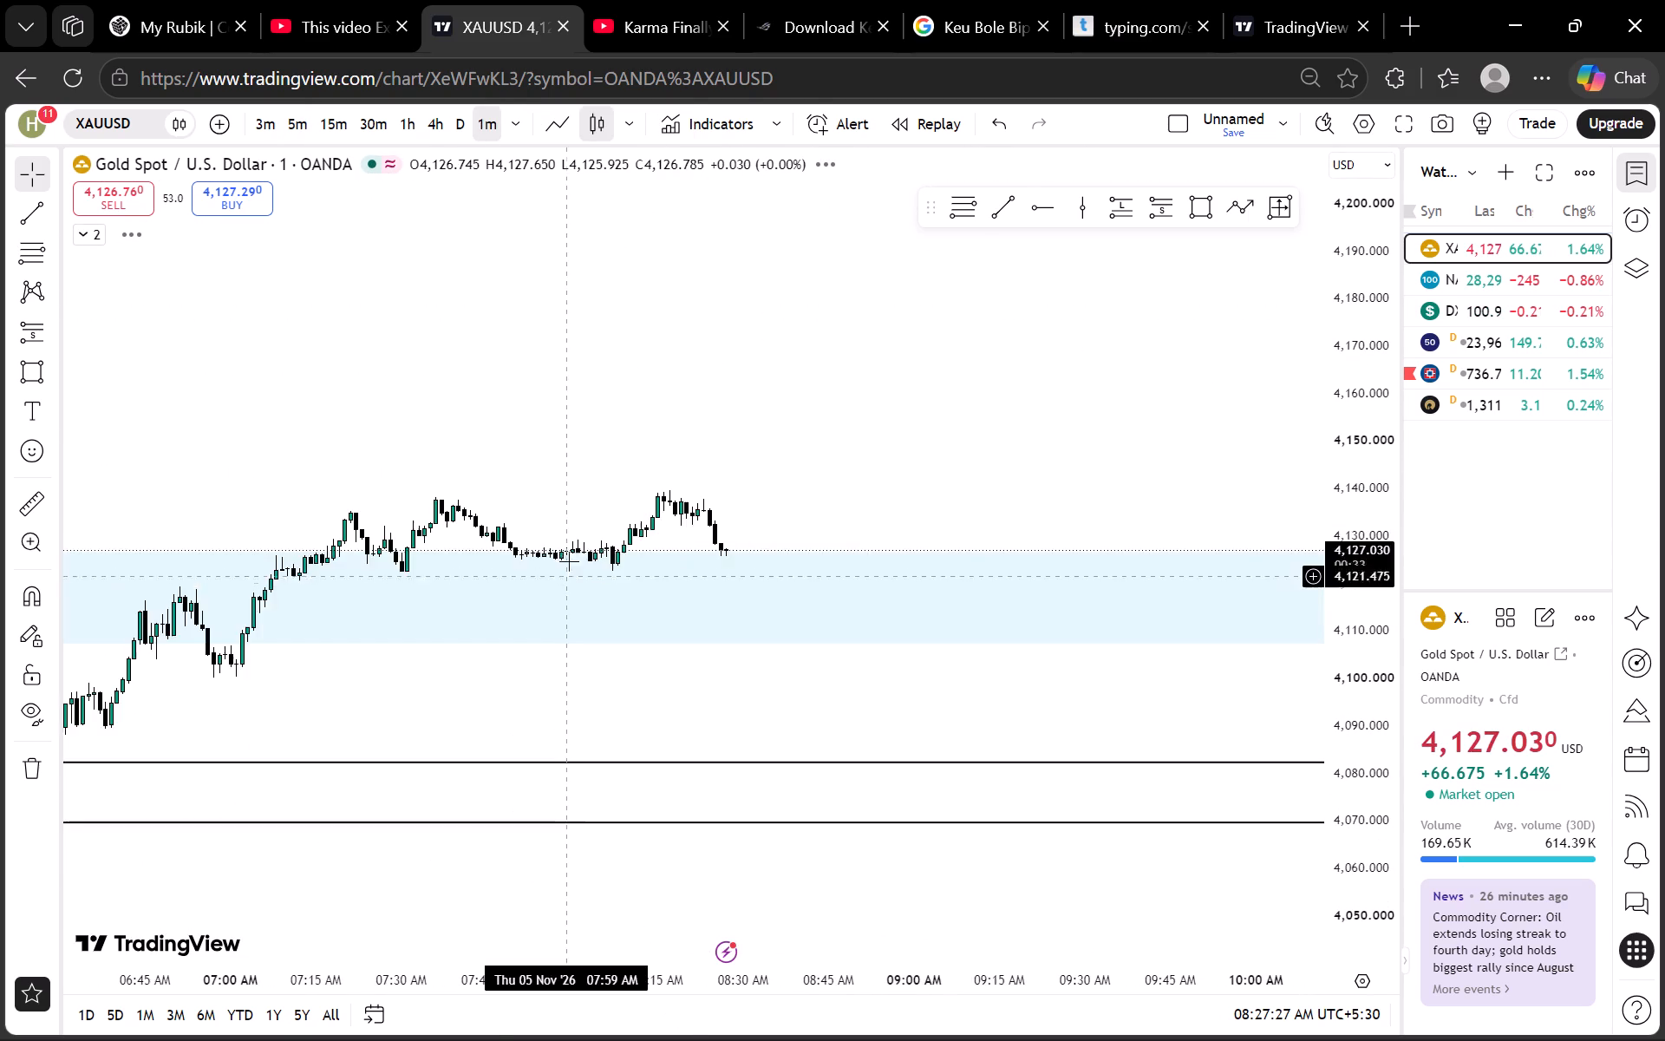
{"action": "scroll", "coordinate": [603, 541], "scroll_direction": "down", "scroll_amount": 6}
{"action": "scroll", "coordinate": [1350, 560], "scroll_direction": "up", "scroll_amount": 6}
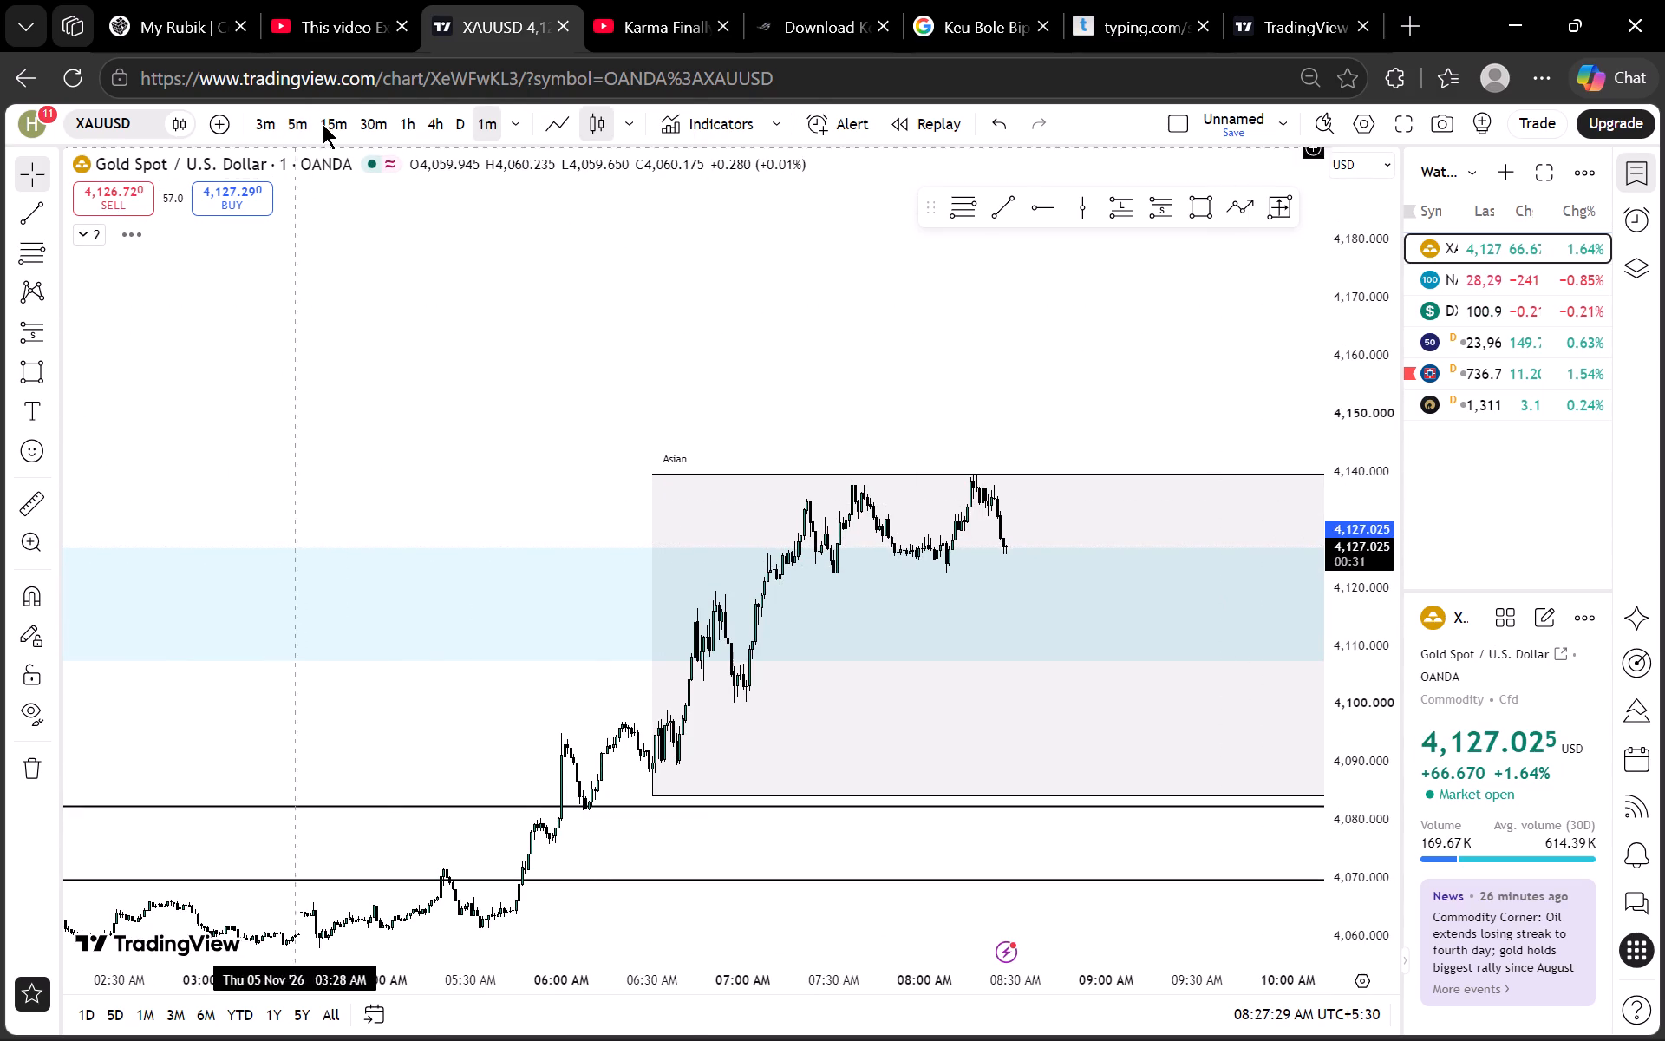
Return XAUUSD to the 1-hour timeframe and examine price against the OB 1D Refined zone and the PWH and PDH levels.
{"action": "left_click", "coordinate": [389, 112]}
{"action": "left_click", "coordinate": [406, 127]}
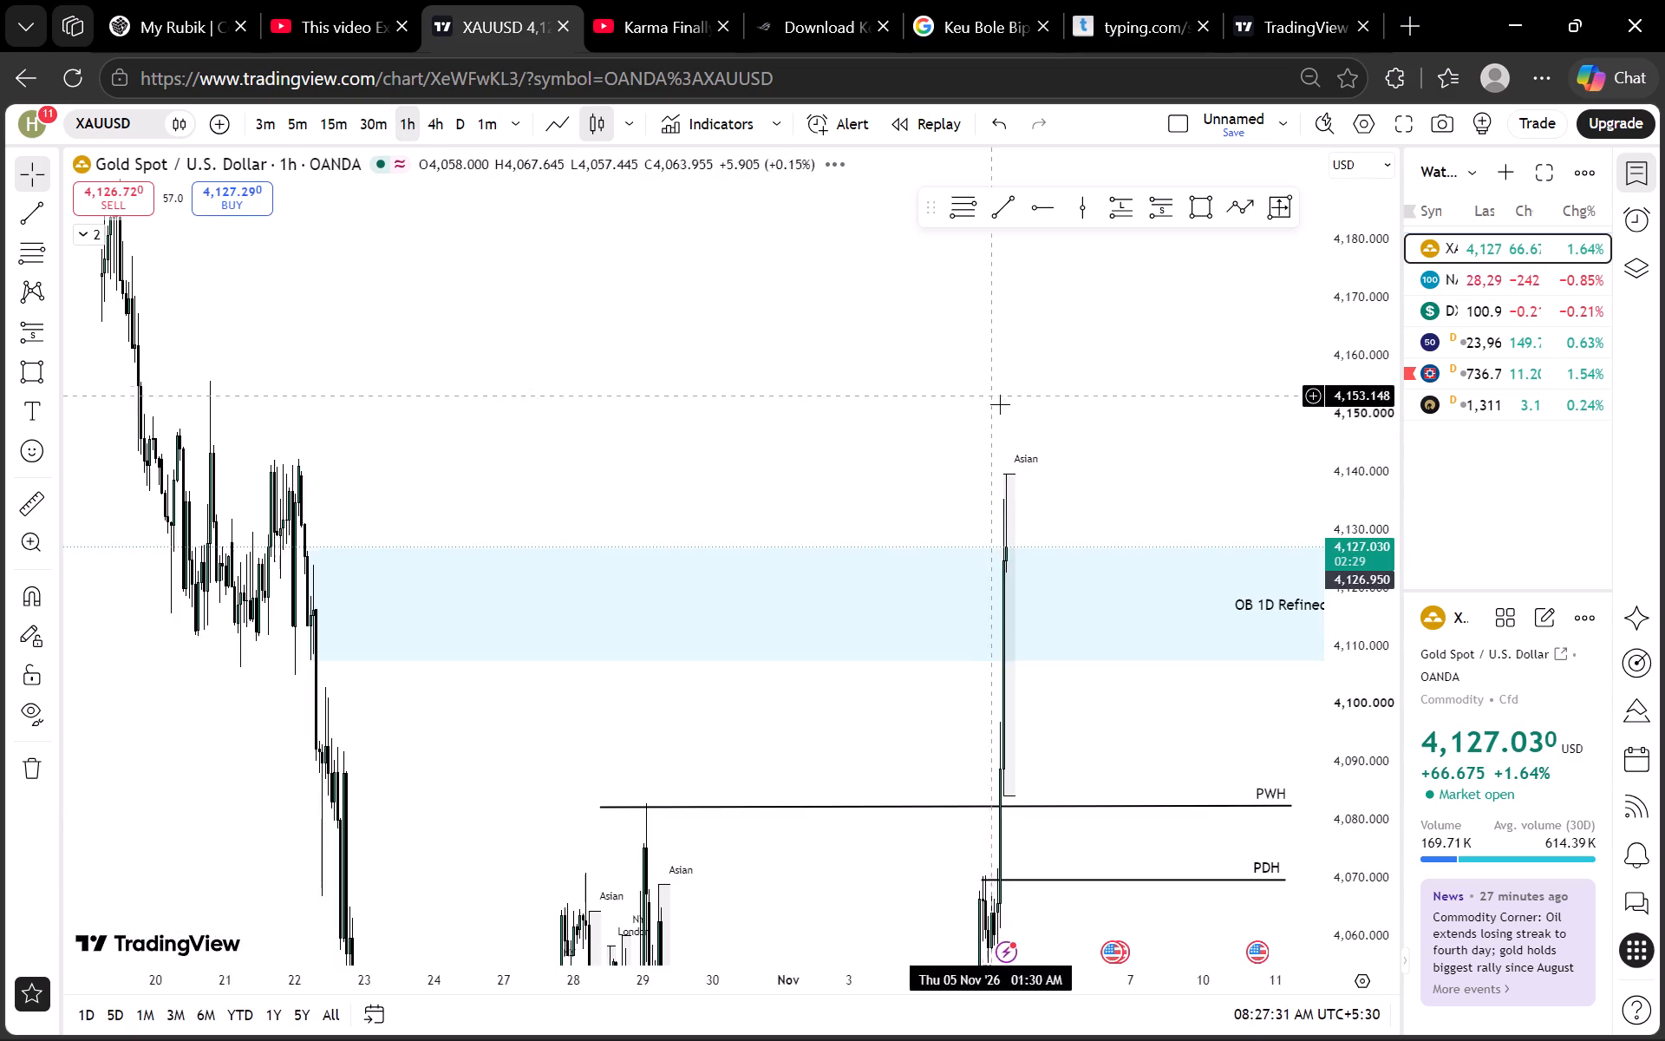
{"action": "scroll", "coordinate": [1004, 407], "scroll_direction": "up", "scroll_amount": 9}
{"action": "scroll", "coordinate": [802, 479], "scroll_direction": "up", "scroll_amount": 4}
{"action": "left_click_drag", "start_coordinate": [792, 481], "coordinate": [1052, 425]}
{"action": "scroll", "coordinate": [1338, 388], "scroll_direction": "down", "scroll_amount": 10}
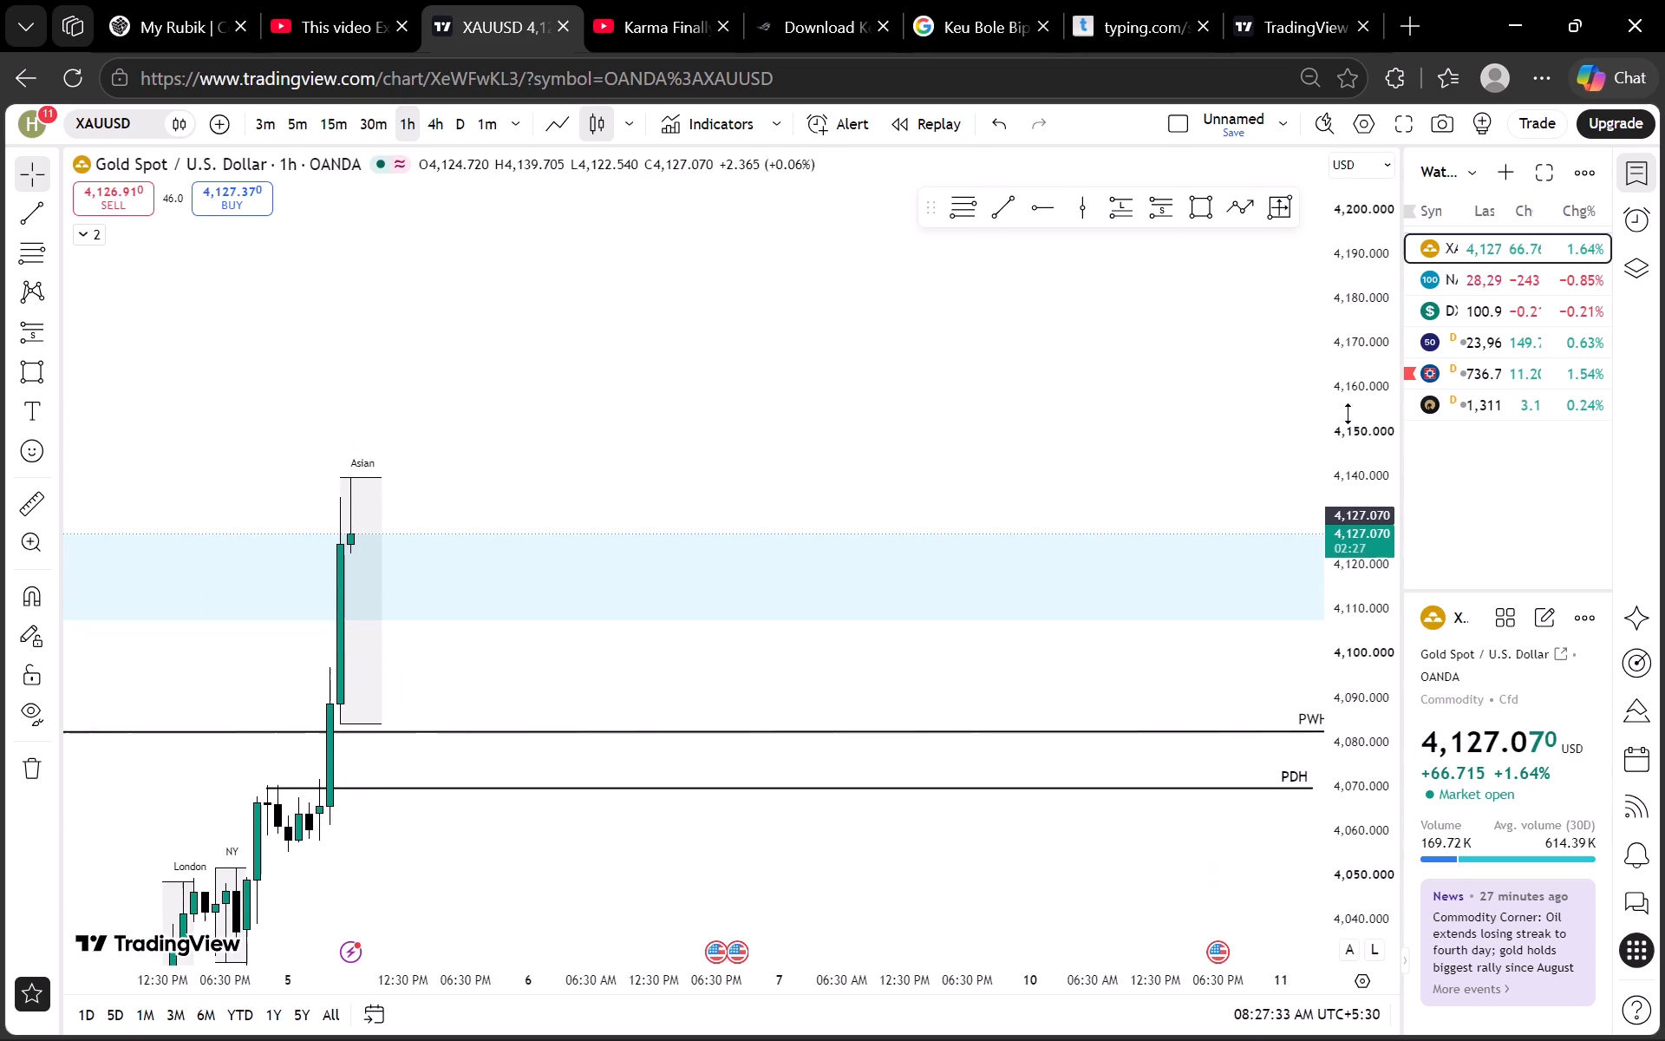
{"action": "scroll", "coordinate": [800, 392], "scroll_direction": "down", "scroll_amount": 2}
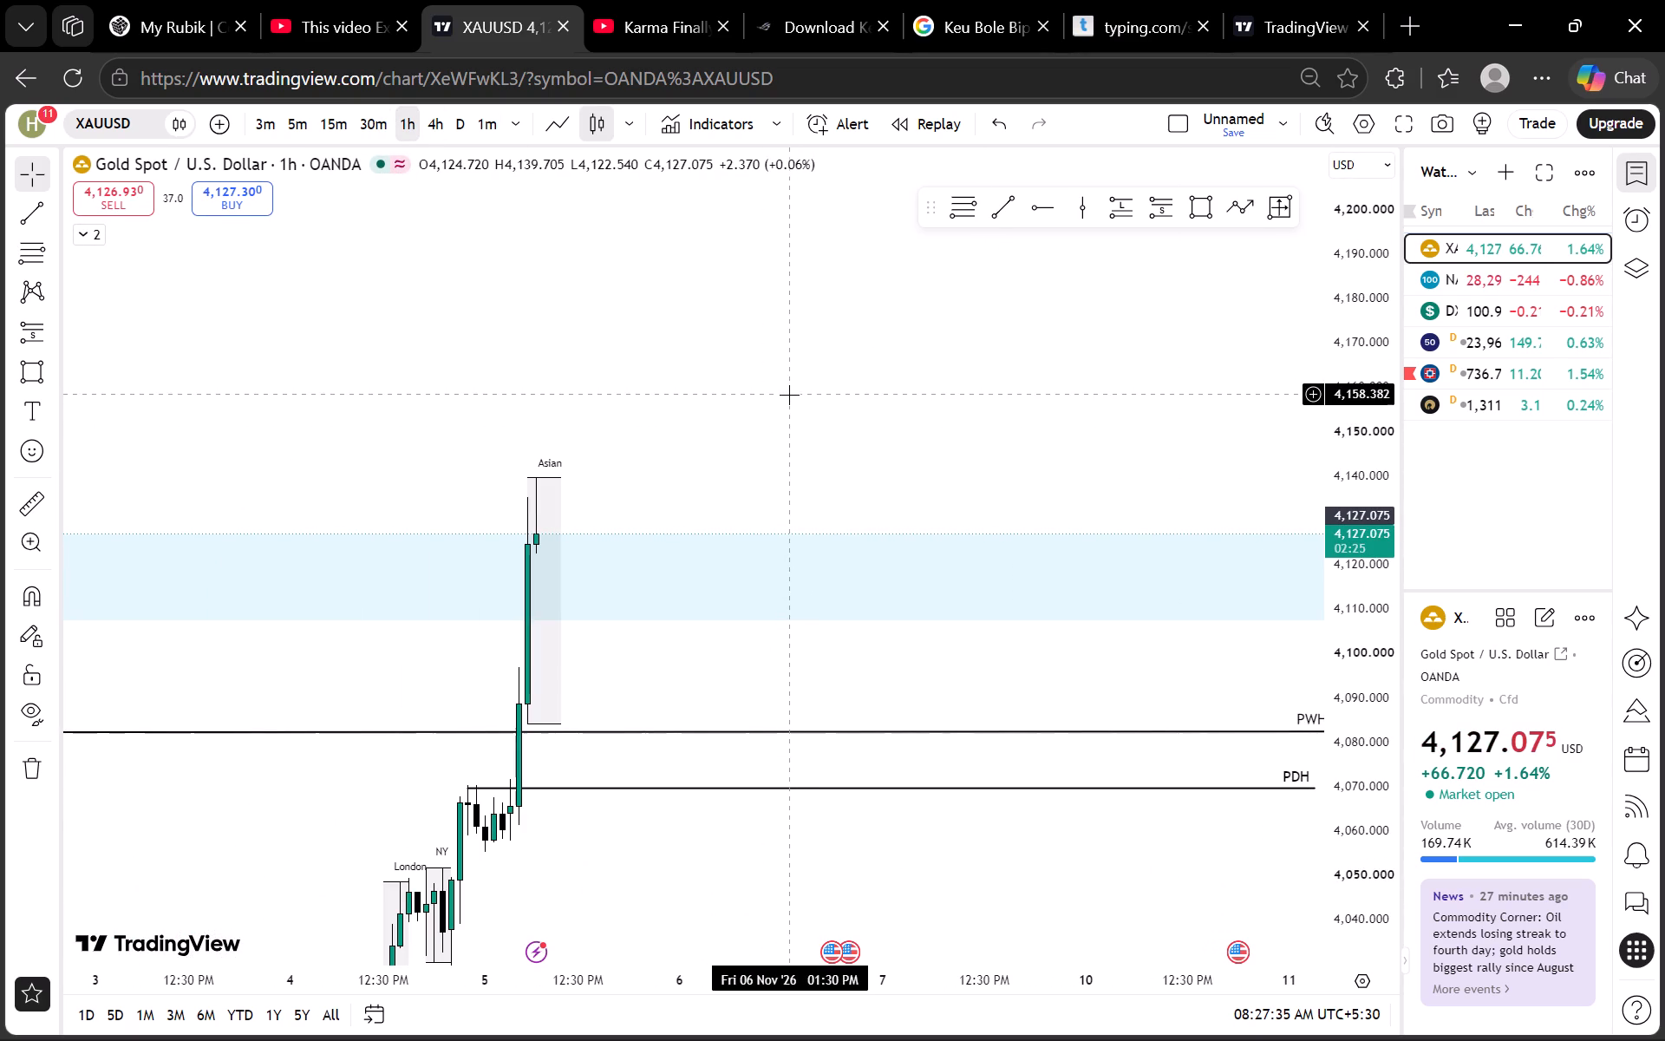